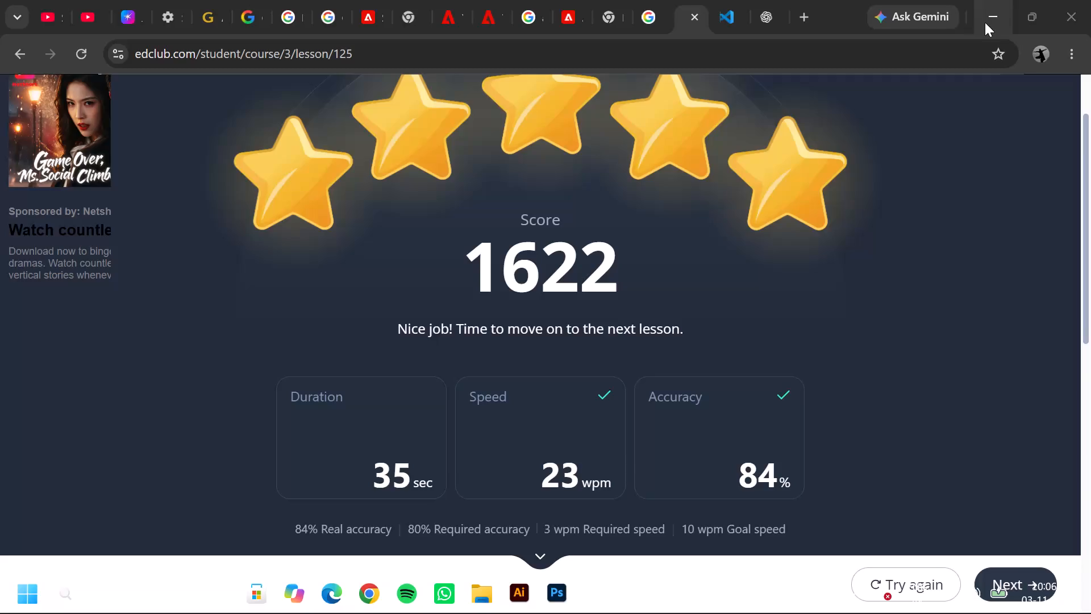
Switch to Adobe Illustrator, starting it without running the diagnostics.
click(996, 21)
right_click(501, 237)
click(574, 309)
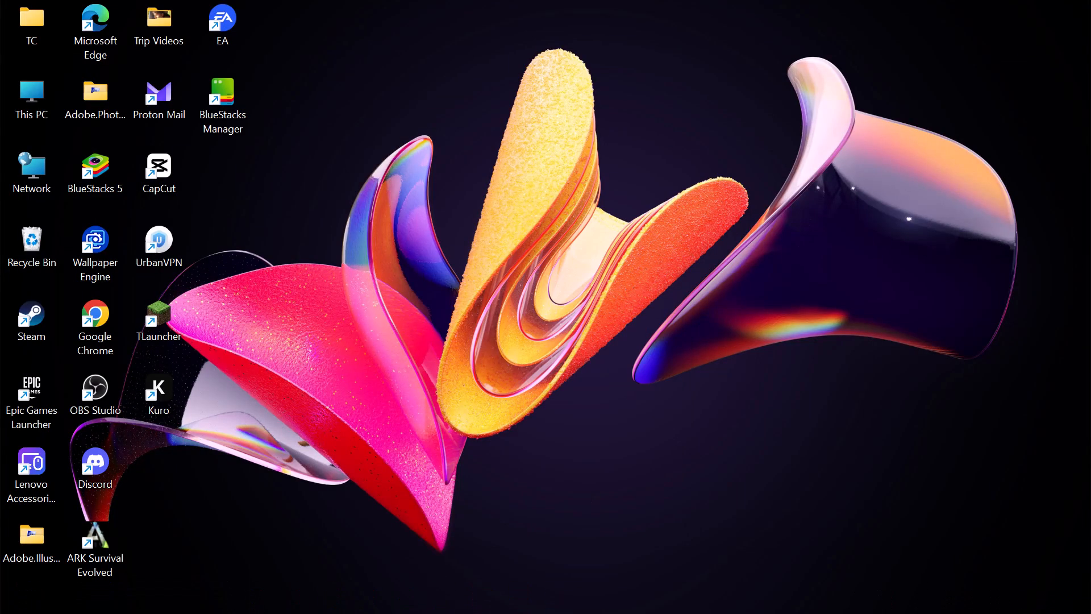
click(530, 608)
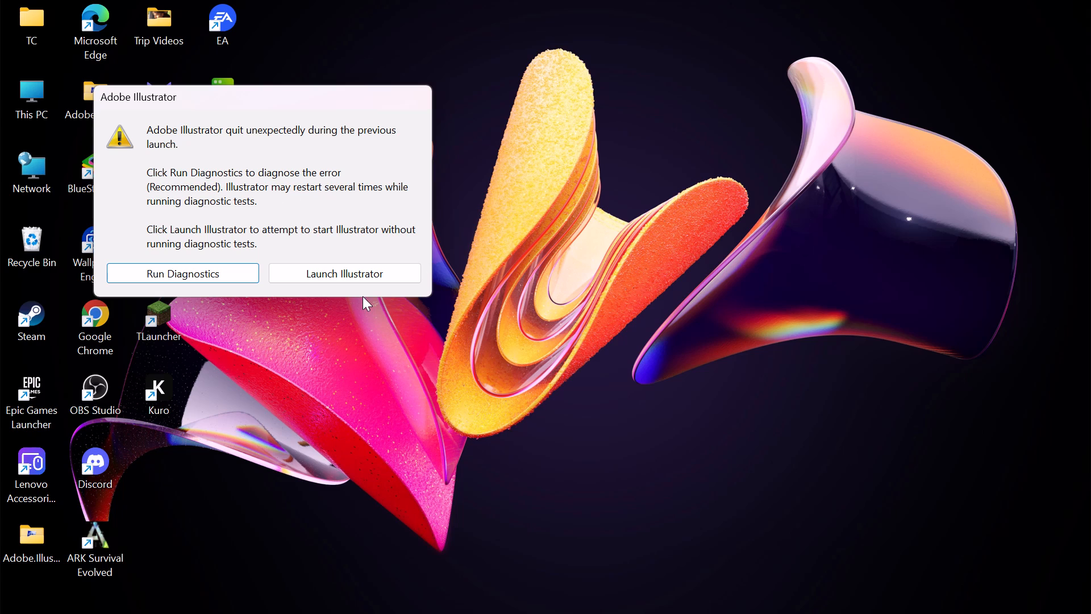
click(243, 298)
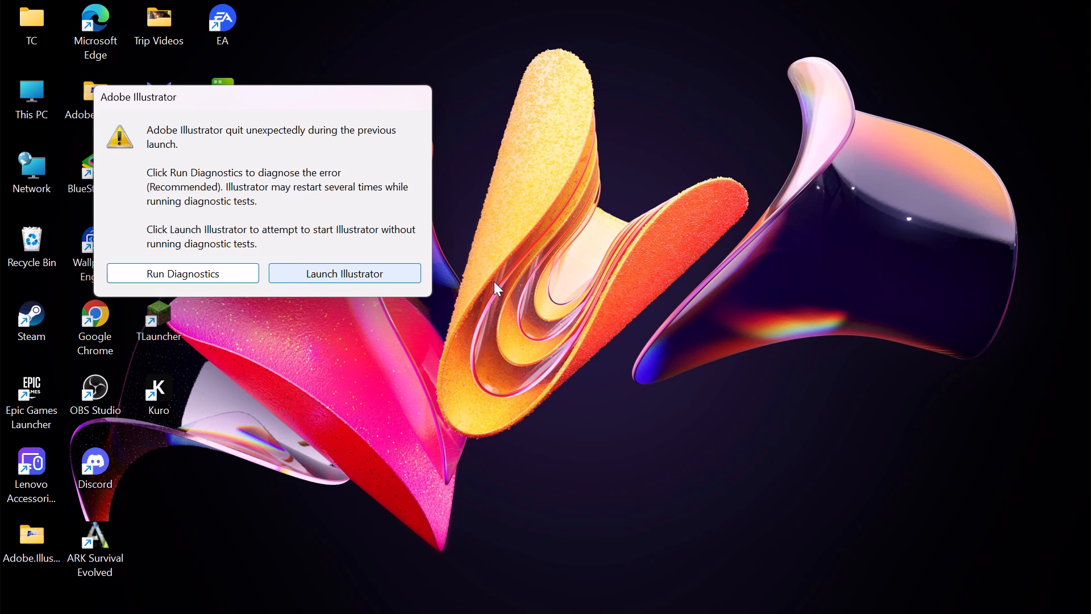
click(634, 270)
click(422, 88)
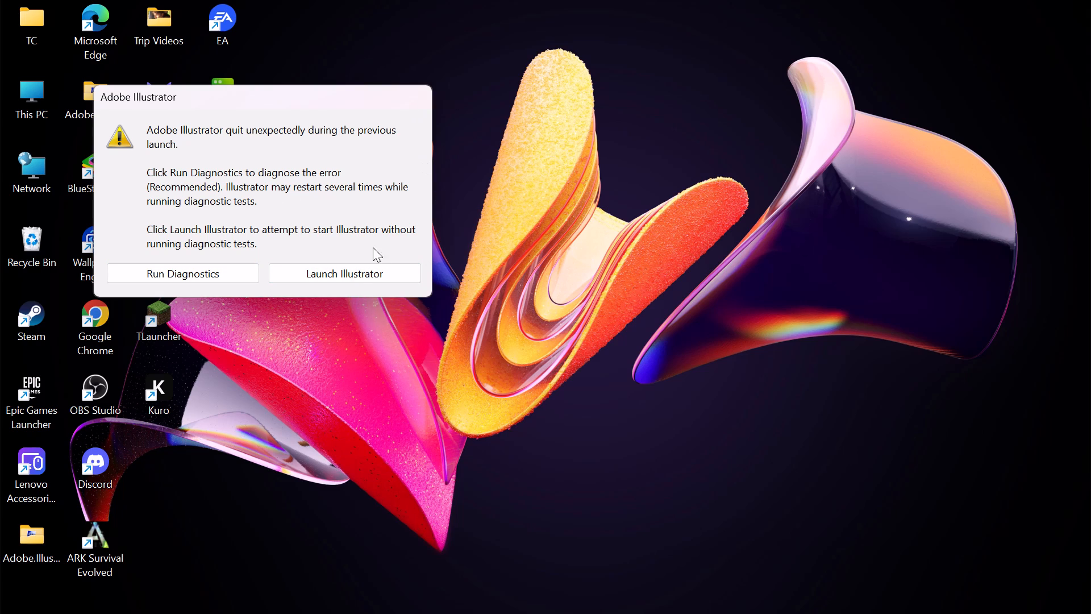
click(355, 271)
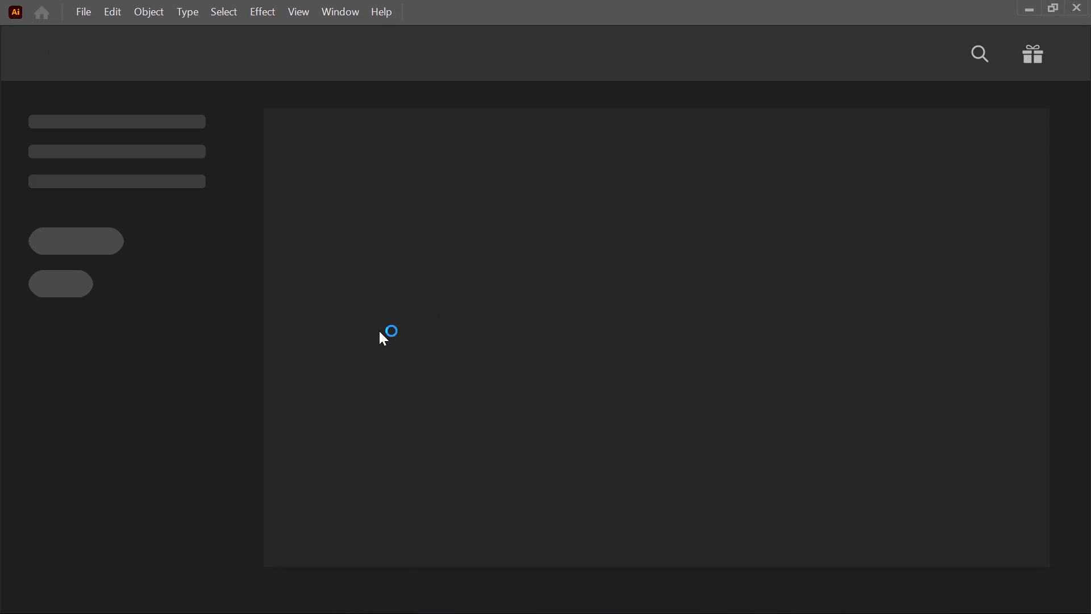
Create a new document from the Common web preset, 1366 x 768 px.
scroll(456, 325, down, 7)
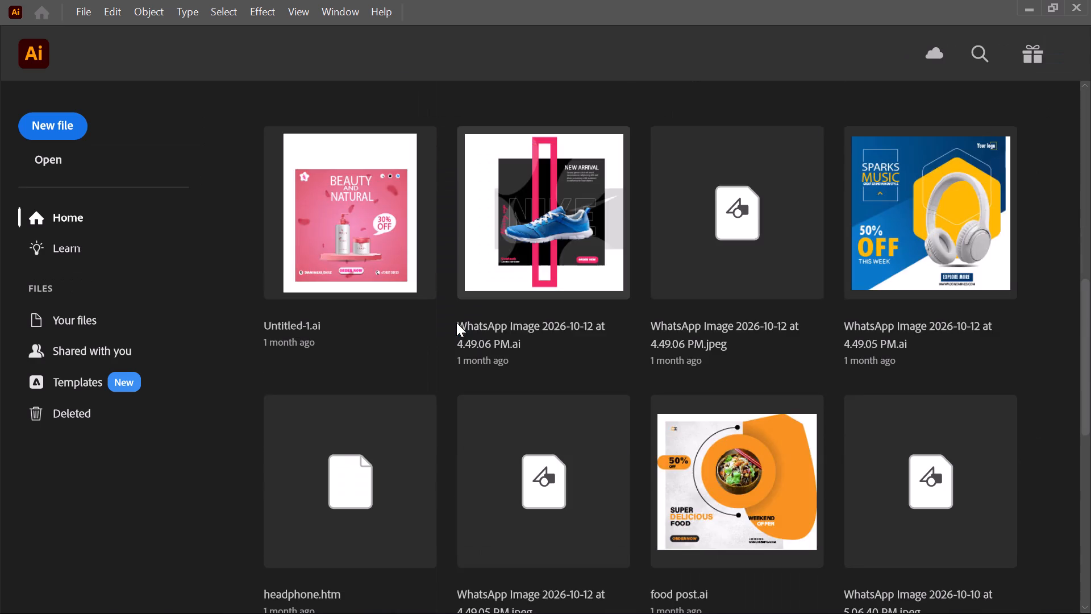
scroll(456, 314, up, 3)
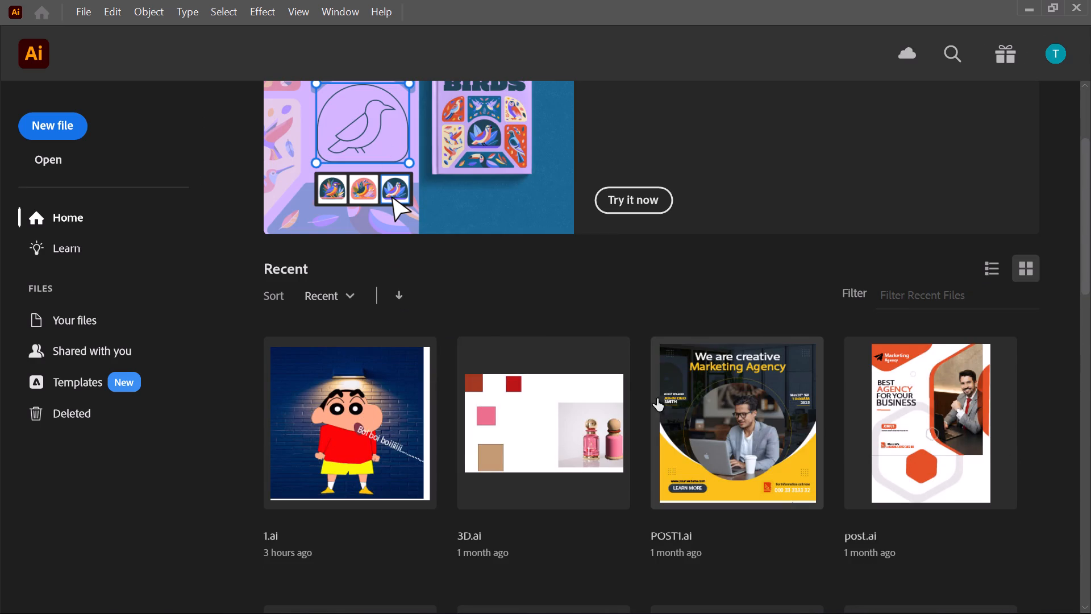
click(59, 132)
click(286, 88)
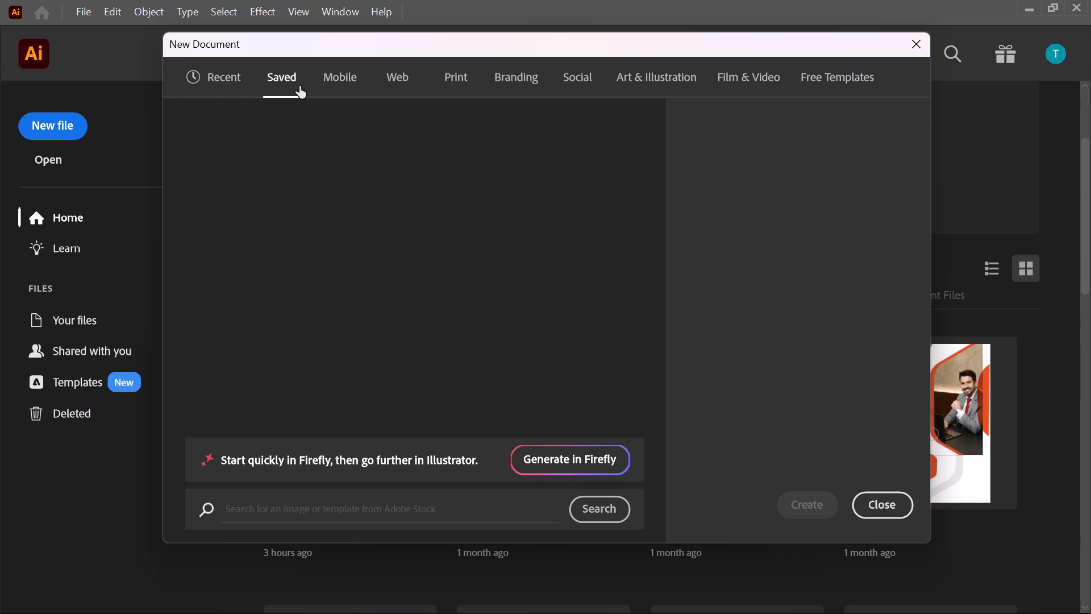
click(350, 92)
click(393, 94)
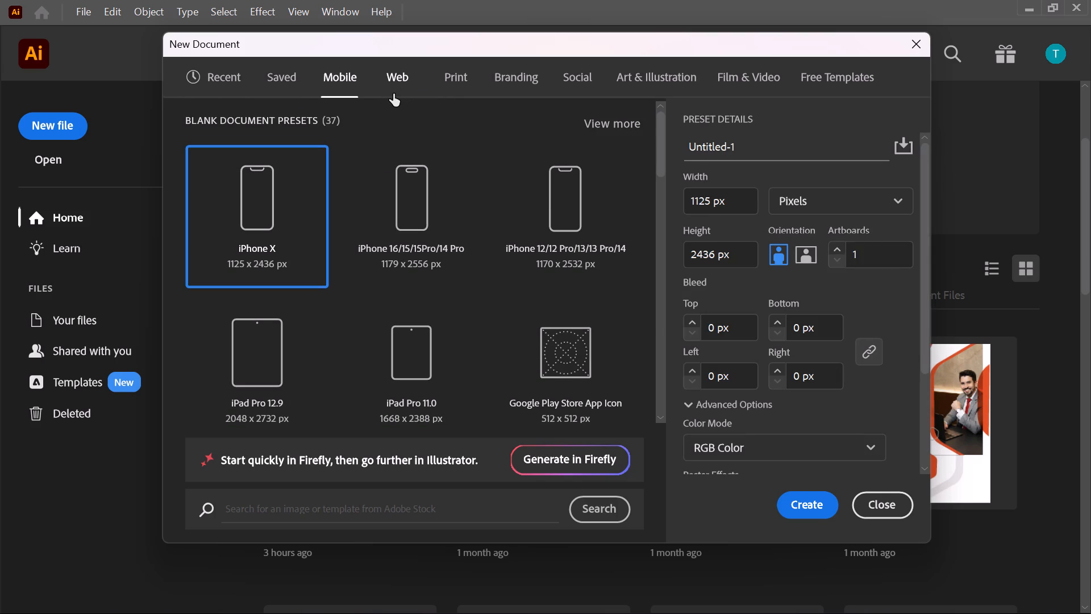
scroll(390, 320, down, 1)
scroll(427, 239, up, 1)
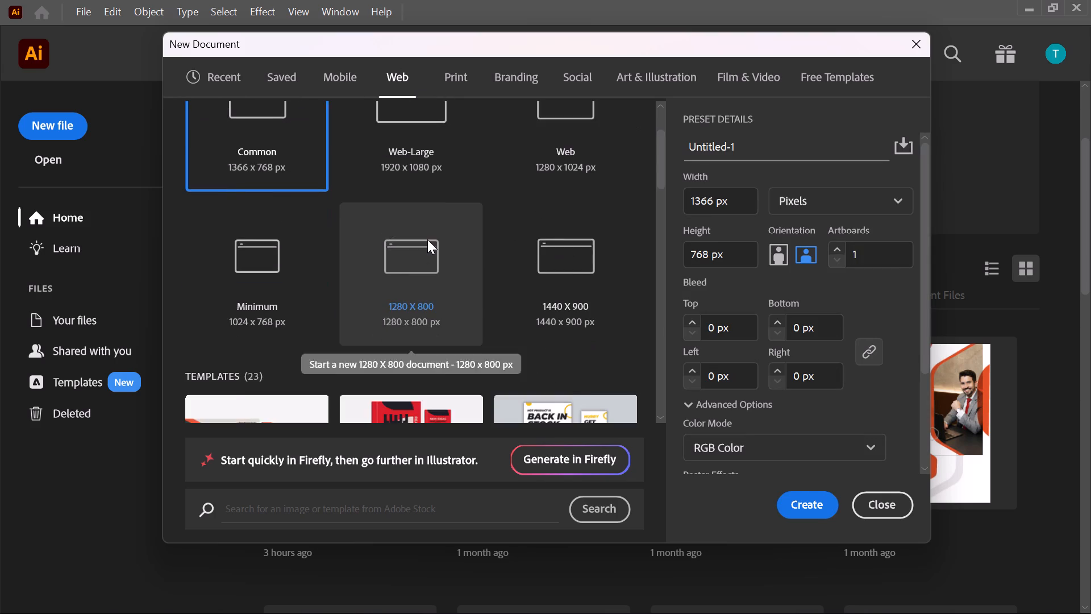
scroll(427, 239, up, 1)
click(427, 239)
drag(826, 511, 816, 509)
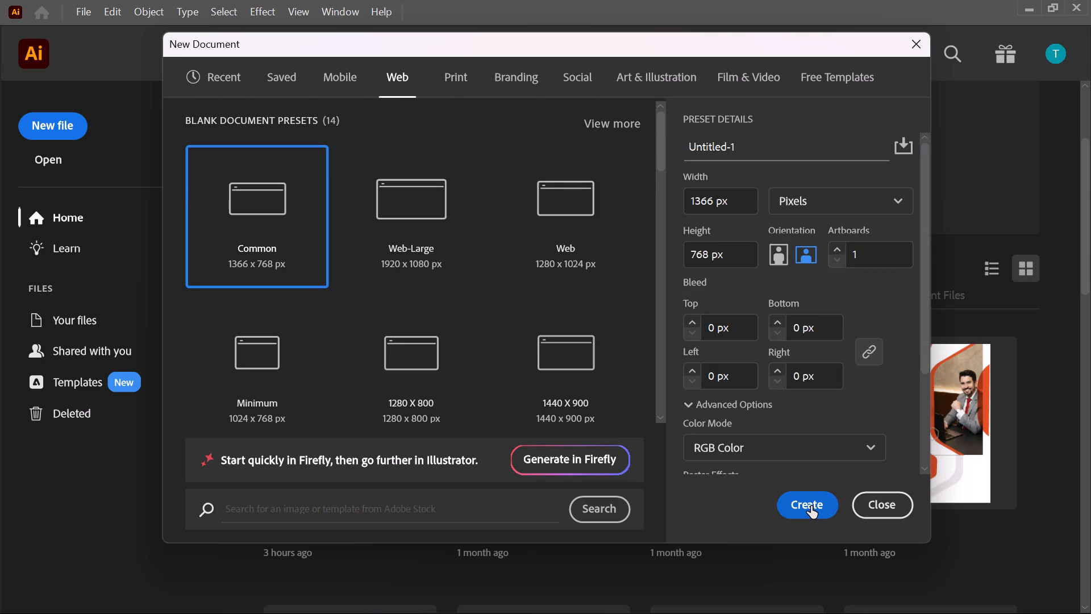
drag(807, 507, 802, 507)
click(429, 227)
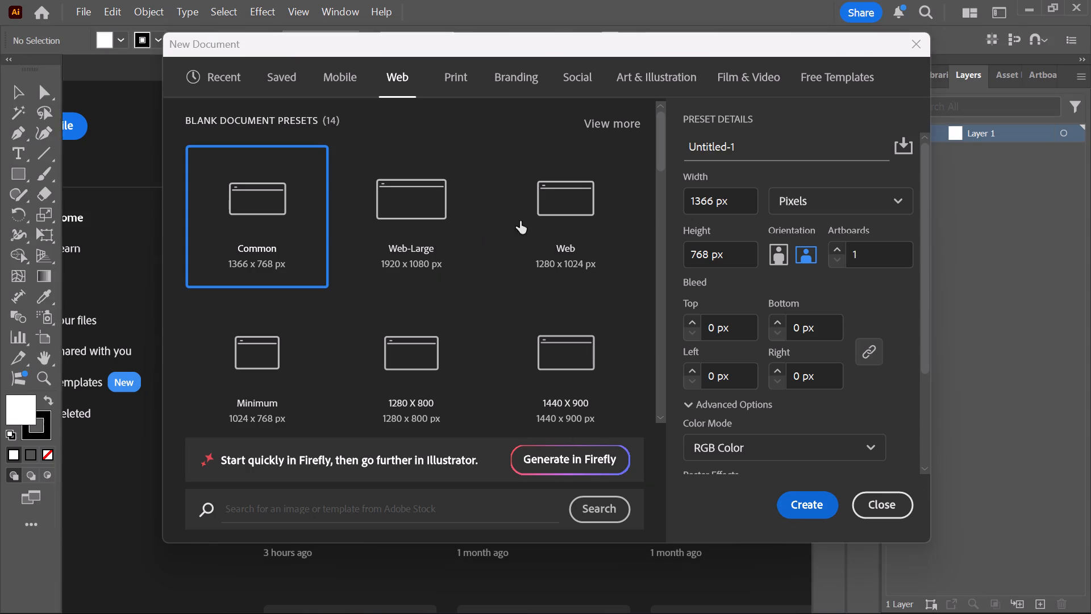
scroll(551, 164, up, 2)
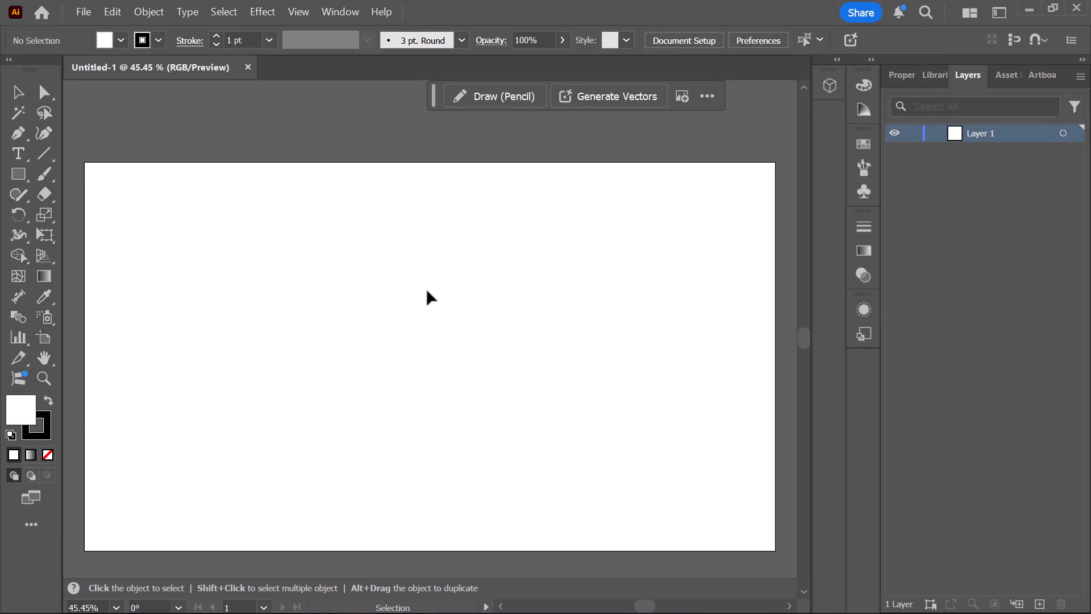
alt+scroll(427, 291, down, 2)
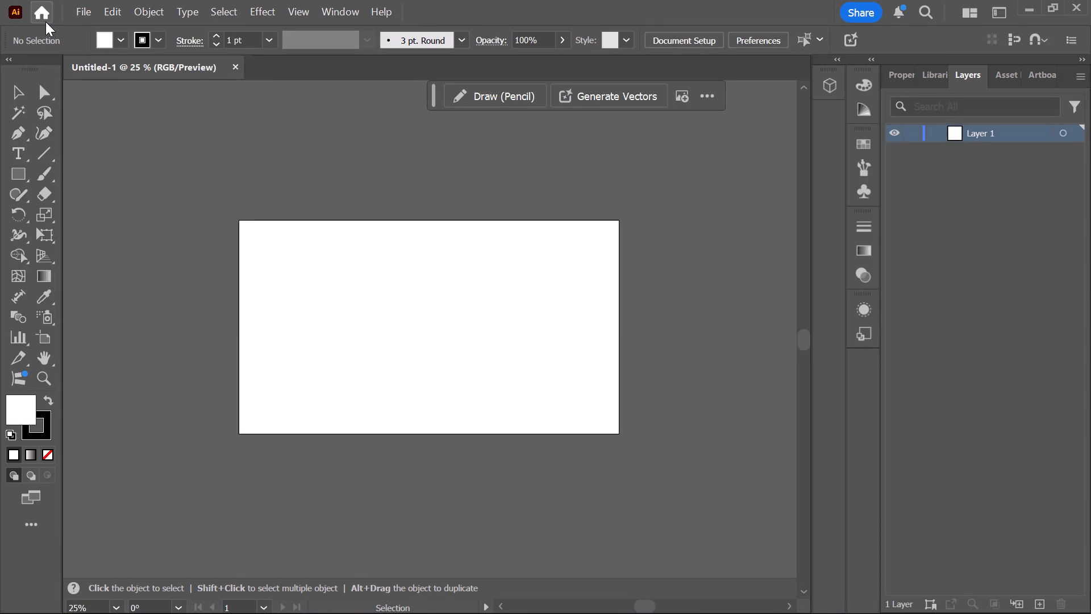
Create another new document from the Web-Large preset, 1920 x 1080 px.
click(45, 22)
click(59, 125)
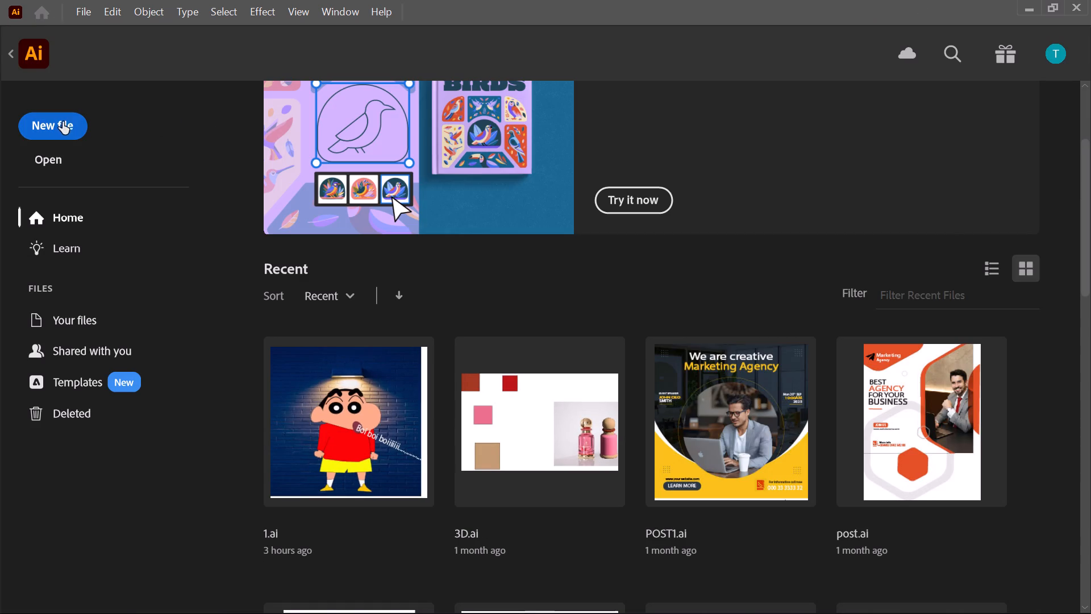
click(407, 79)
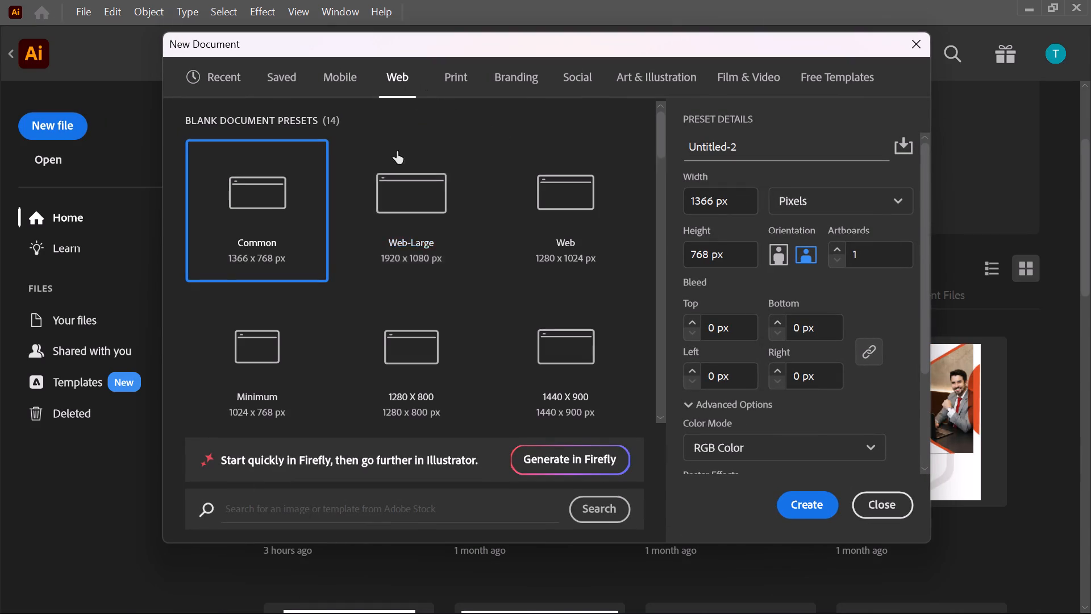
click(415, 248)
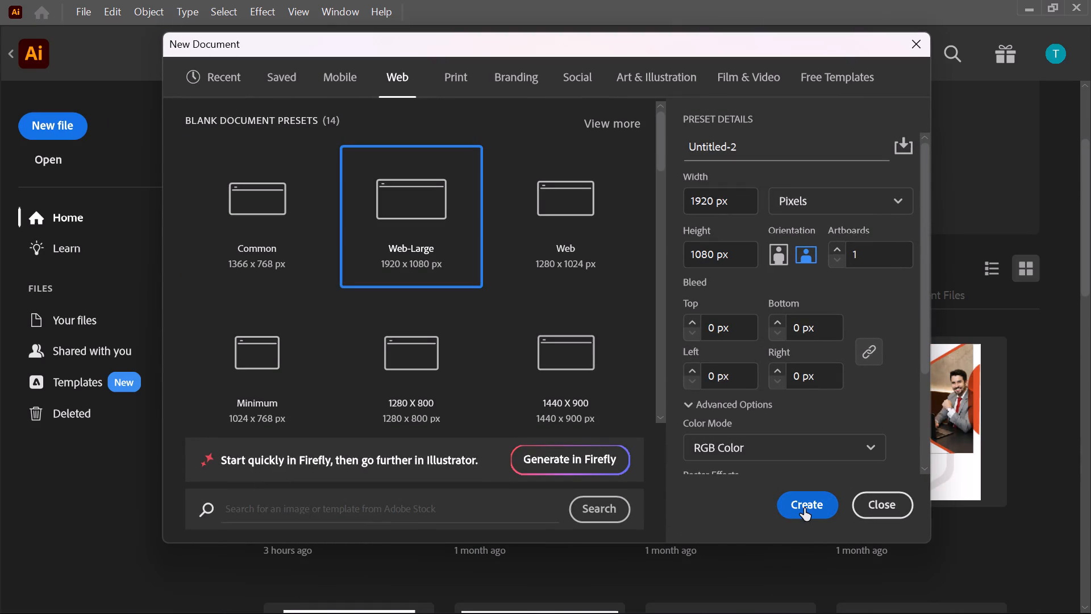
click(804, 508)
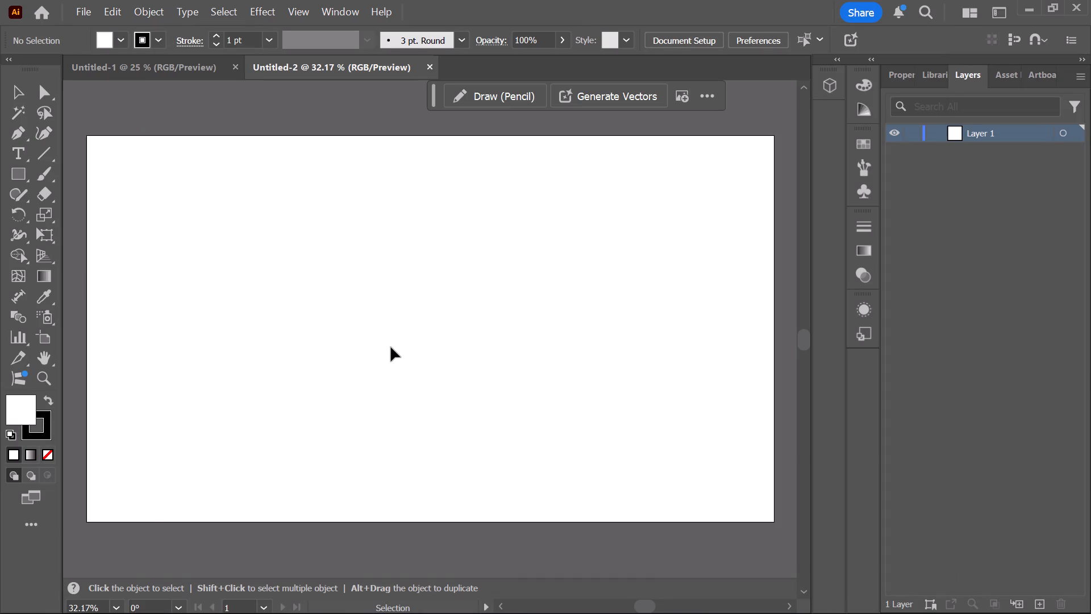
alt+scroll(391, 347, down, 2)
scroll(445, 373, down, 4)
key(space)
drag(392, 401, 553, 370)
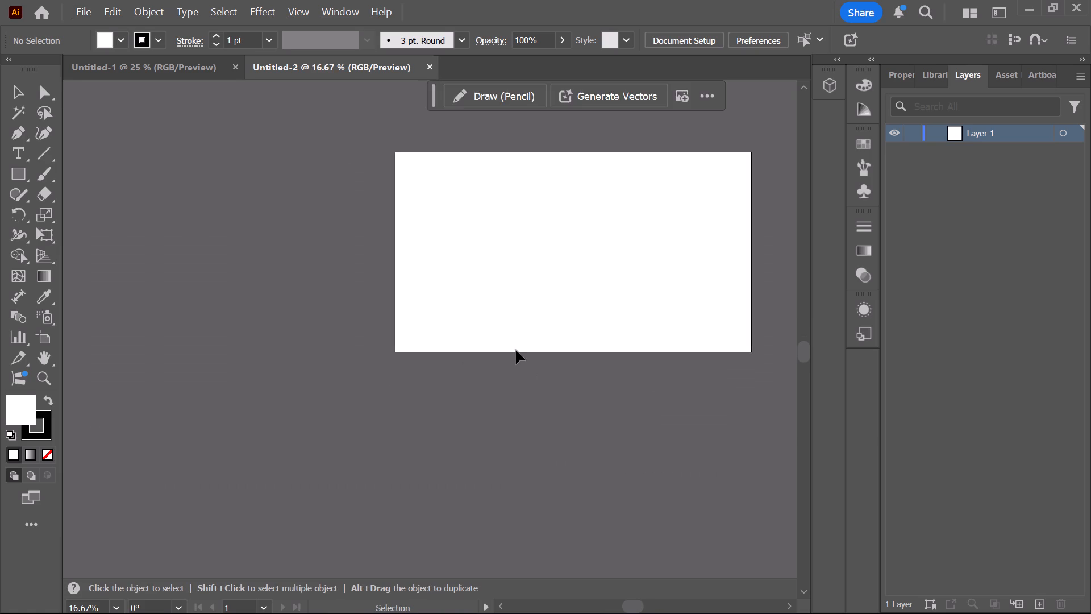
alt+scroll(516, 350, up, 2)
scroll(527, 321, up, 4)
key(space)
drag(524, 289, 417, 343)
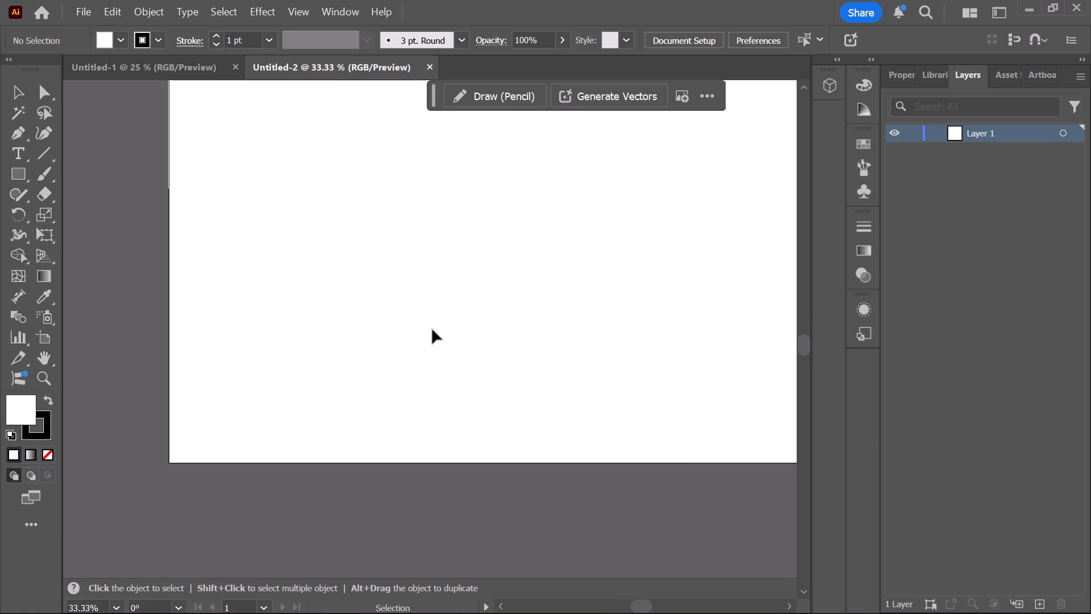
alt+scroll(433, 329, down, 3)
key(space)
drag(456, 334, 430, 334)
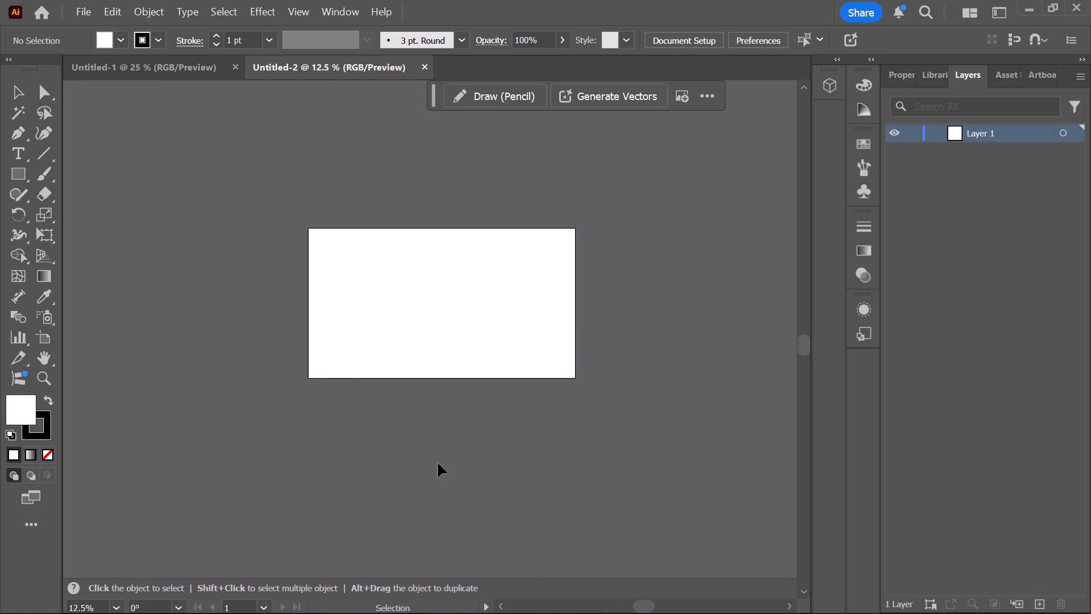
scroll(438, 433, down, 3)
Switch to Google Chrome and search Google Images for "web design images" in a new tab.
click(367, 594)
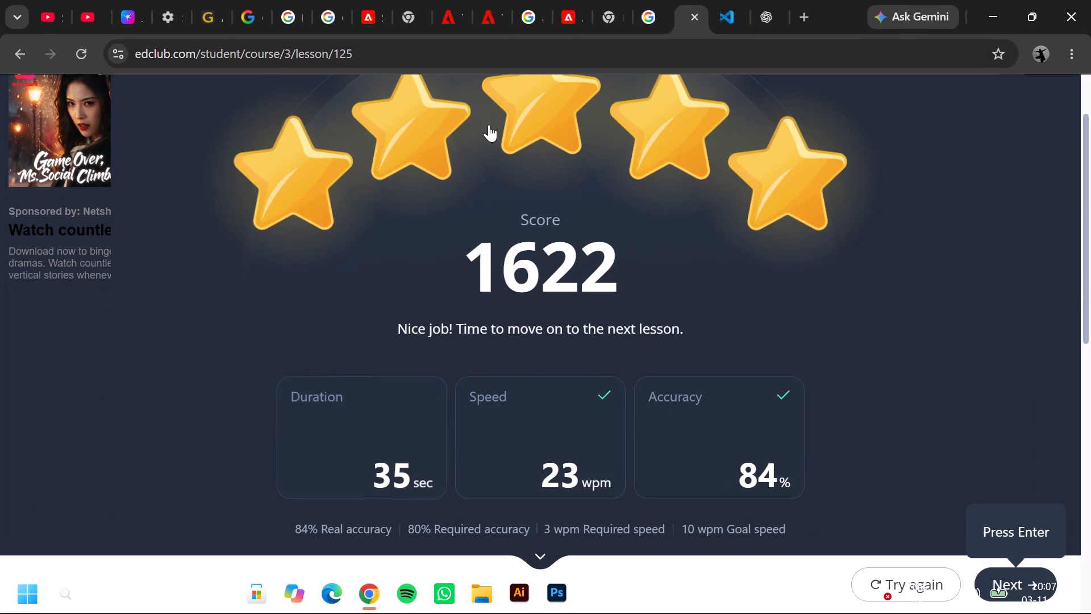
click(790, 18)
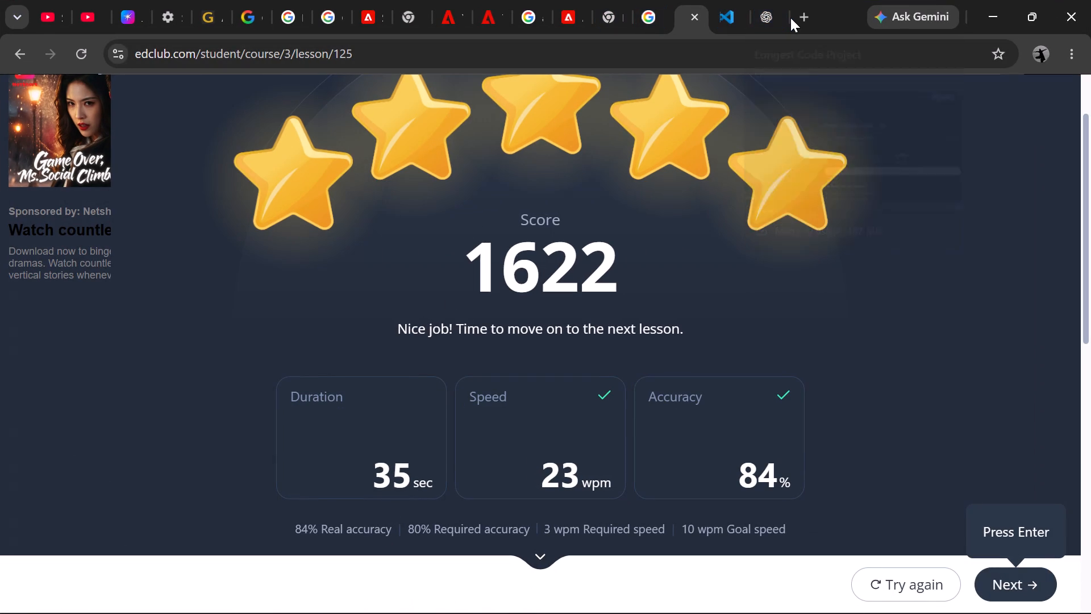
click(794, 18)
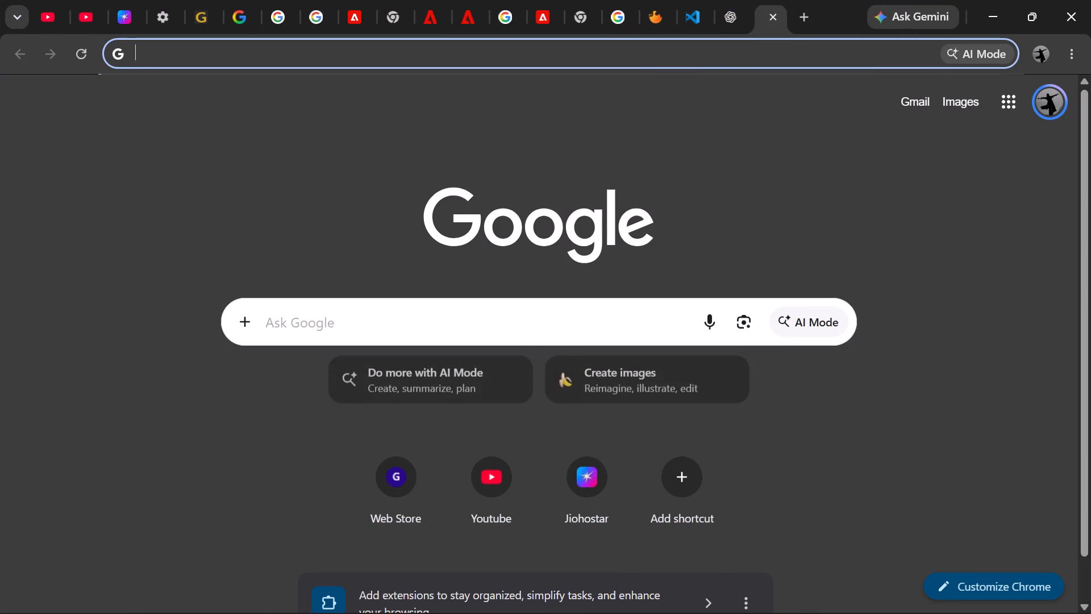
text(we)
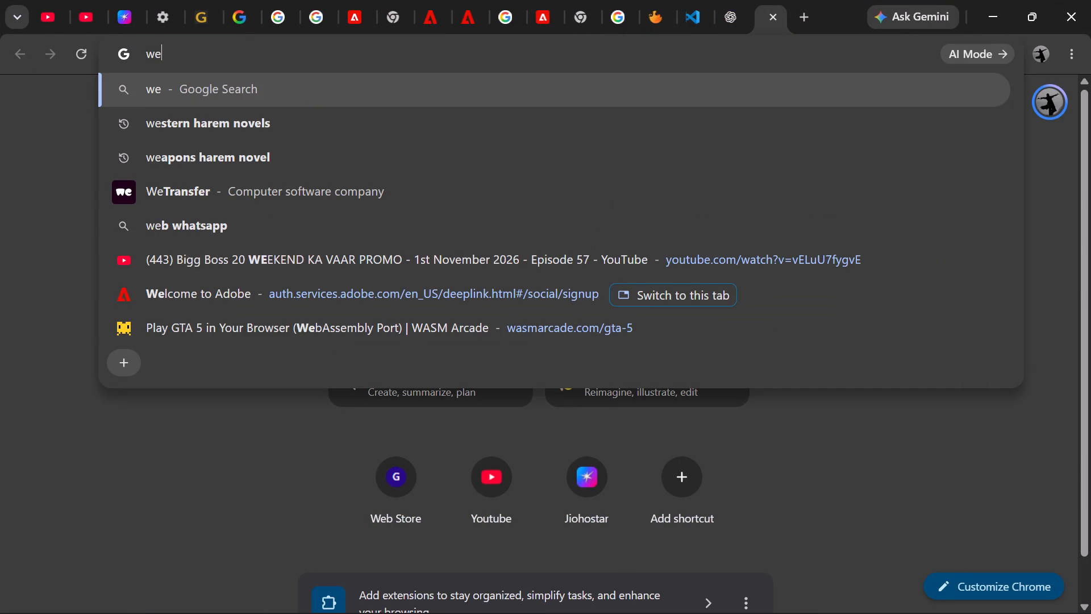
text(b)
key(space)
key(space)
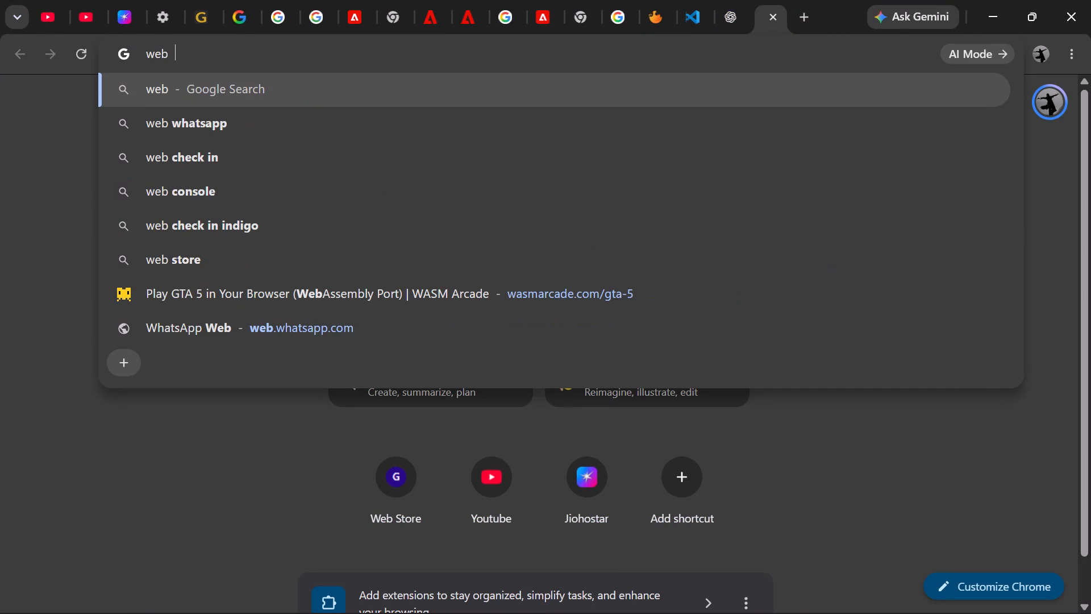
text(de)
key(s)
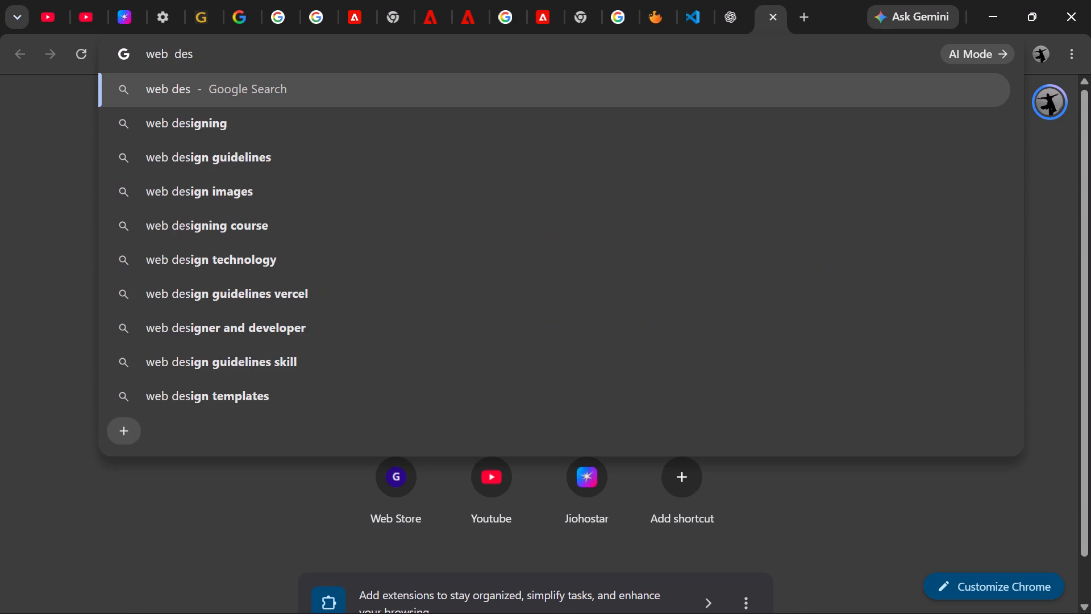
click(353, 189)
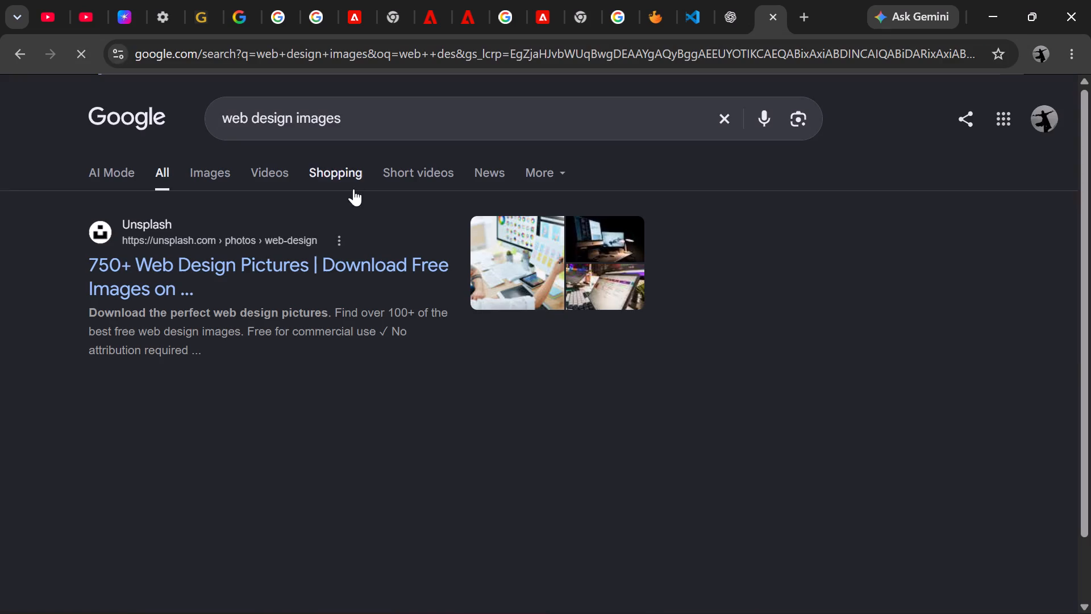
click(201, 179)
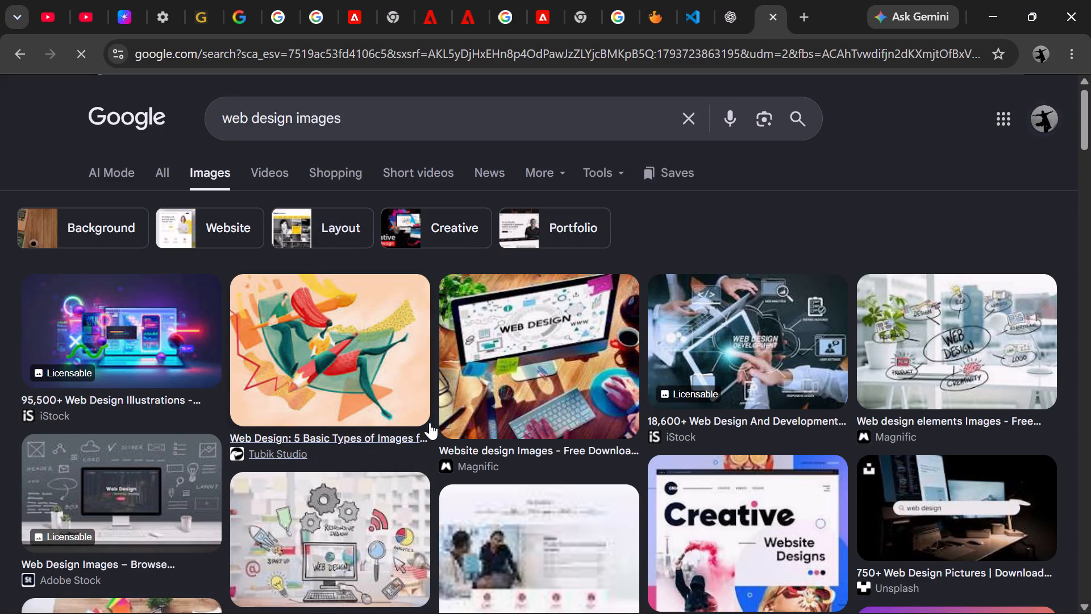
Look through the "web design images" results for a suitable design reference.
scroll(427, 414, down, 2)
scroll(497, 411, down, 3)
scroll(752, 366, down, 1)
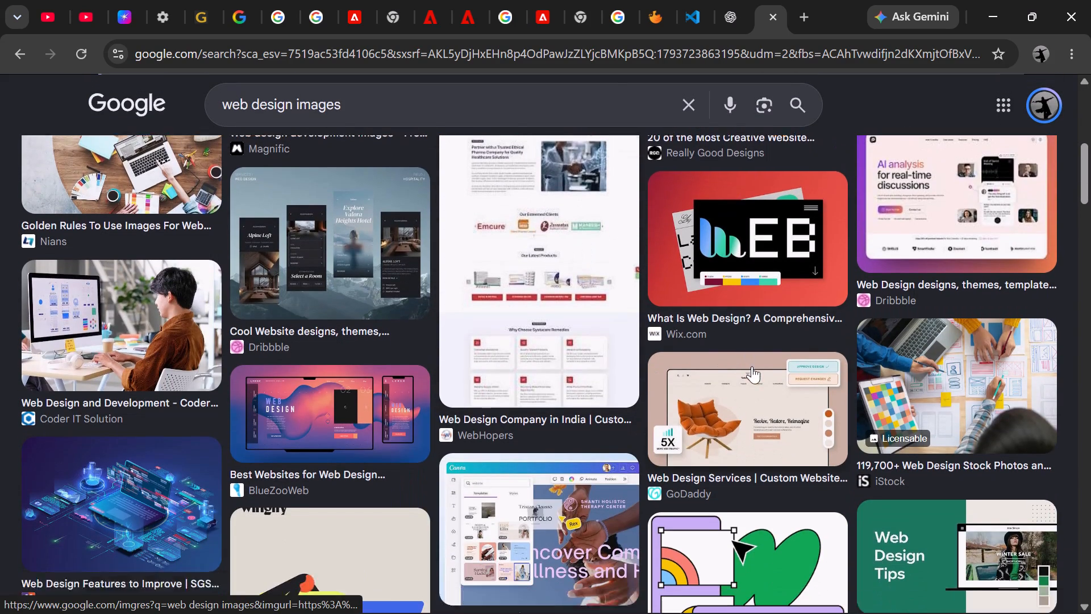
scroll(504, 440, down, 3)
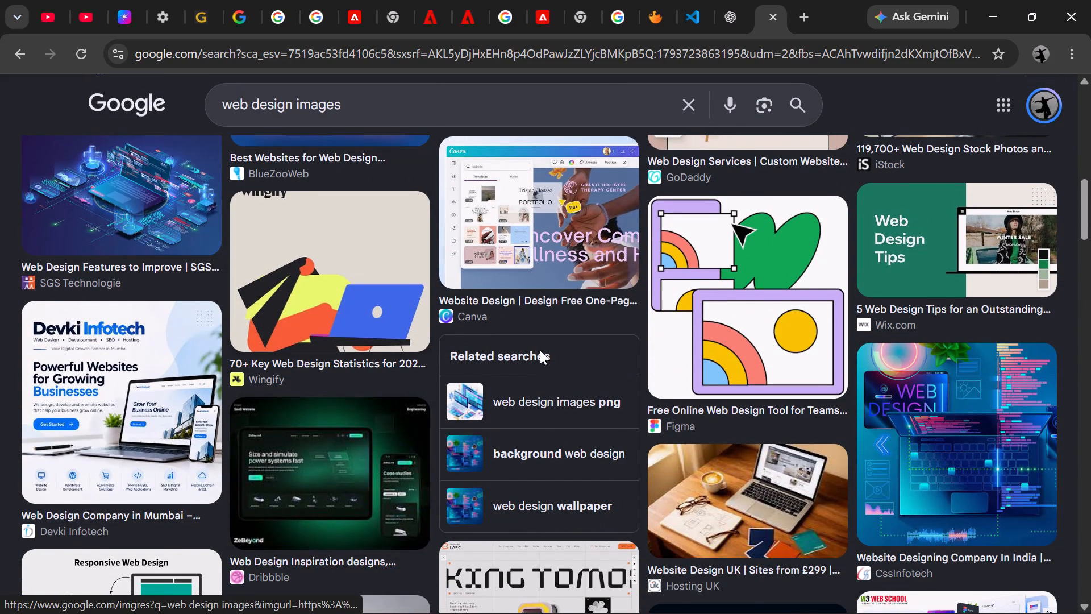
scroll(777, 450, down, 2)
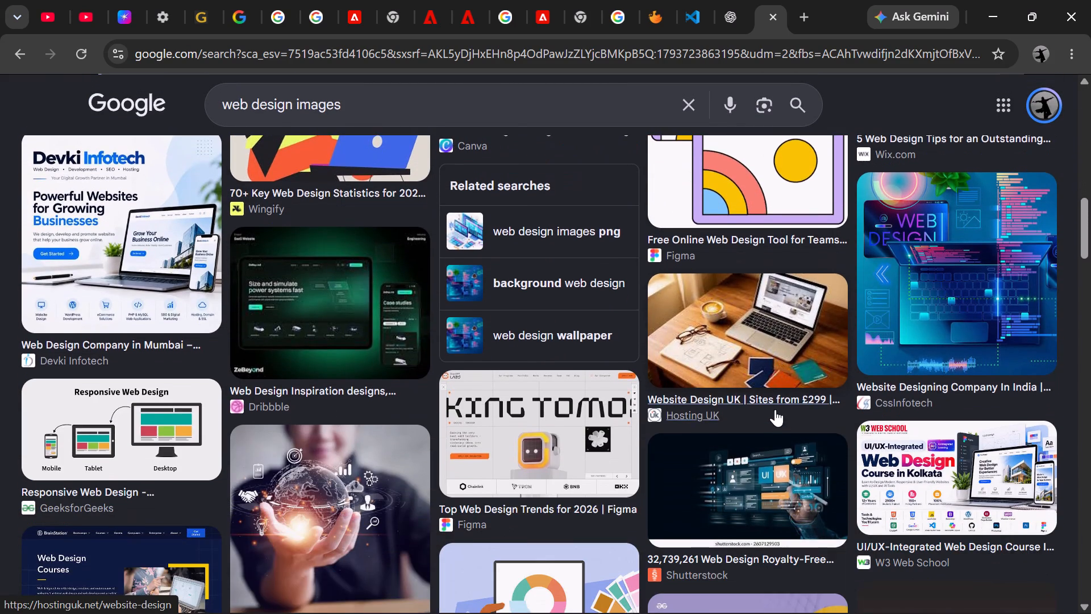
scroll(775, 409, down, 4)
scroll(488, 338, down, 3)
scroll(415, 466, down, 1)
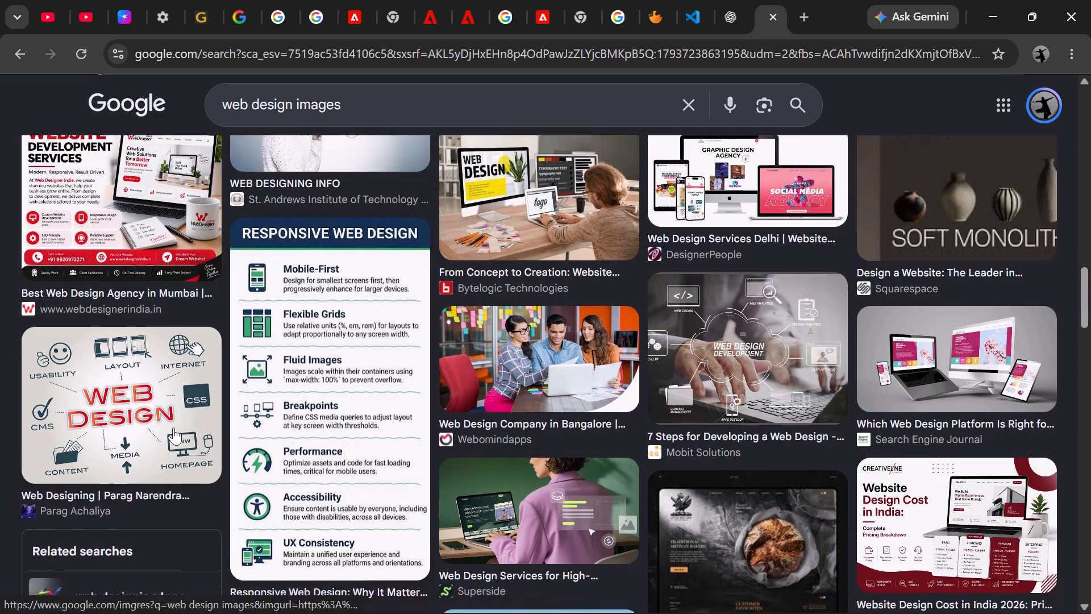
scroll(180, 404, down, 3)
scroll(581, 442, down, 2)
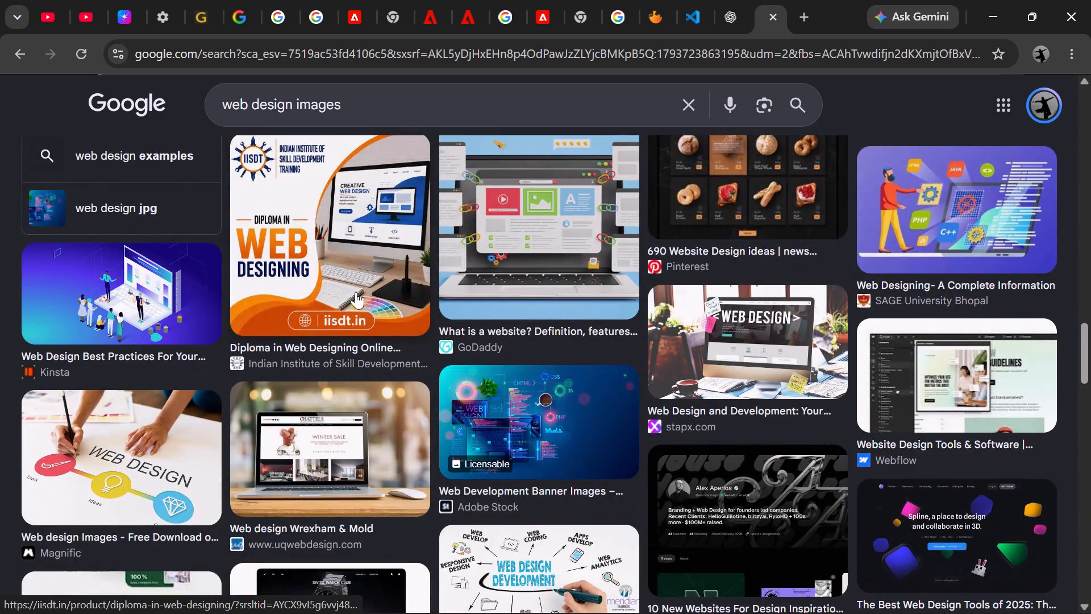
scroll(350, 251, down, 3)
scroll(734, 488, down, 1)
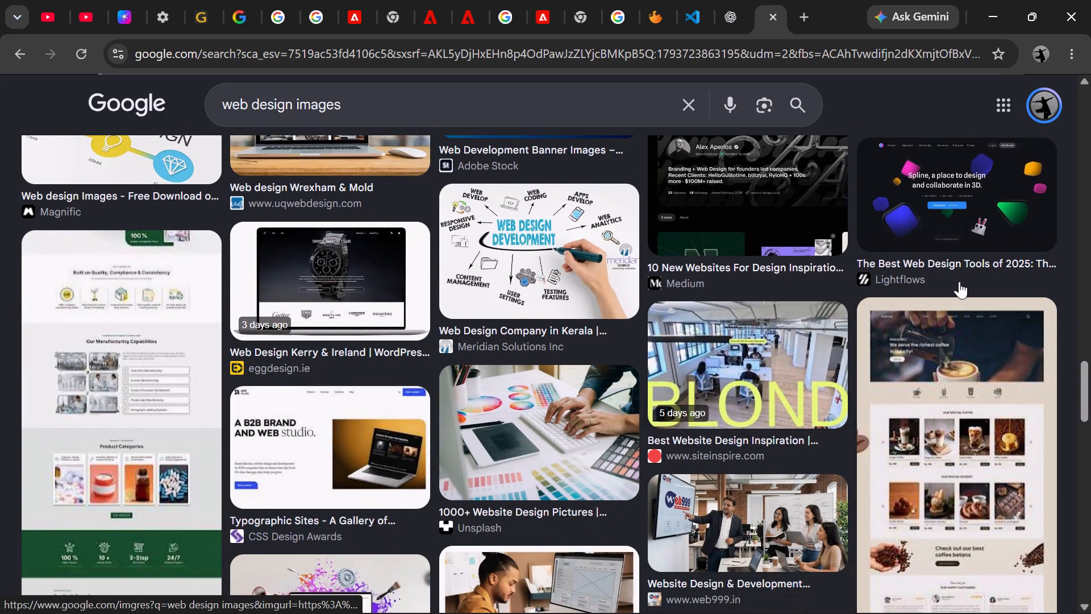
scroll(624, 316, down, 1)
scroll(333, 348, down, 3)
scroll(477, 379, down, 4)
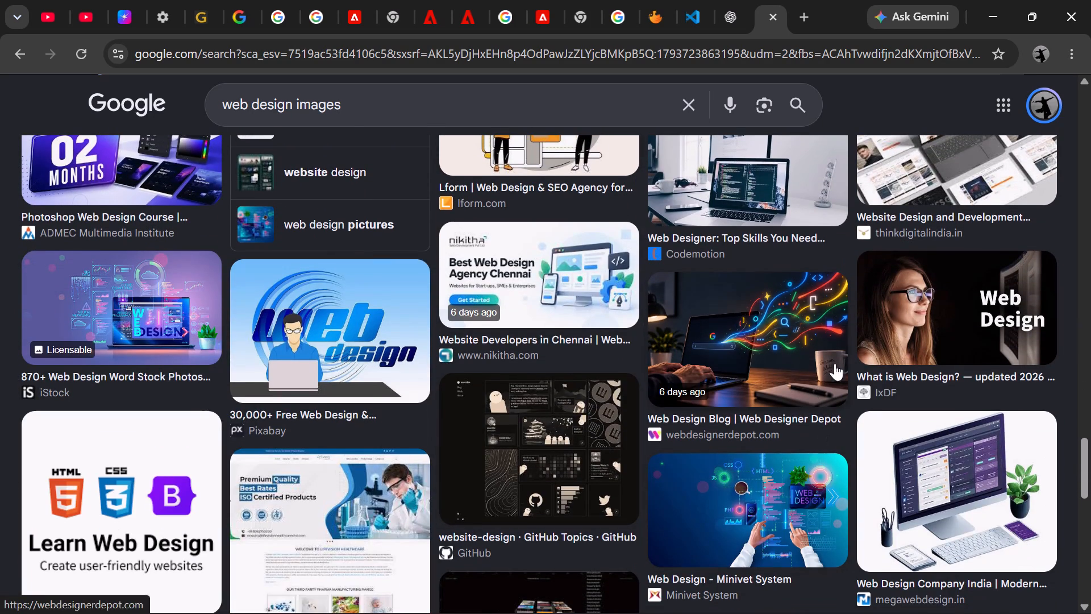
scroll(947, 333, down, 2)
scroll(784, 347, down, 2)
scroll(784, 351, up, 2)
scroll(784, 351, down, 2)
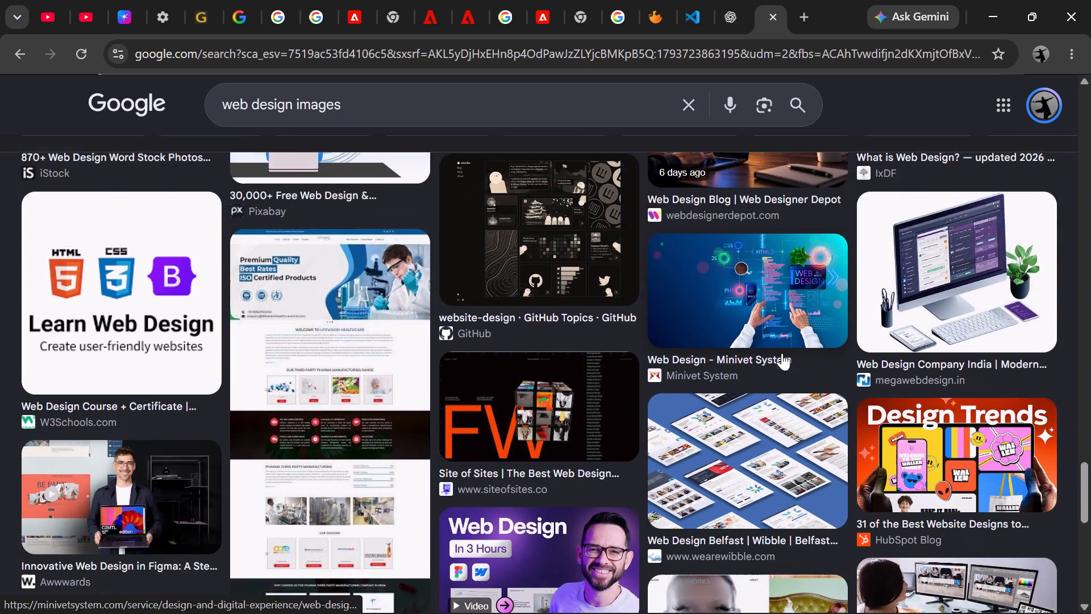
Browse further through the "web design images" results for a suitable design reference.
scroll(711, 456, down, 5)
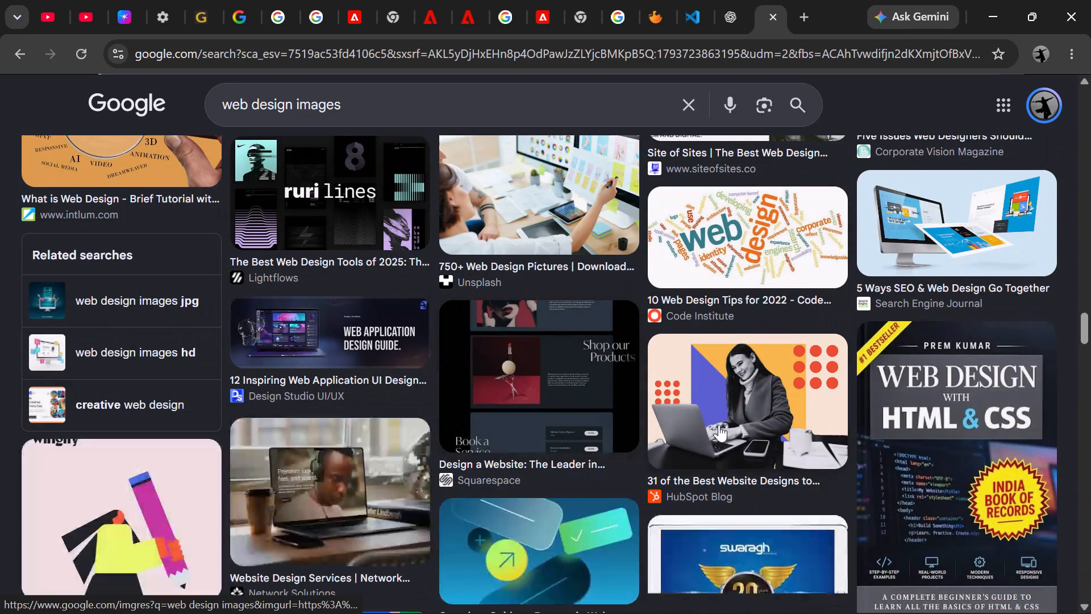
scroll(730, 409, up, 1)
scroll(886, 380, up, 1)
scroll(446, 285, up, 2)
scroll(286, 405, down, 2)
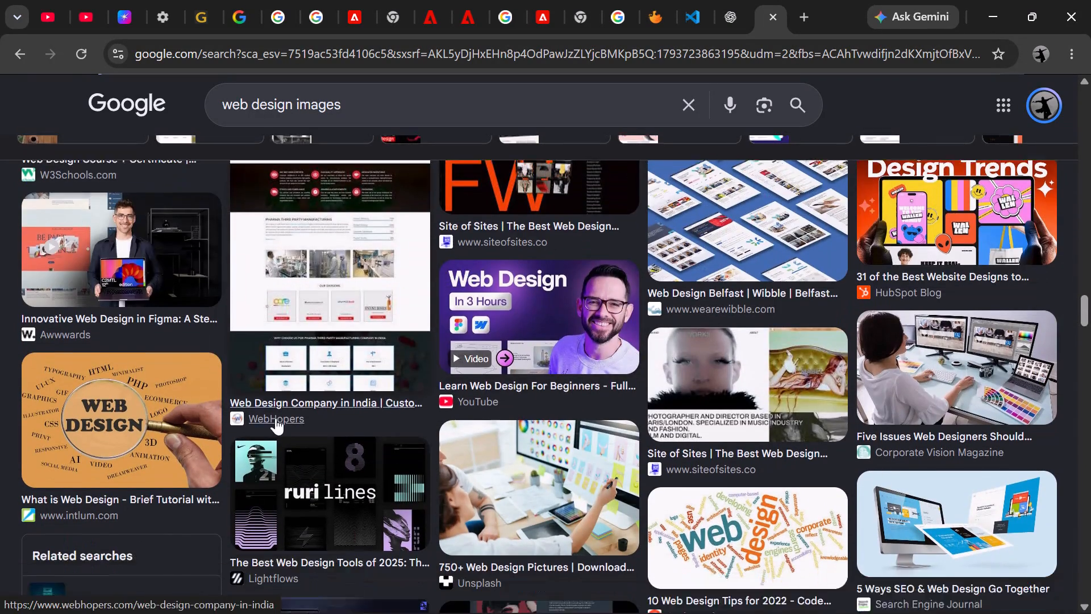
scroll(276, 412, down, 6)
scroll(197, 321, down, 2)
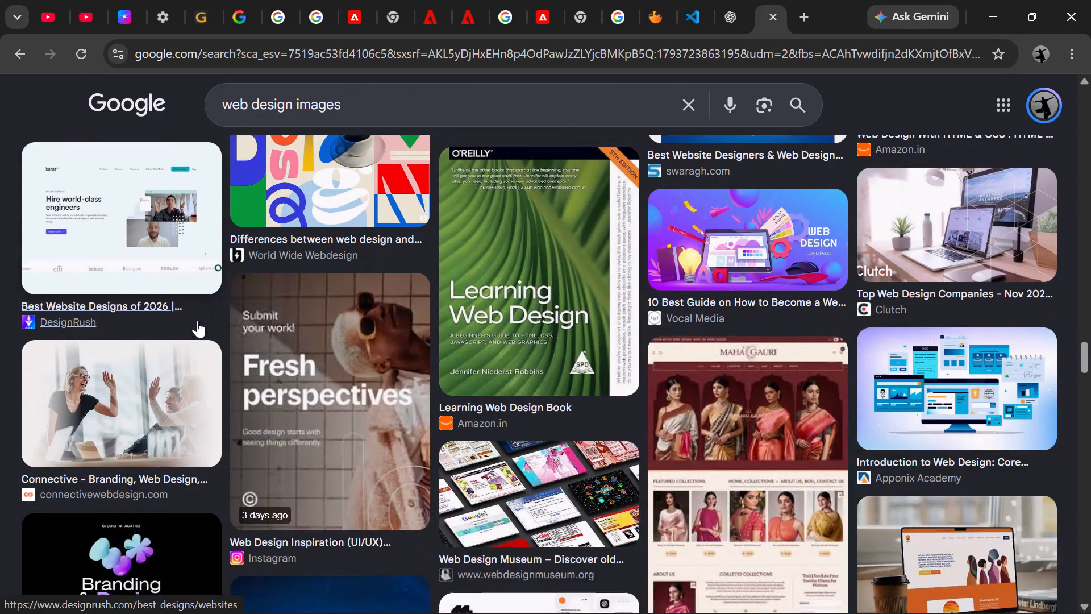
scroll(197, 321, up, 2)
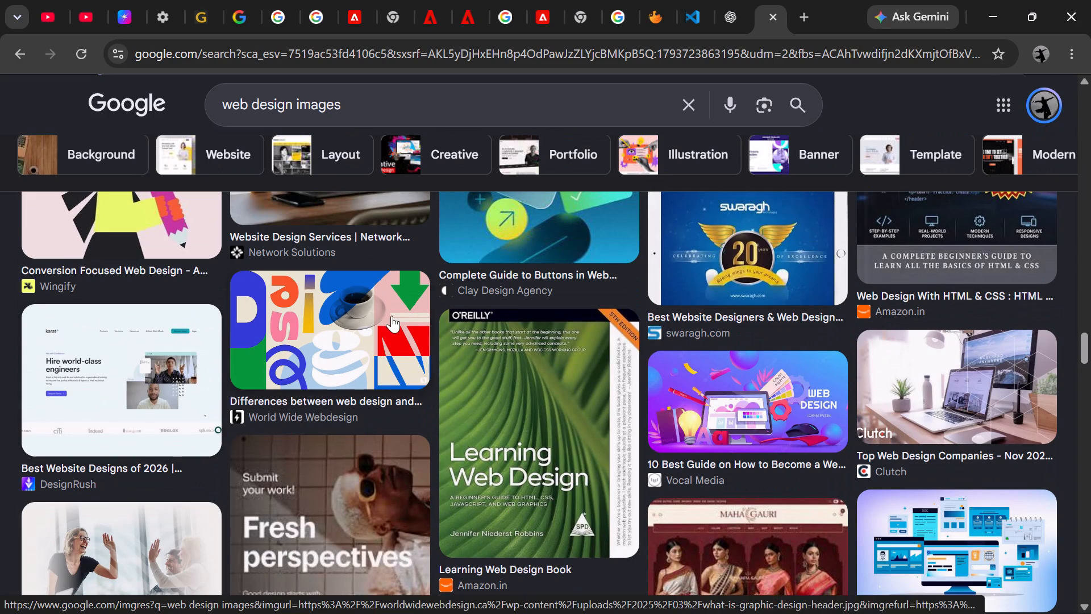
scroll(497, 356, down, 3)
scroll(670, 446, down, 2)
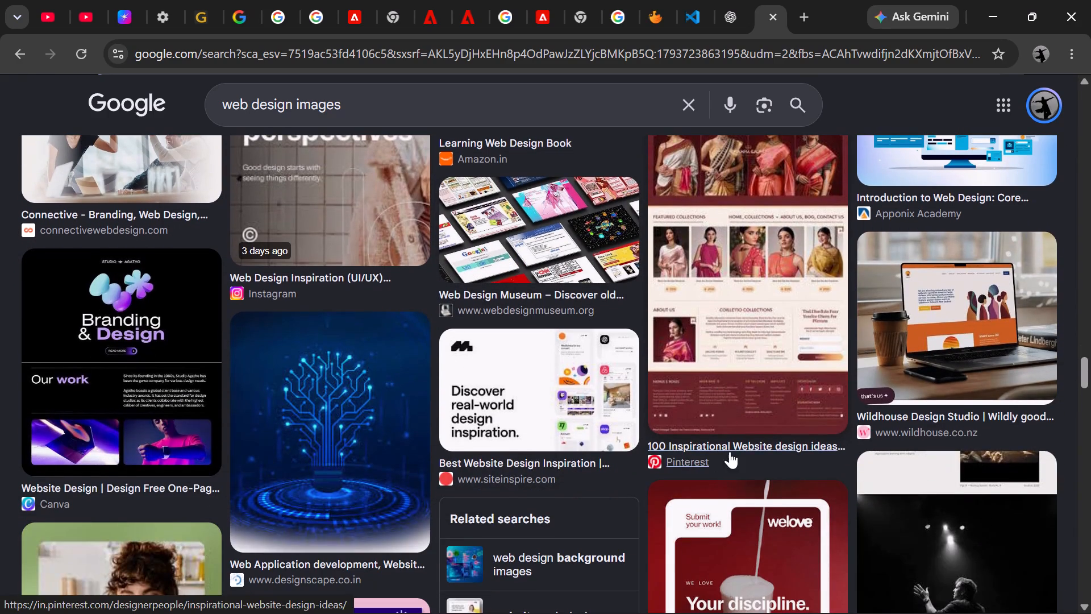
scroll(551, 420, up, 1)
scroll(353, 325, up, 2)
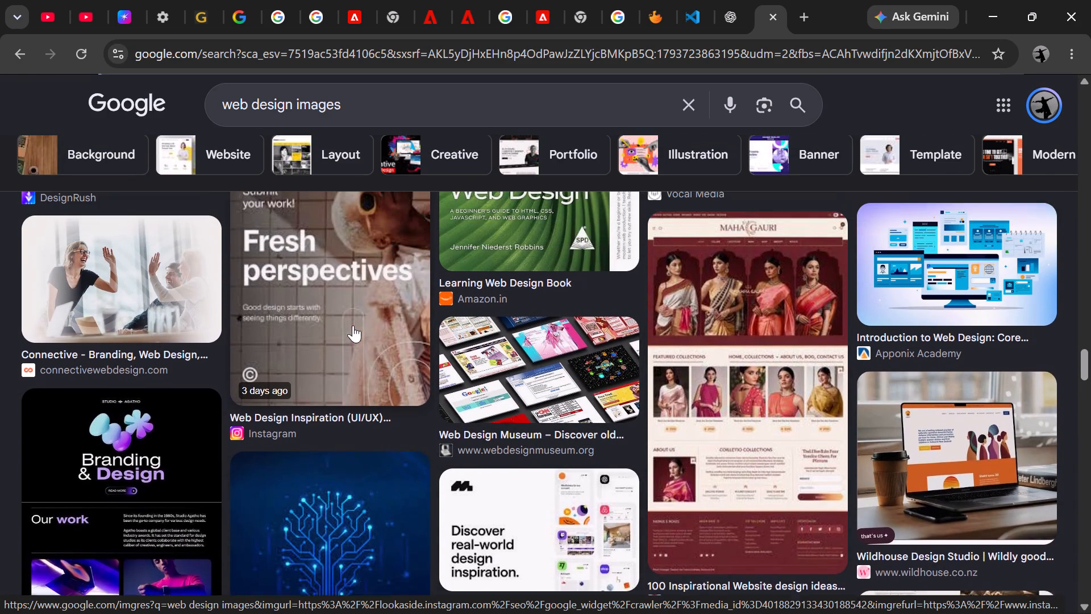
scroll(166, 349, down, 4)
scroll(213, 377, down, 2)
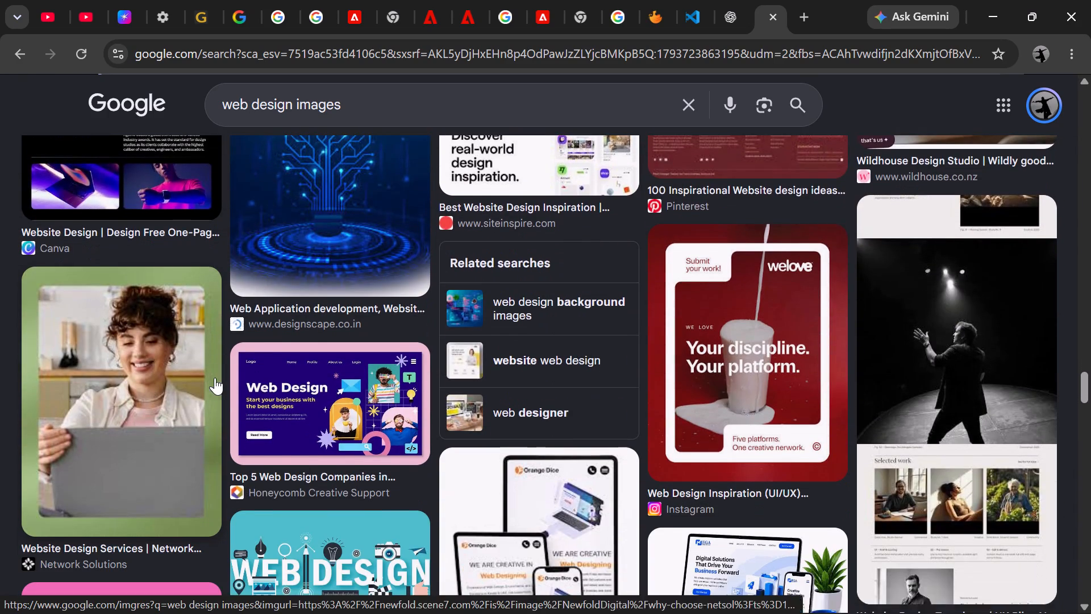
scroll(320, 411, down, 3)
scroll(448, 414, up, 3)
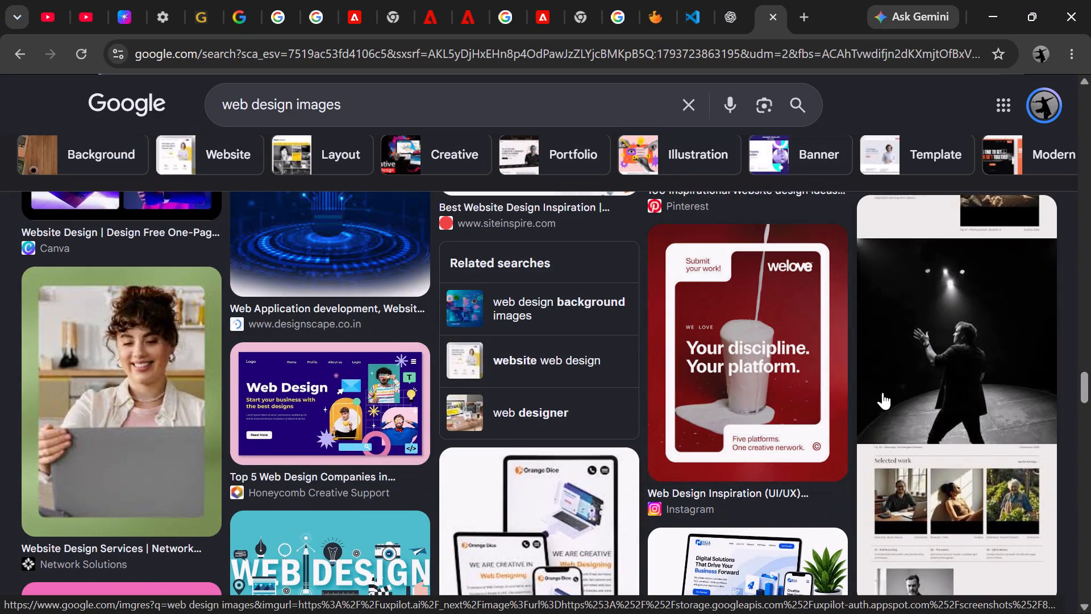
Preview the red welove "Your discipline. Your platform." image from Instagram and copy it to the clipboard.
click(770, 323)
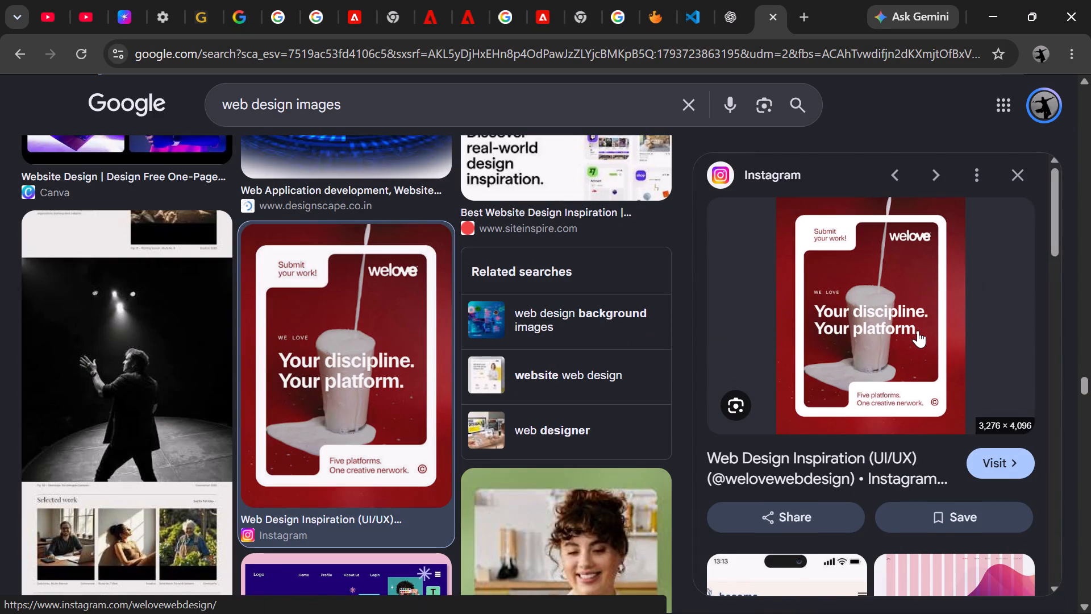
scroll(918, 330, down, 1)
scroll(918, 330, up, 2)
right_click(913, 327)
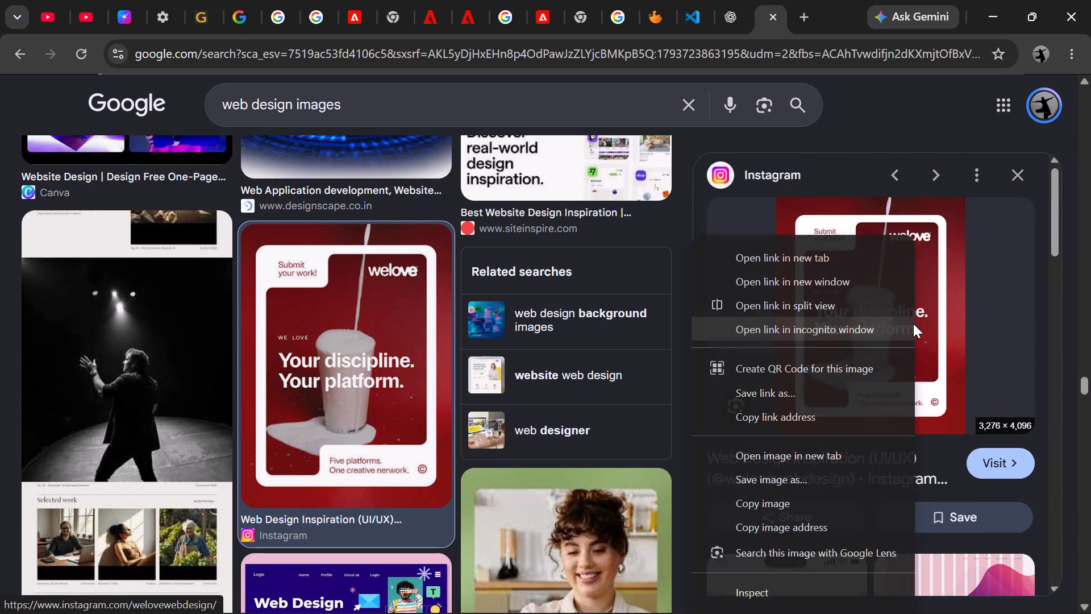
click(793, 504)
scroll(803, 422, down, 3)
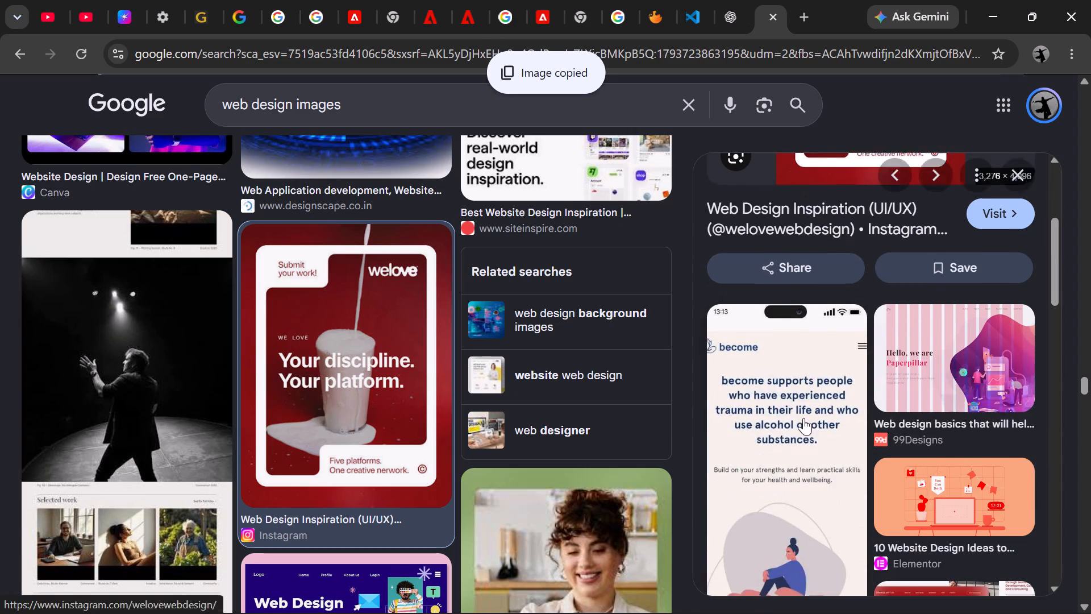
scroll(837, 470, down, 3)
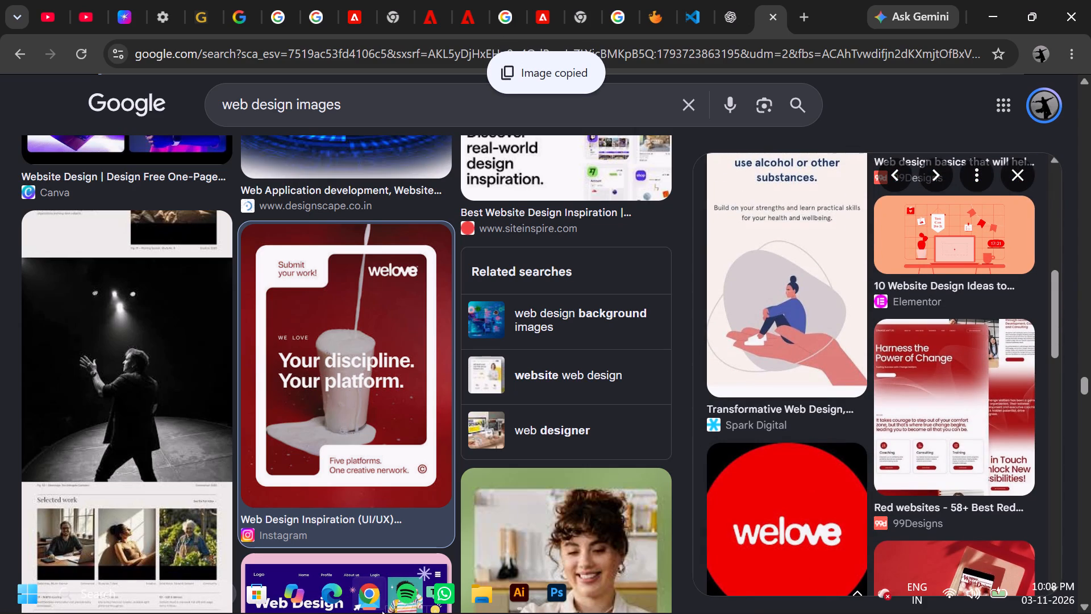
Switch to Adobe Illustrator and go to its Home screen from the blank Untitled-2 document.
click(521, 601)
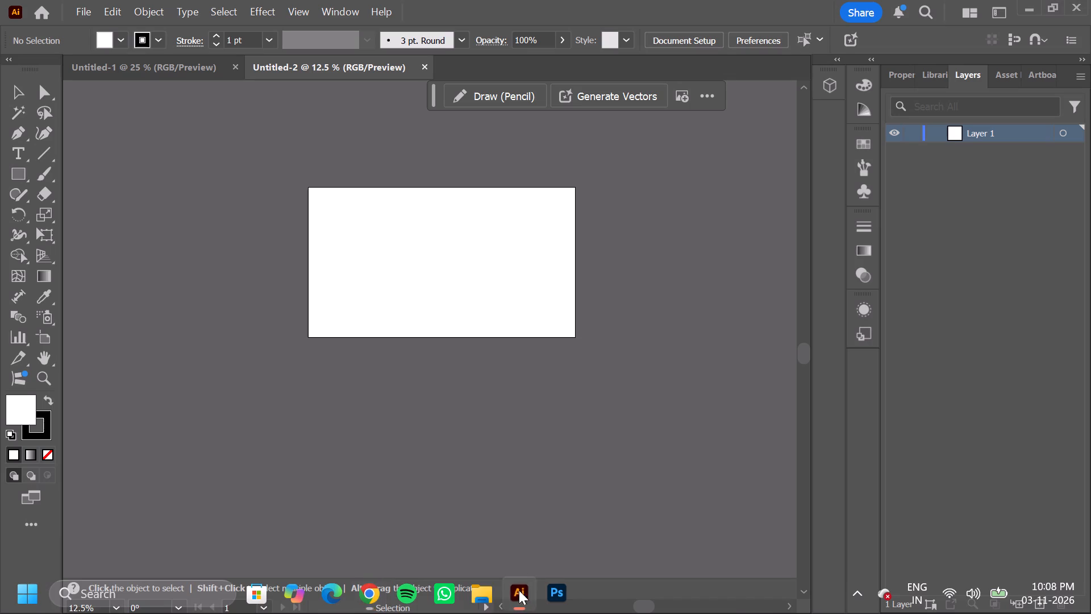
scroll(402, 234, up, 2)
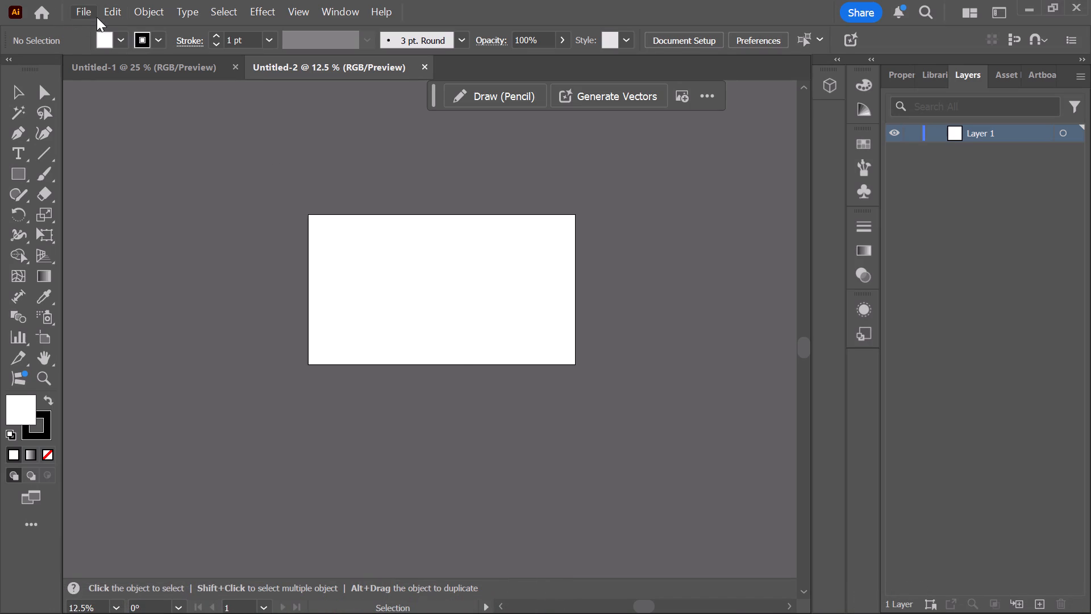
click(121, 39)
click(121, 39)
click(51, 14)
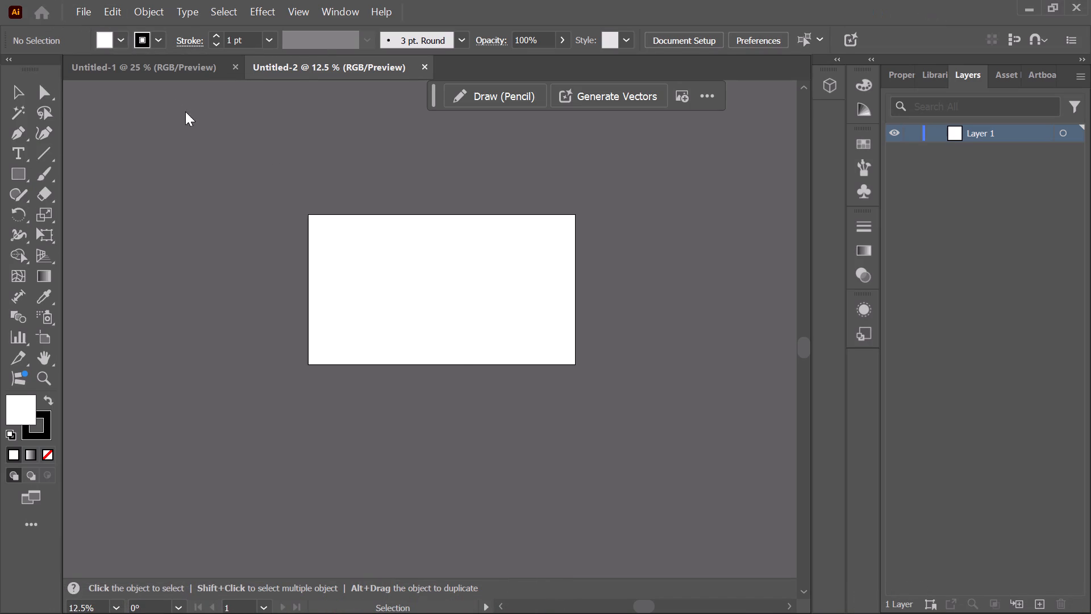
Back in Illustrator, create a new document from the iPhone X mobile preset, 1125 x 2436 px.
click(91, 125)
click(80, 125)
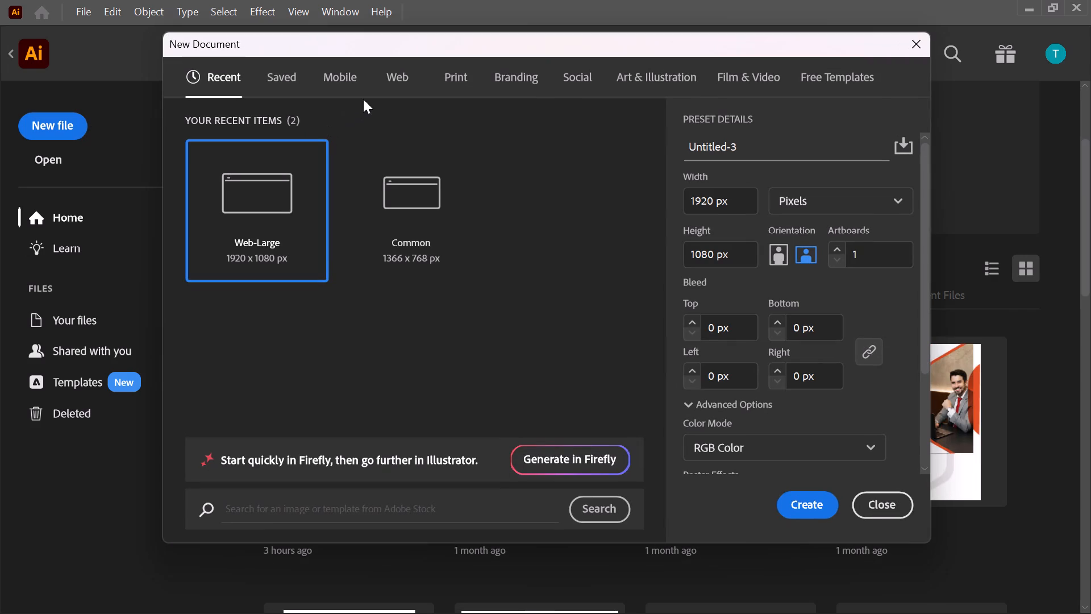
click(378, 78)
click(402, 79)
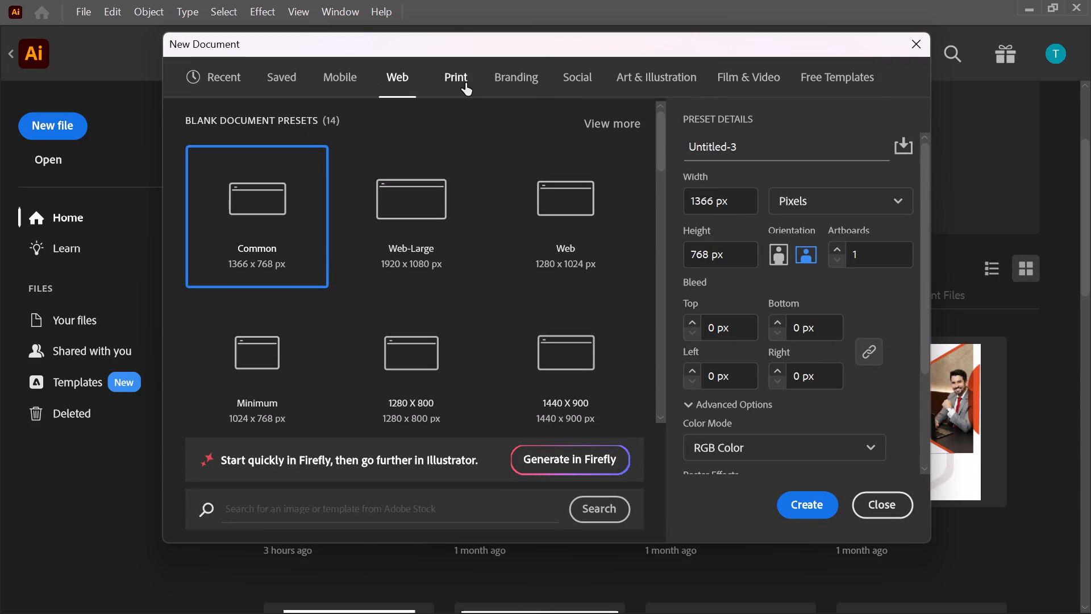
scroll(511, 372, down, 1)
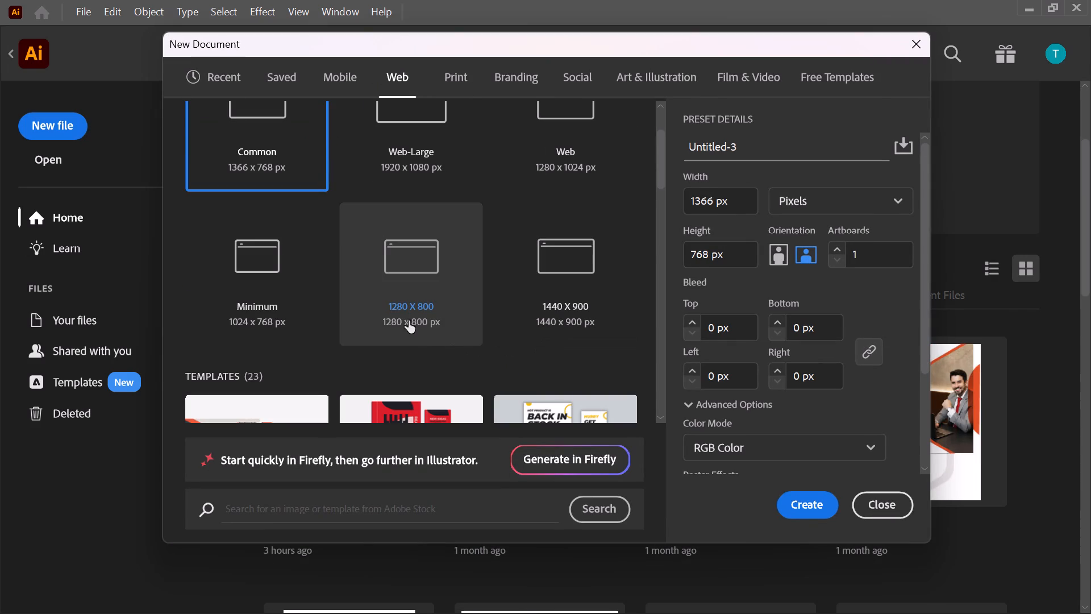
click(451, 82)
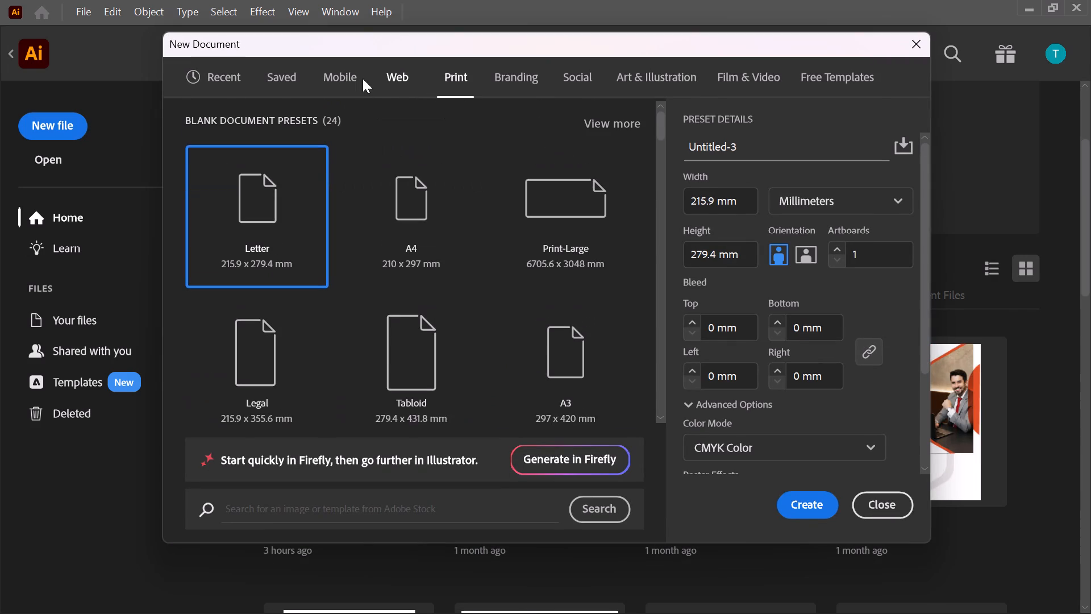
click(348, 77)
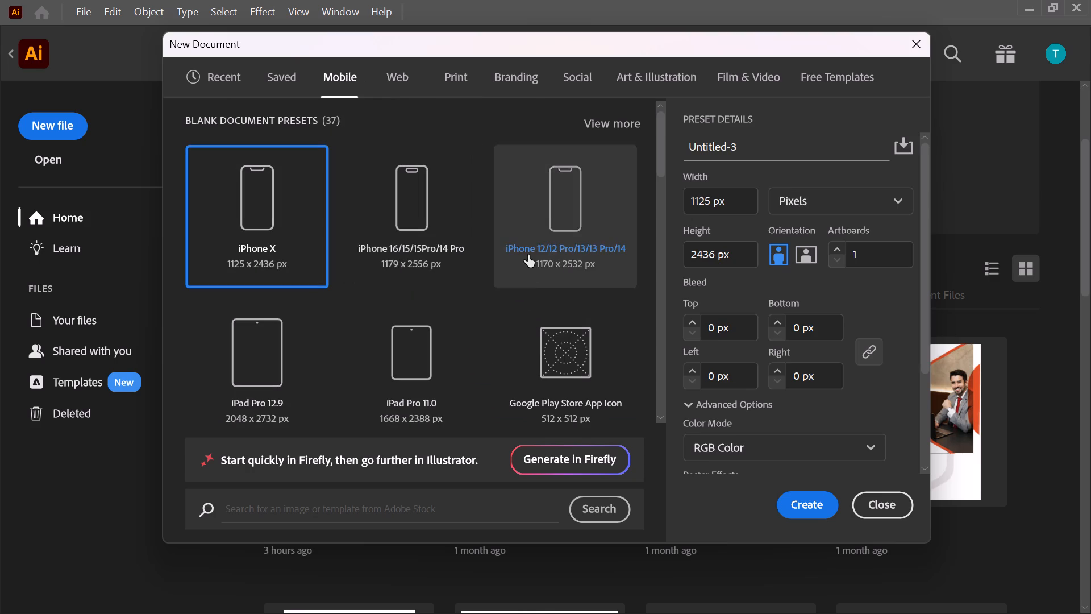
scroll(310, 337, down, 3)
scroll(363, 319, up, 2)
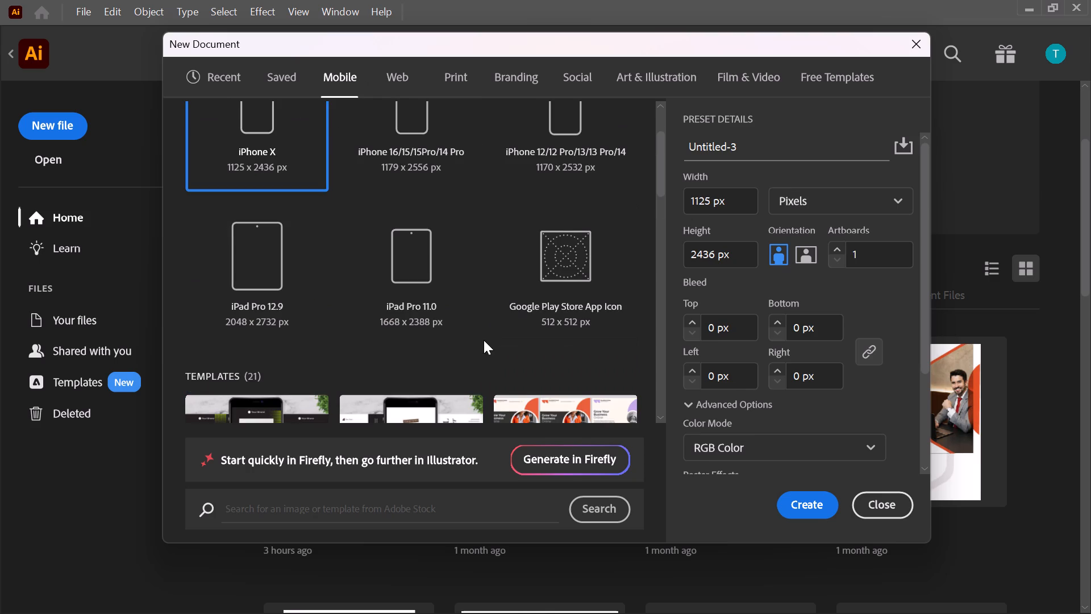
scroll(480, 340, up, 1)
click(286, 208)
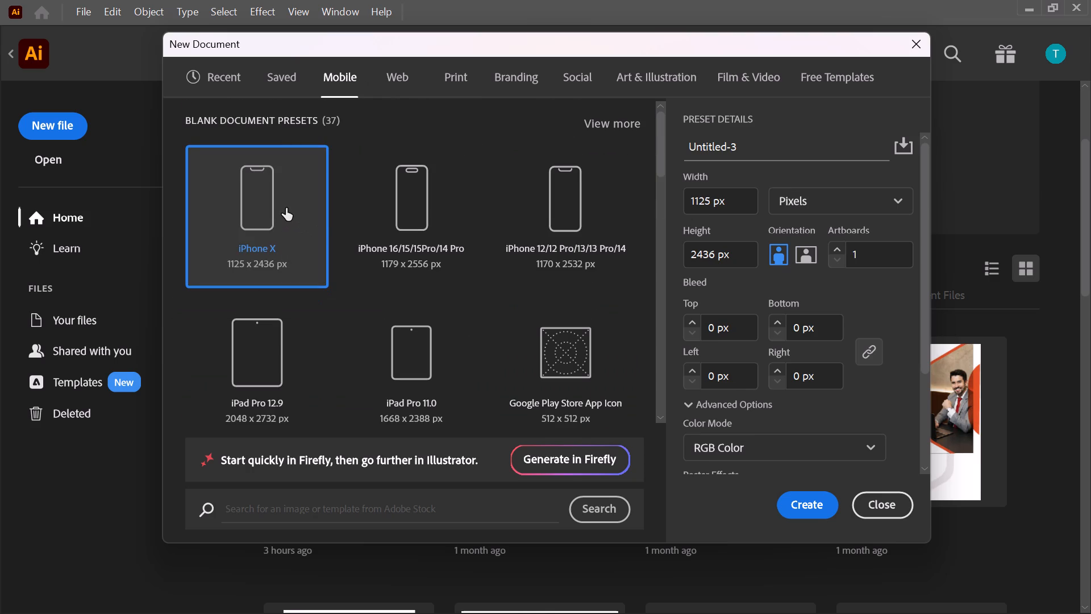
click(818, 499)
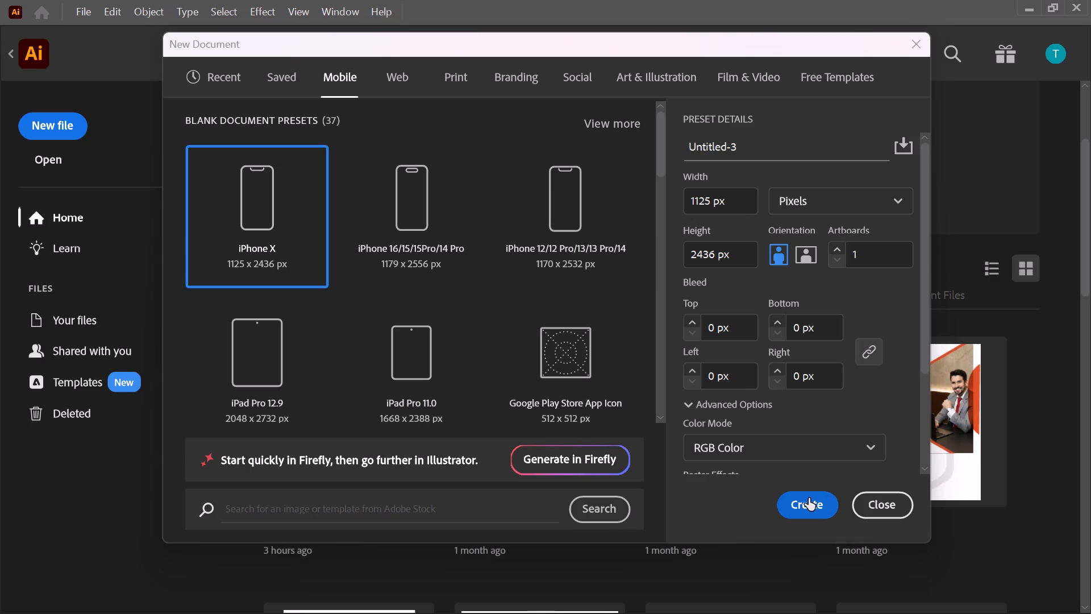
scroll(531, 423, up, 2)
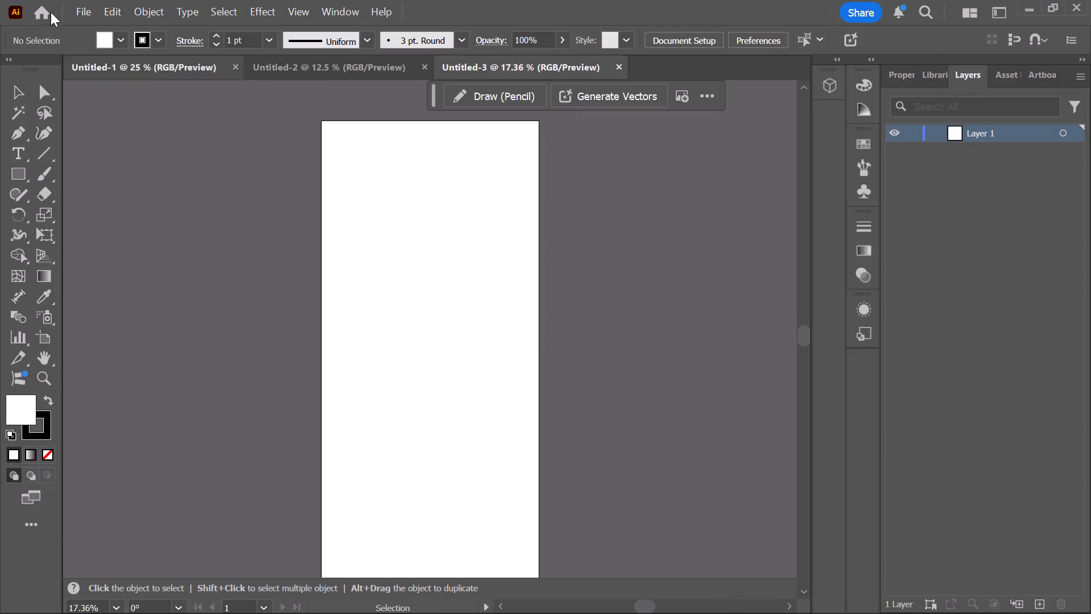
Create another new document from the iPad Pro 11.0 mobile preset, 1668 x 2388 px.
click(59, 15)
click(49, 15)
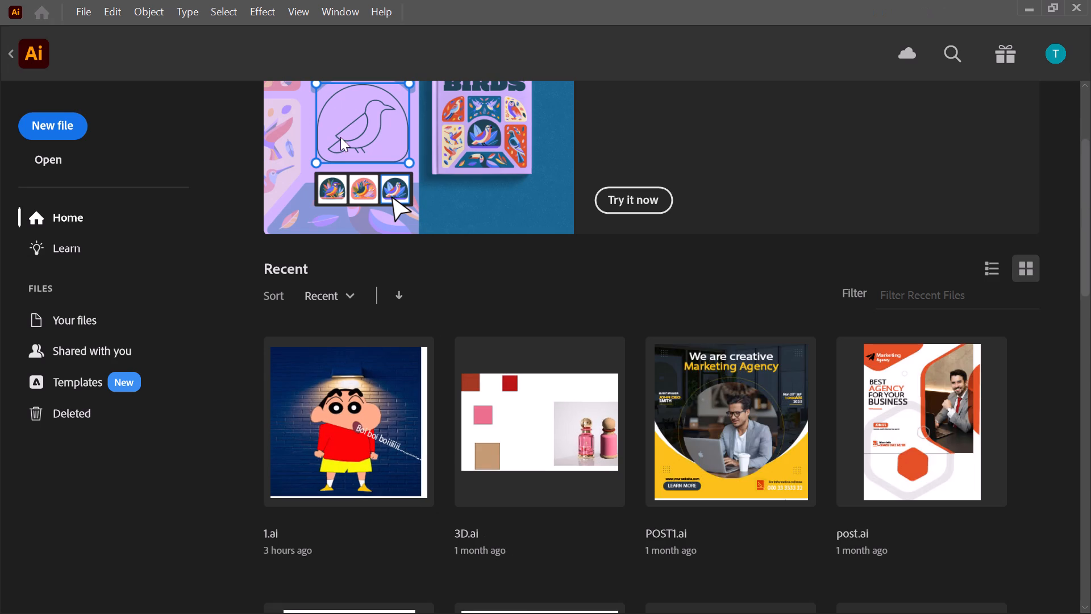
click(62, 118)
click(284, 79)
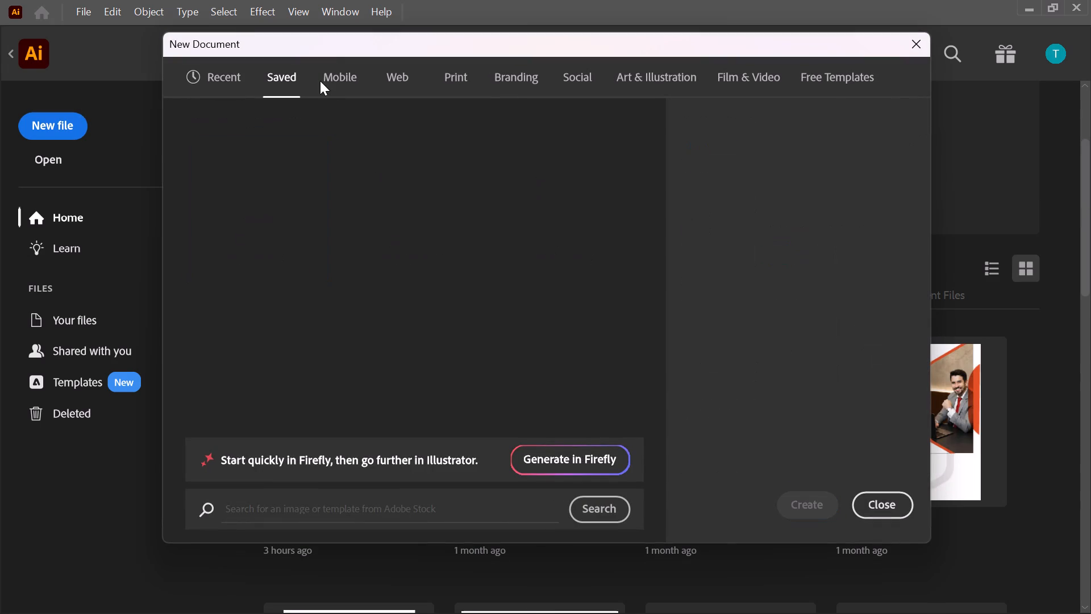
click(320, 81)
scroll(542, 265, down, 2)
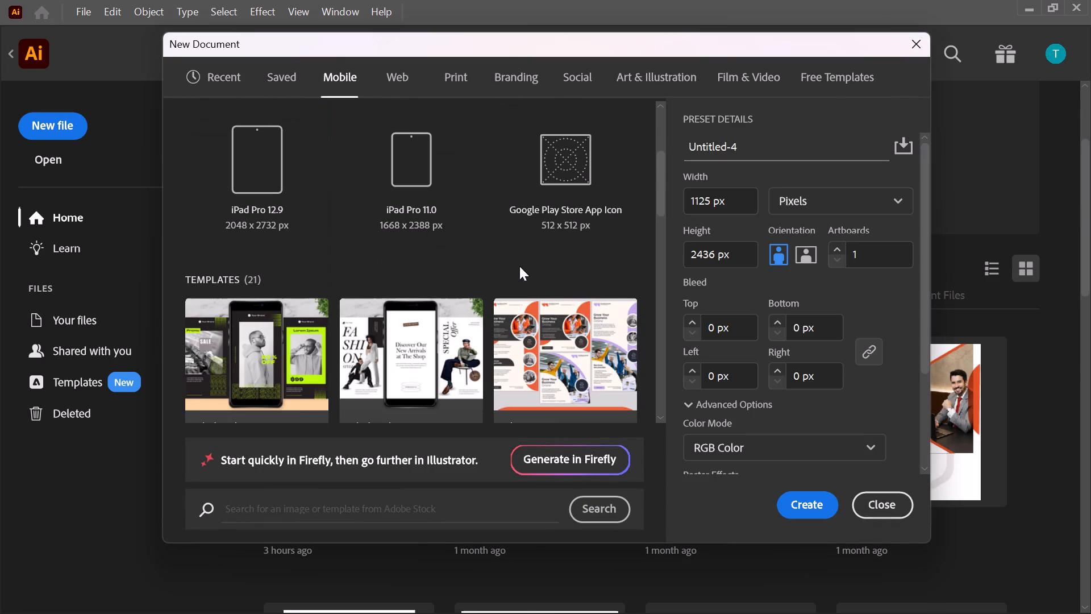
scroll(480, 256, up, 1)
click(410, 273)
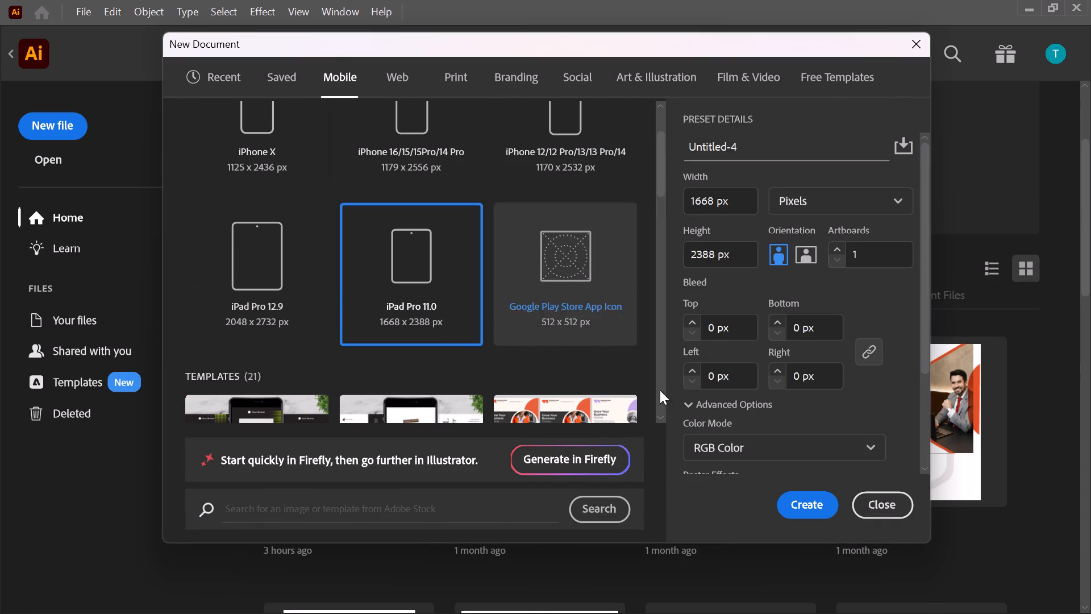
click(799, 500)
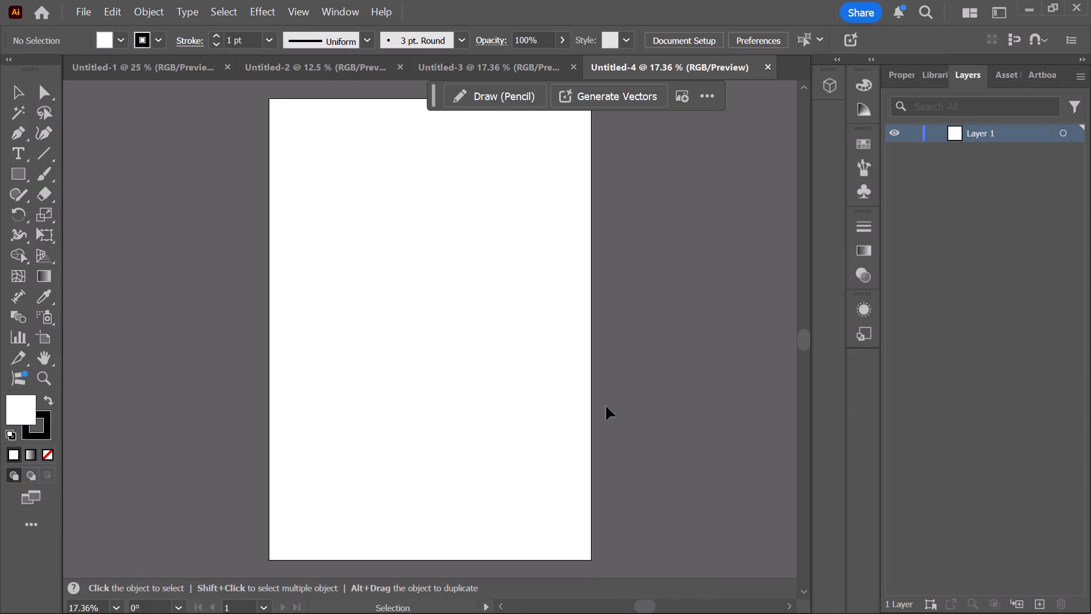
Paste the copied red "welove" poster image onto the iPad artboard.
scroll(553, 379, up, 2)
alt+scroll(522, 355, down, 3)
click(502, 326)
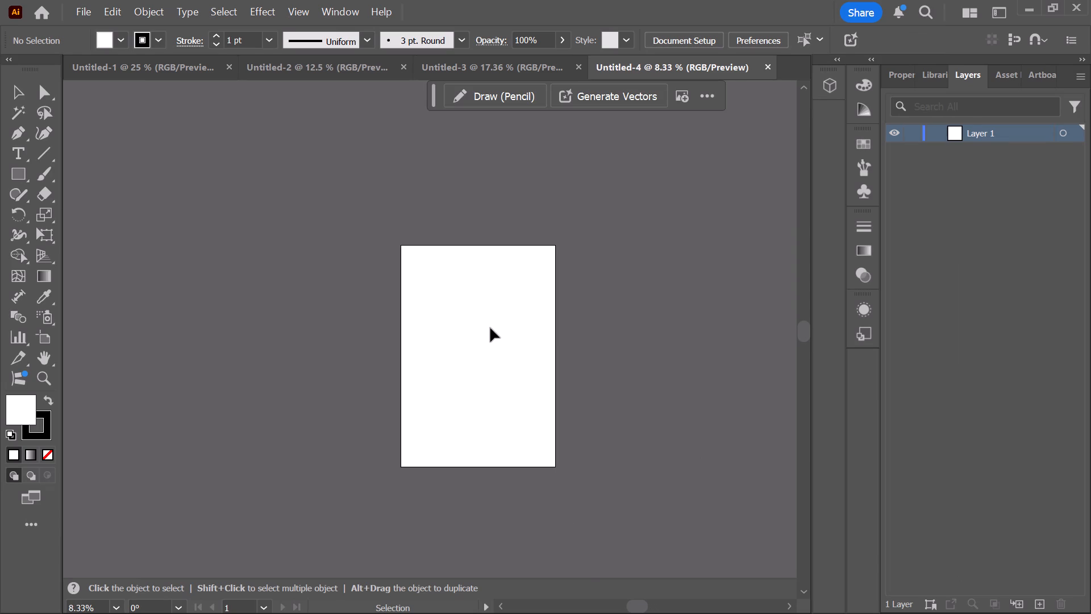
key(ctrl+v)
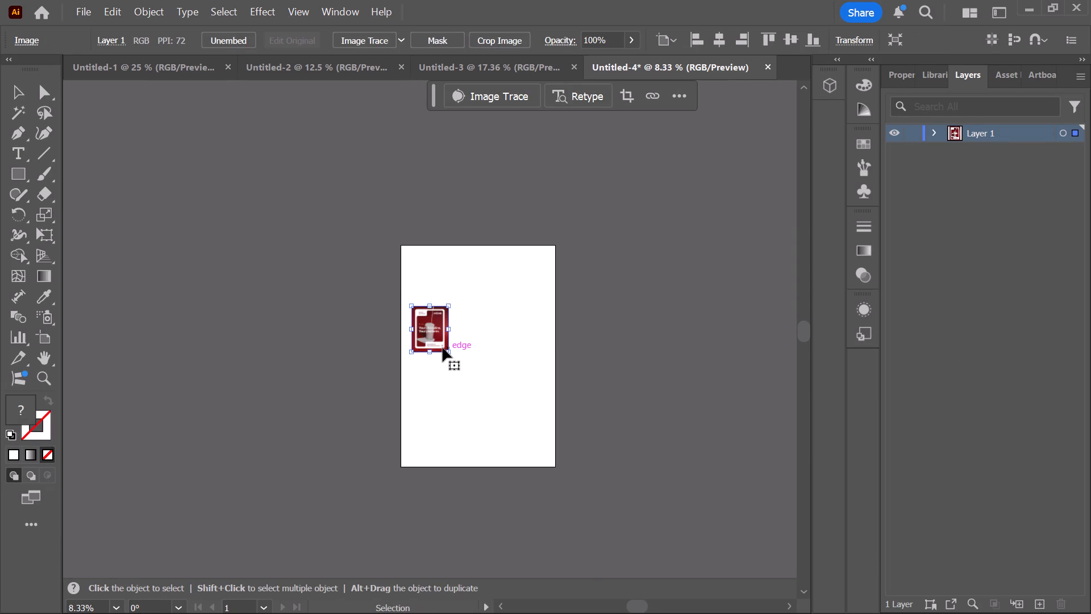
Align the poster image with the artboard's top-left corner and scale it proportionally to the artboard's full width.
alt+scroll(443, 348, up, 2)
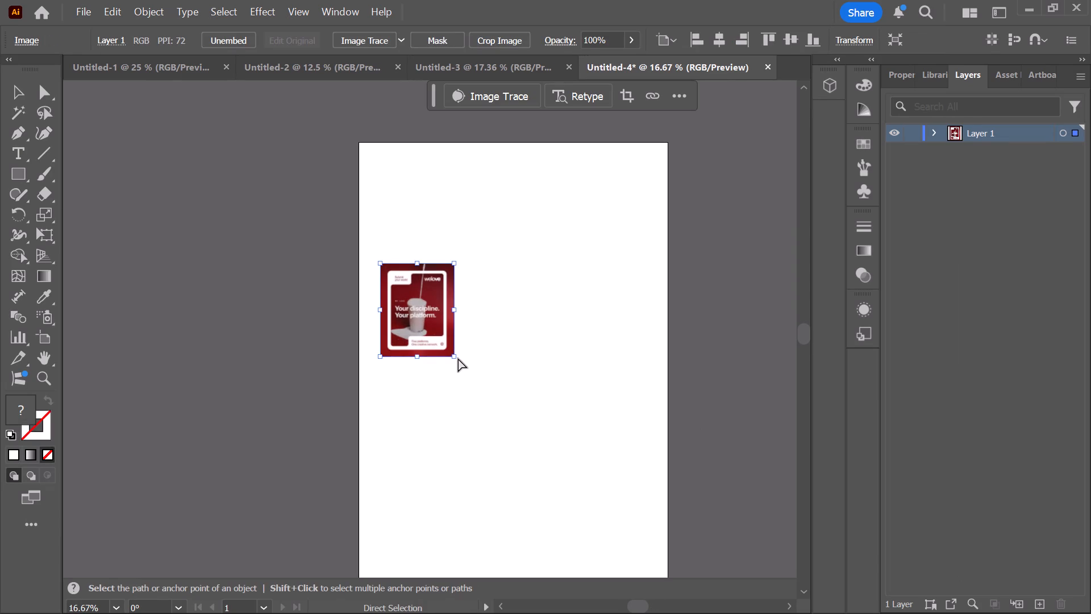
ctrl+drag(453, 356, 499, 385)
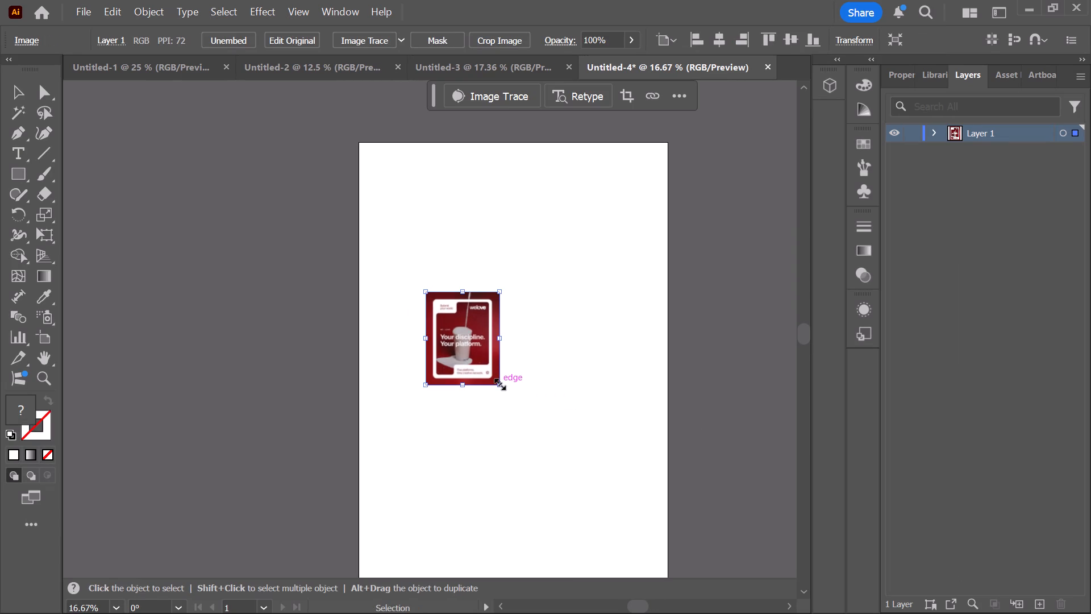
shift+drag(498, 383, 642, 564)
drag(534, 427, 468, 280)
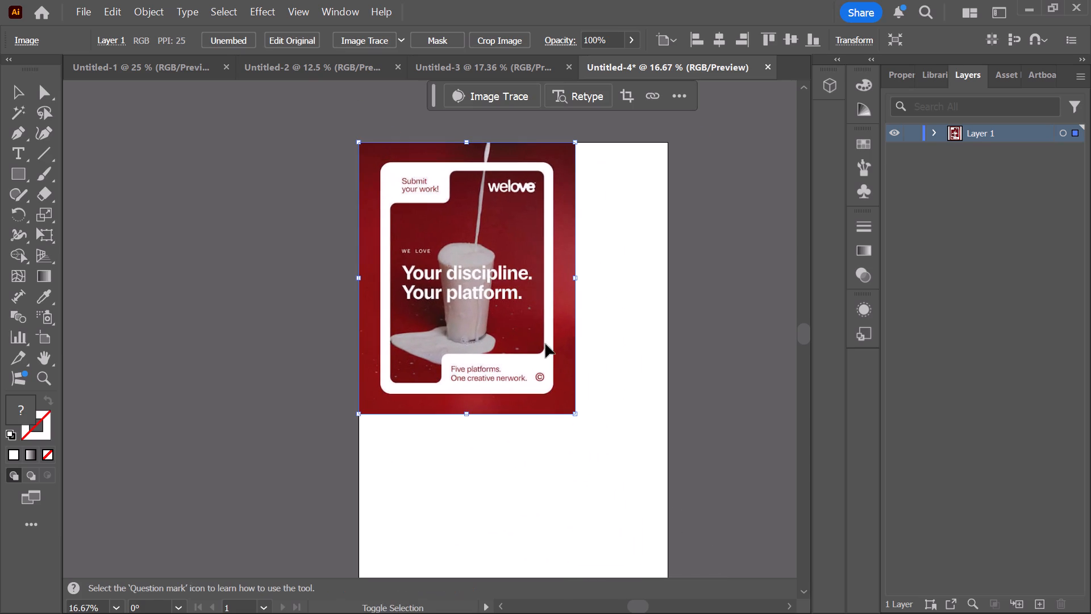
shift+drag(576, 417, 657, 453)
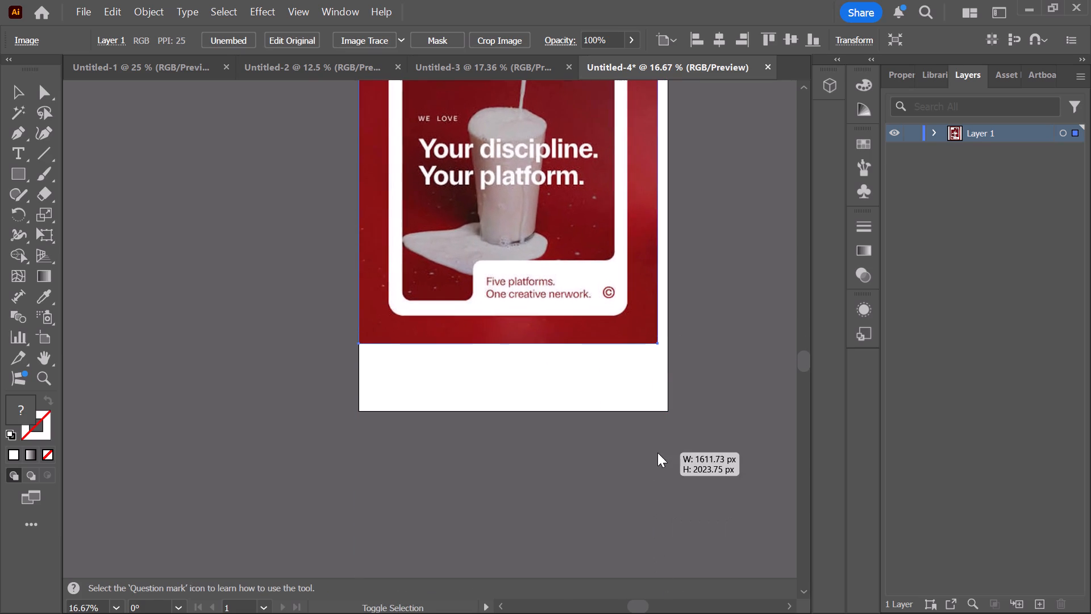
shift+drag(657, 453, 668, 453)
scroll(659, 451, up, 4)
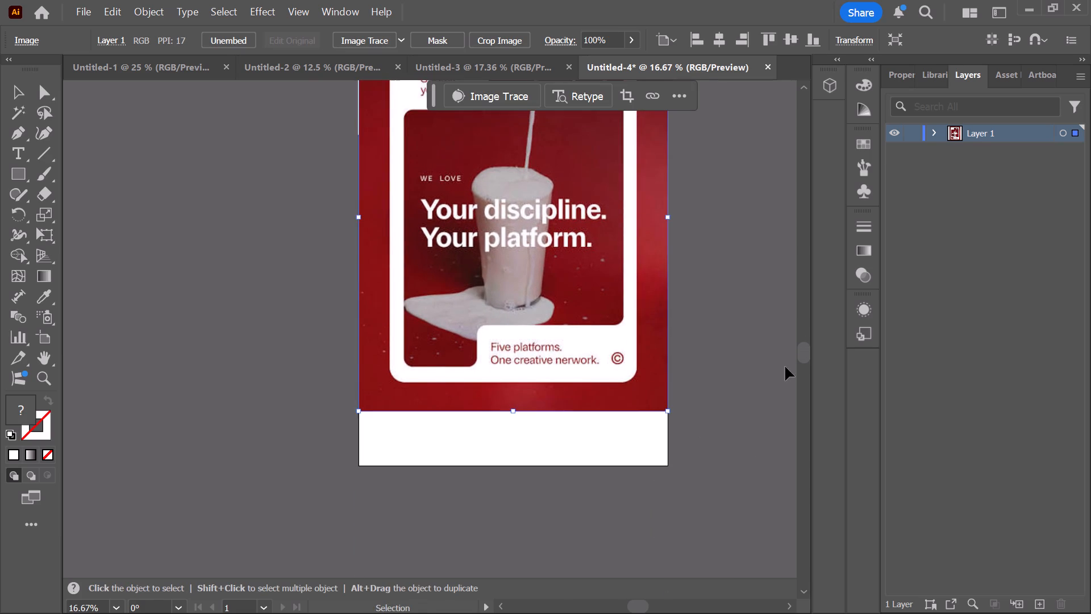
scroll(774, 338, up, 4)
click(784, 341)
Move the poster image down so it sits vertically centred on the artboard, flush with both side edges.
scroll(768, 340, up, 3)
scroll(760, 340, down, 1)
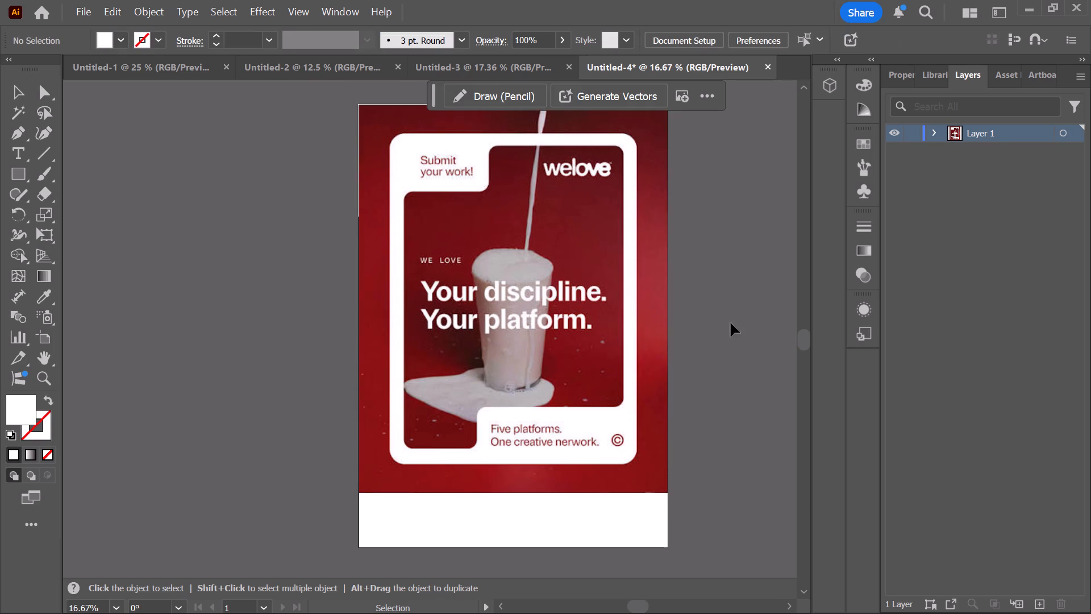
drag(534, 339, 535, 354)
click(721, 308)
drag(534, 354, 538, 372)
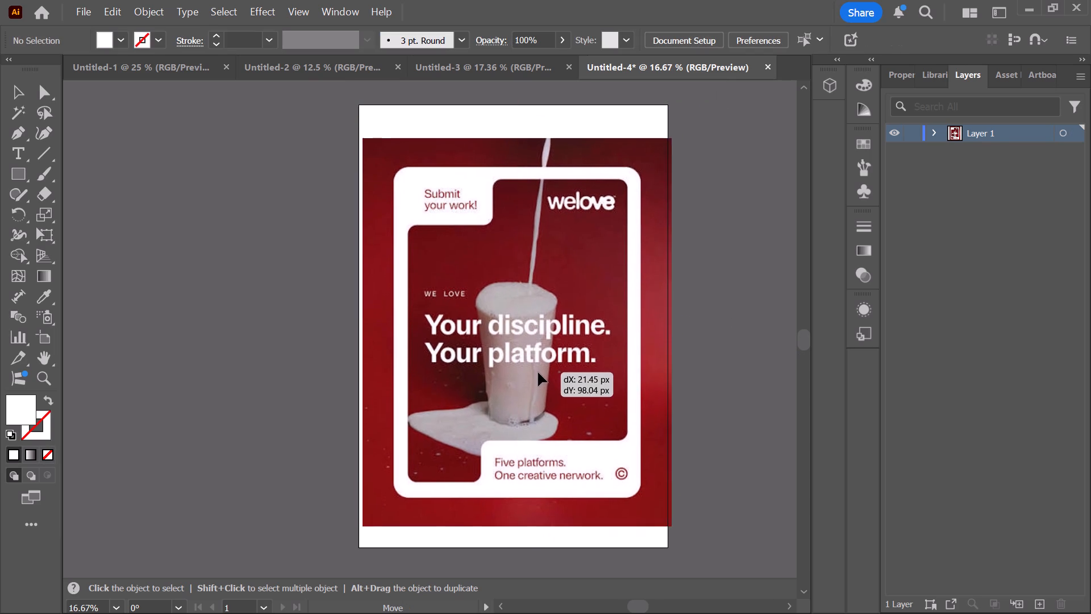
drag(538, 372, 532, 364)
click(734, 269)
Examine the placed poster's layout, headline text and milk glass photo, both close up and as a whole.
scroll(736, 267, down, 3)
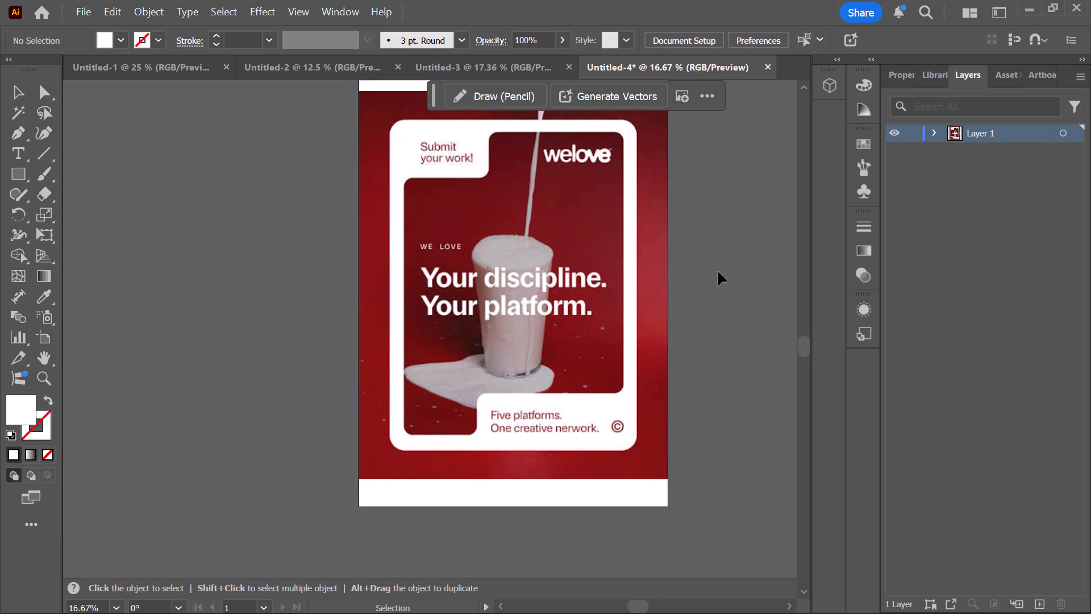
scroll(540, 320, up, 2)
scroll(610, 220, up, 1)
scroll(594, 285, up, 2)
scroll(494, 428, up, 6)
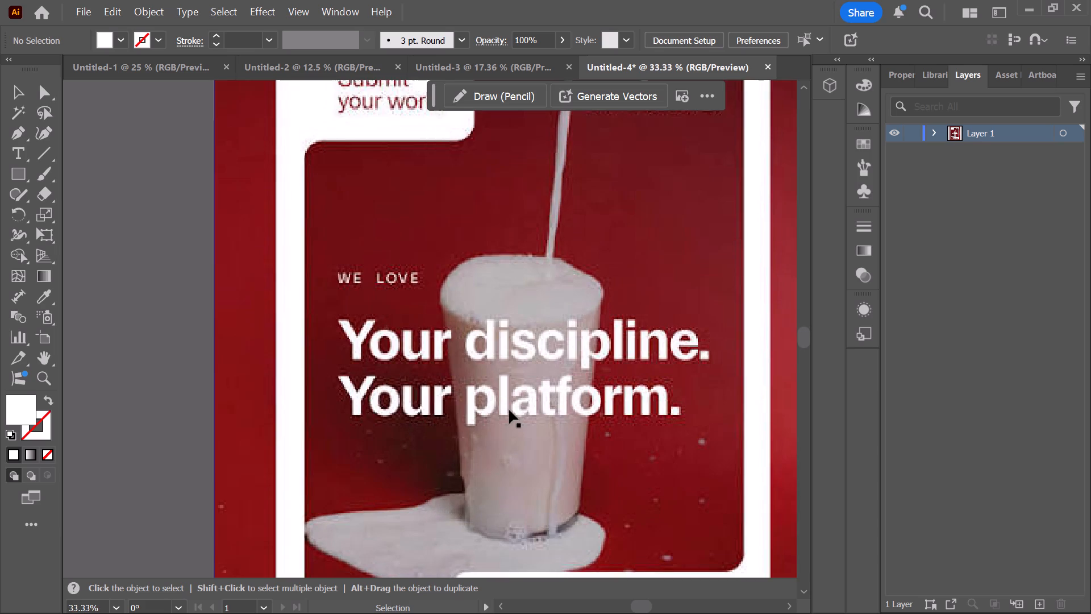
scroll(507, 406, down, 1)
alt+scroll(499, 406, down, 2)
scroll(490, 395, down, 3)
scroll(489, 331, up, 1)
scroll(497, 309, down, 2)
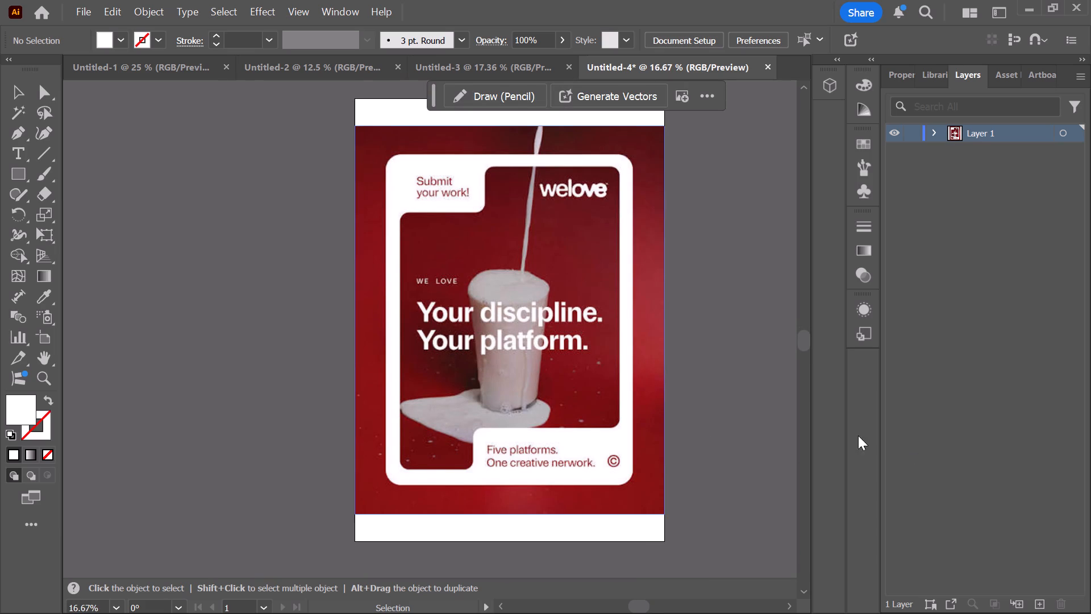
click(697, 441)
scroll(517, 464, down, 3)
middle_drag(263, 234, 269, 230)
scroll(269, 230, up, 2)
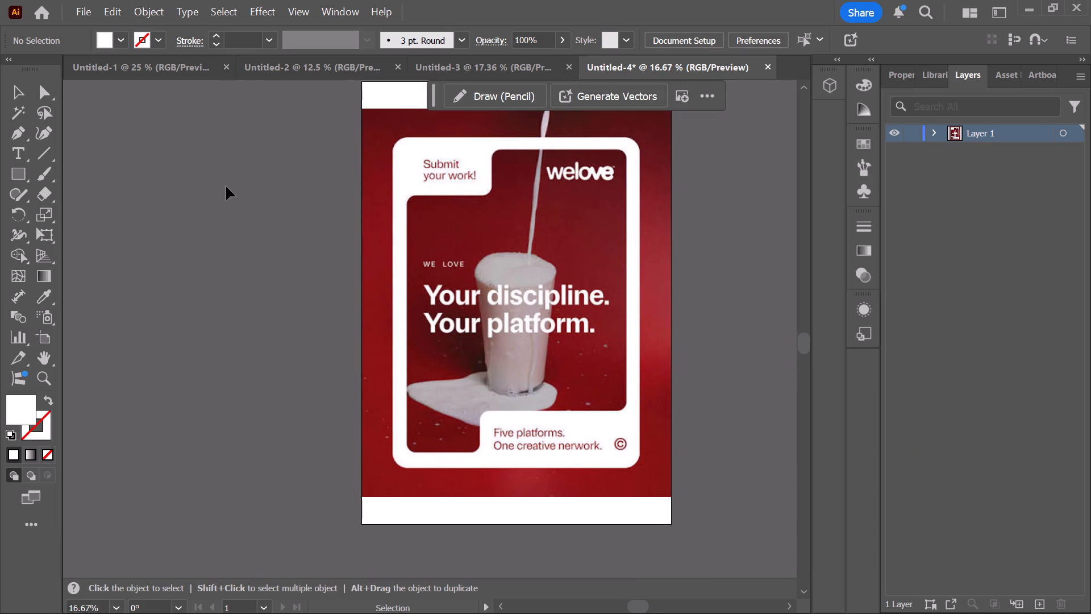
Draw a white rectangle over the poster's rounded white card and shift it outward past the card's upper-left corner.
scroll(213, 197, up, 3)
scroll(187, 257, up, 2)
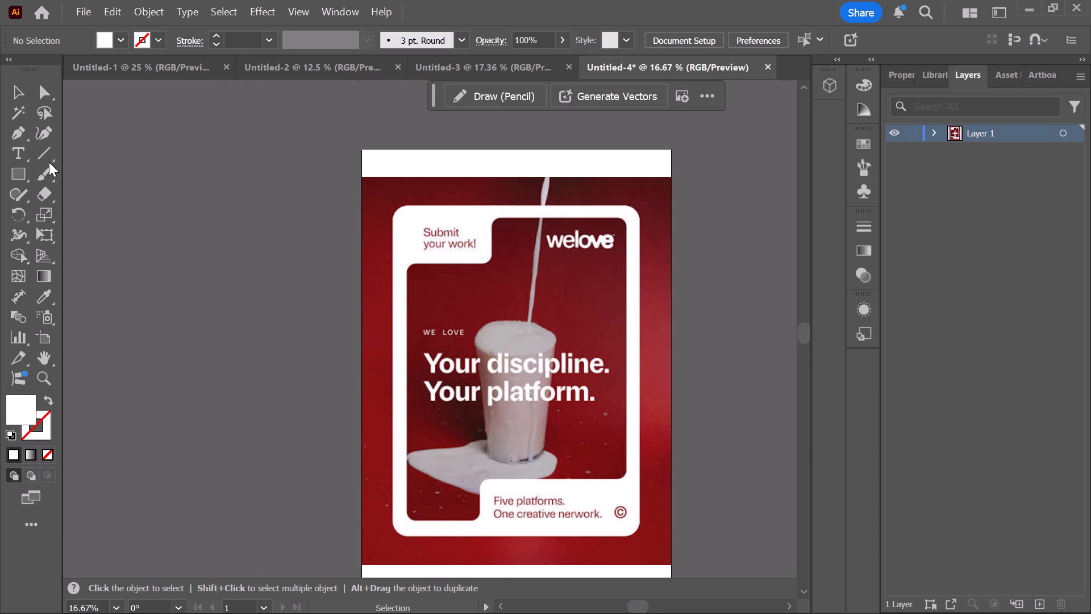
click(22, 168)
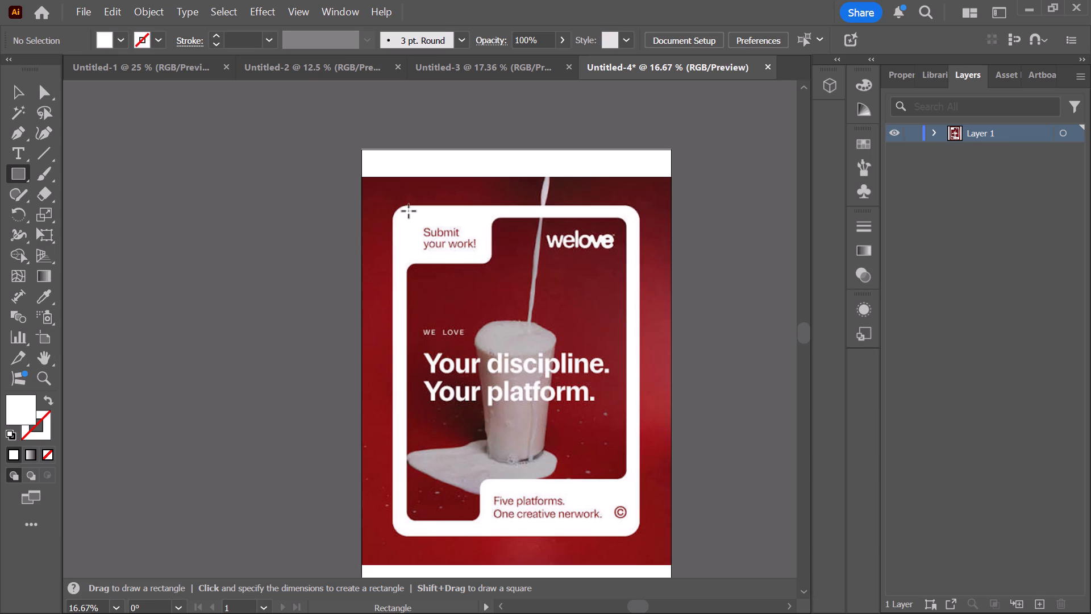
drag(398, 207, 632, 531)
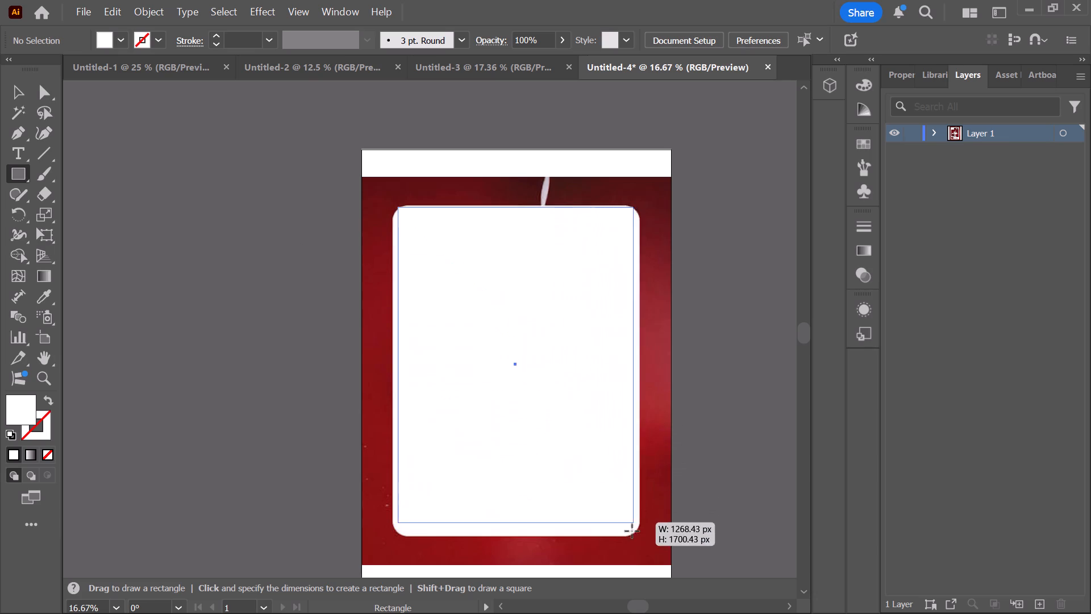
drag(632, 531, 646, 533)
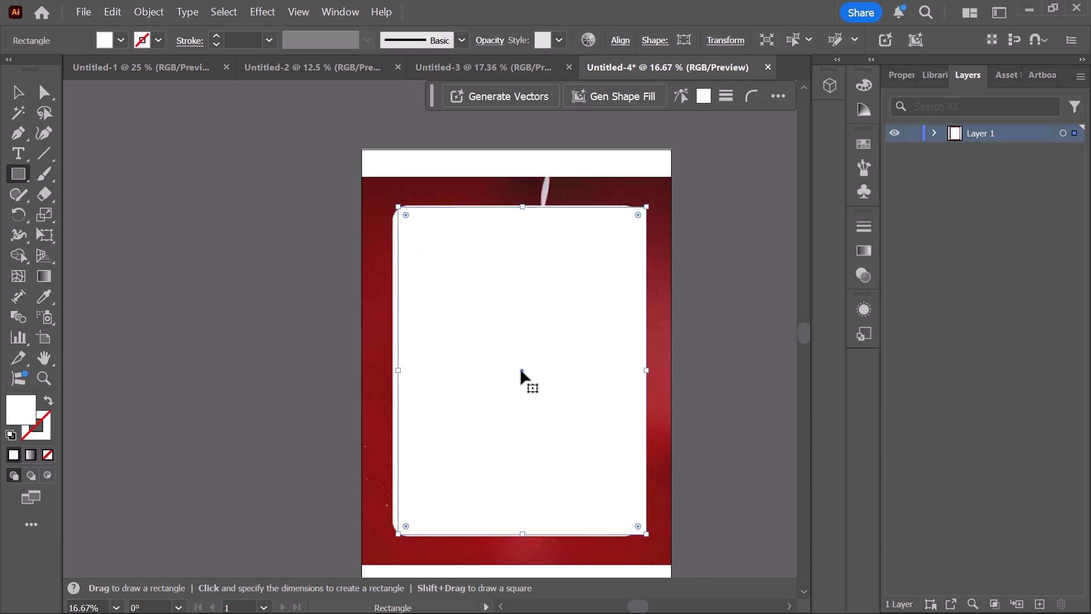
drag(521, 371, 512, 367)
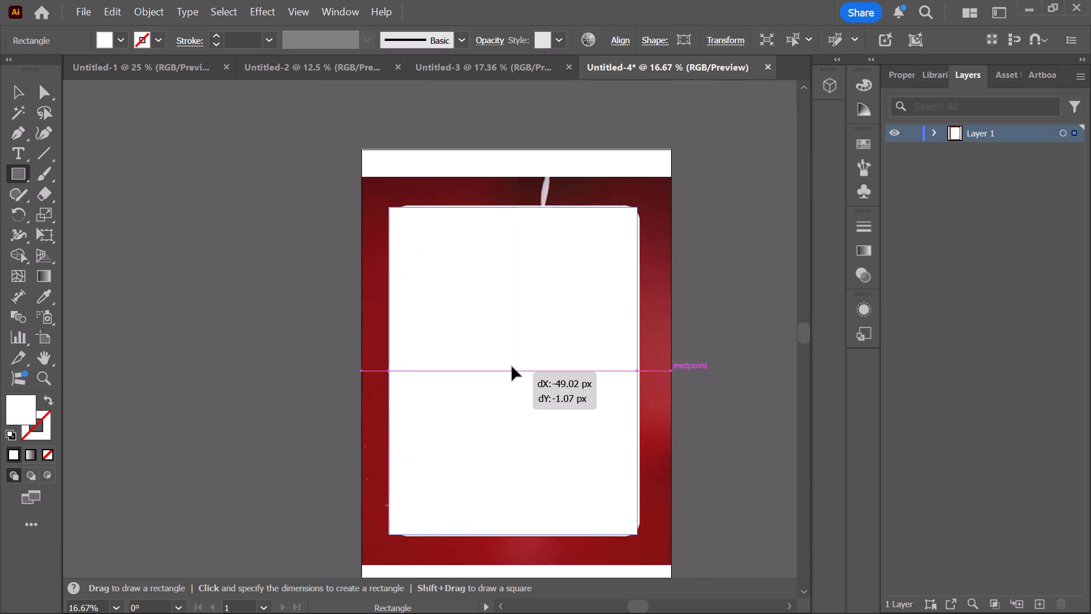
drag(512, 367, 512, 364)
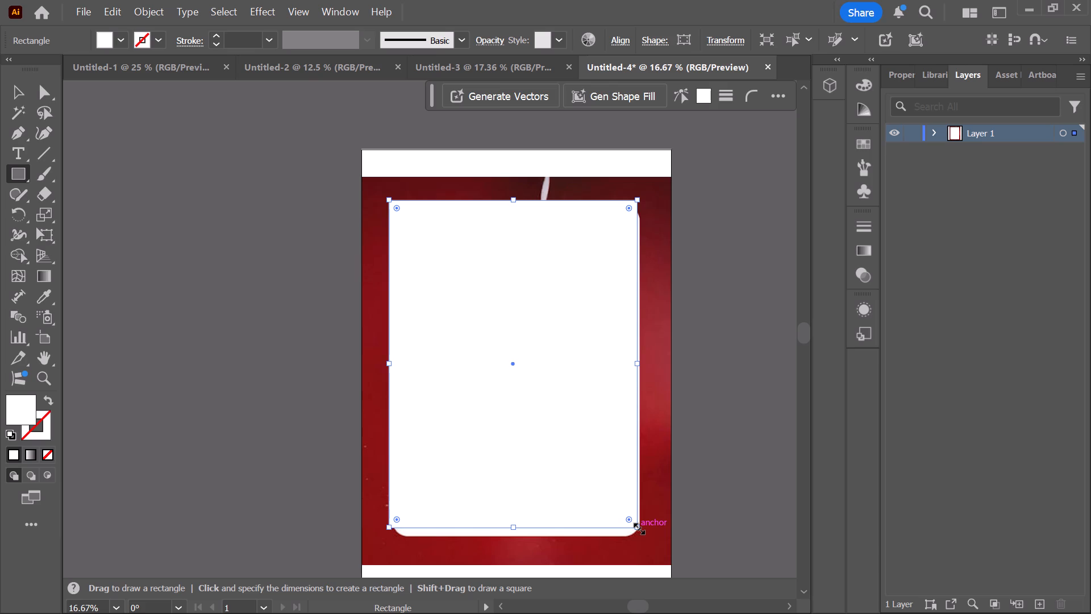
Enlarge the white rectangle from its lower-right corner to about 1397 × 1847 px so it covers the whole card.
drag(635, 527, 653, 546)
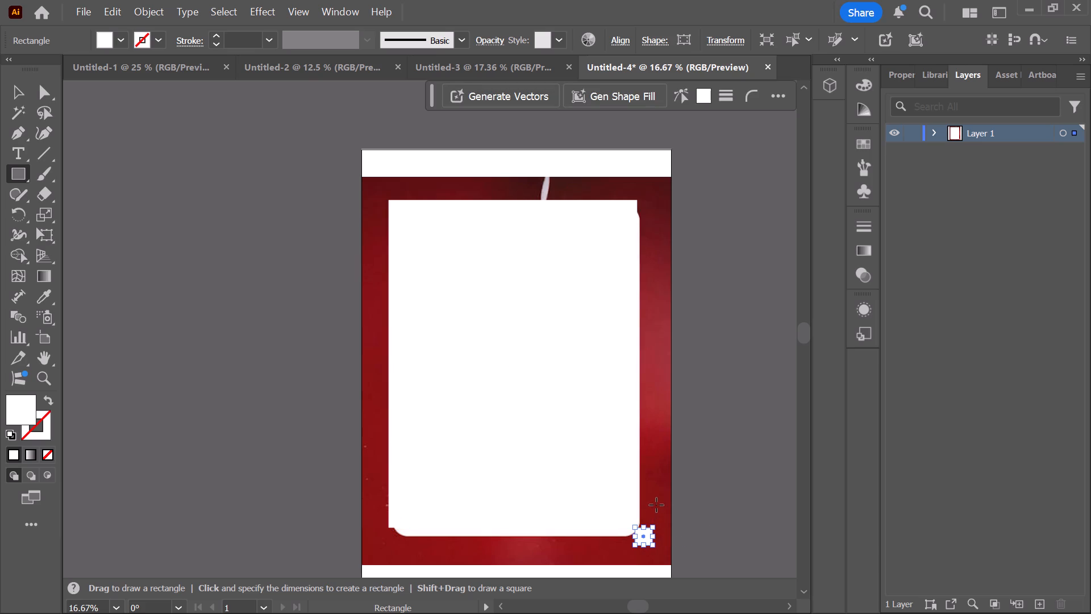
key(BackSpace)
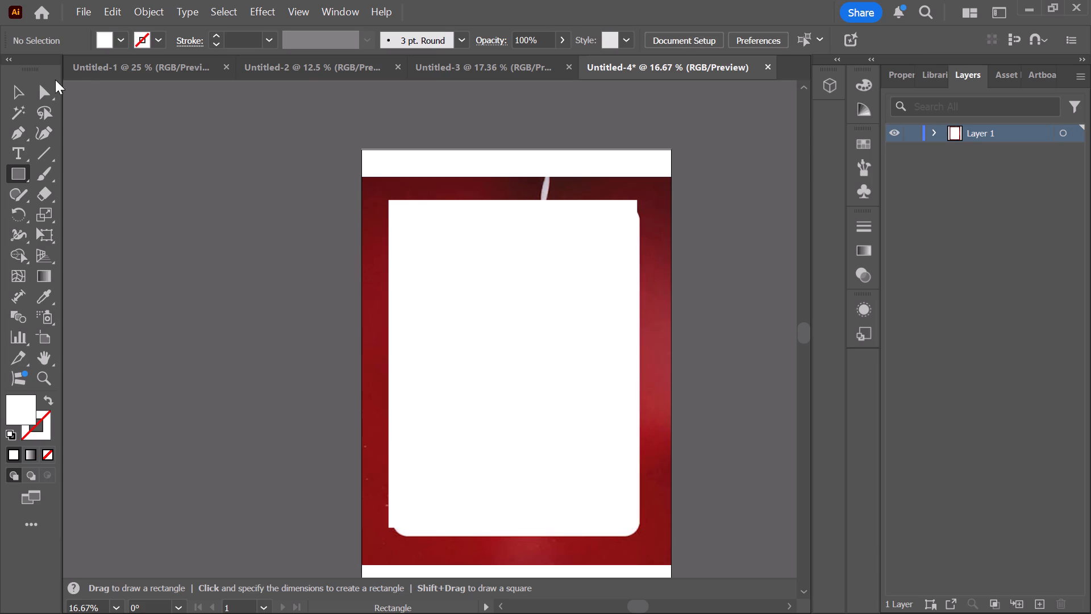
click(0, 90)
click(19, 90)
click(407, 302)
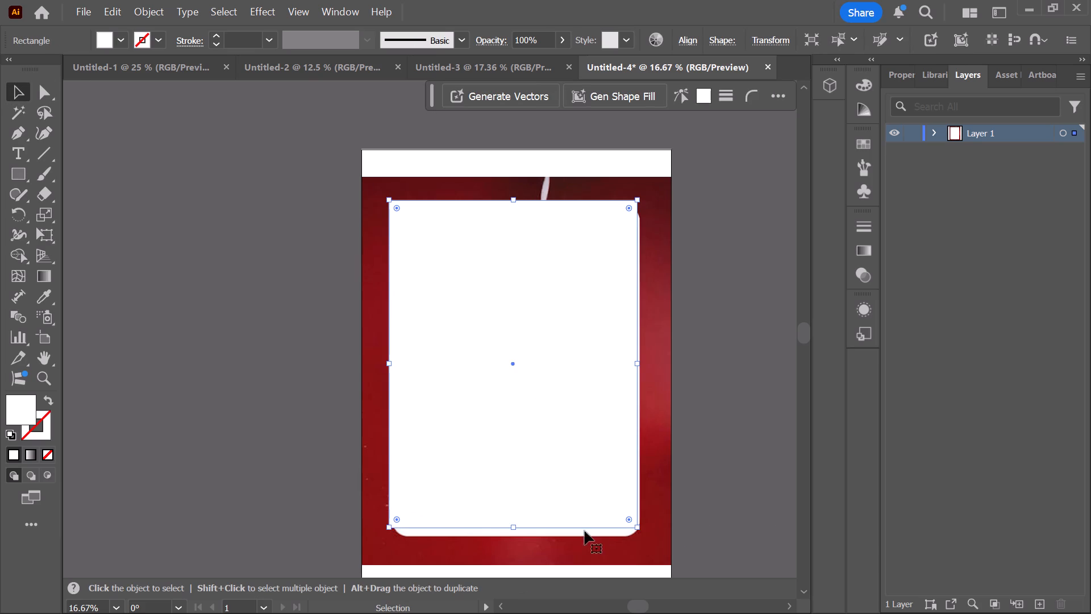
drag(637, 529, 648, 543)
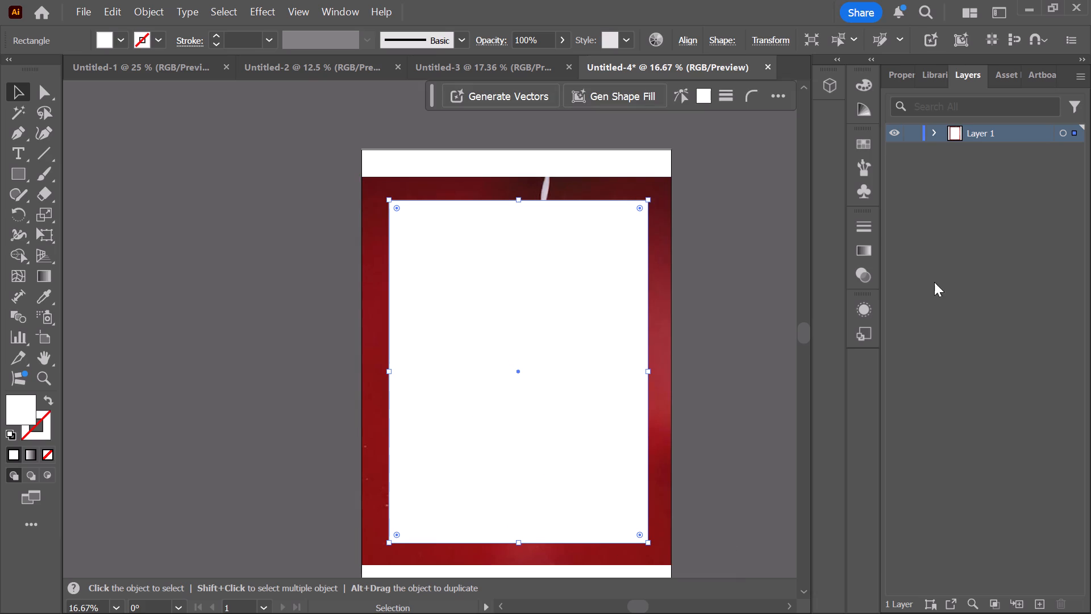
Lock the poster image inside Layer 1.
click(932, 135)
click(913, 175)
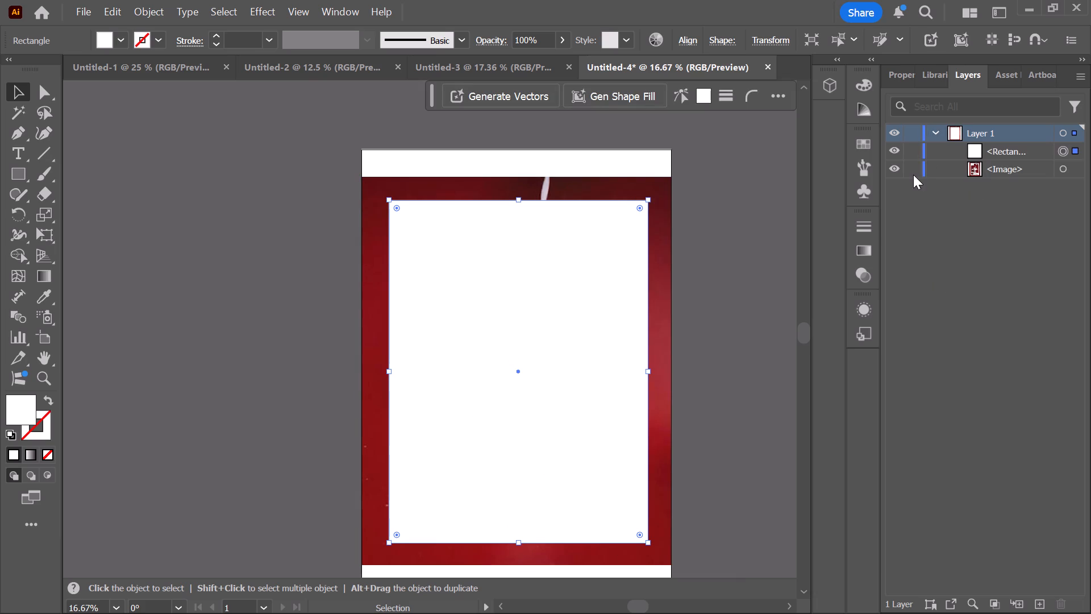
click(913, 171)
Centre the white rectangle on the artboard and round all its corners to a radius of about 110 px.
click(519, 375)
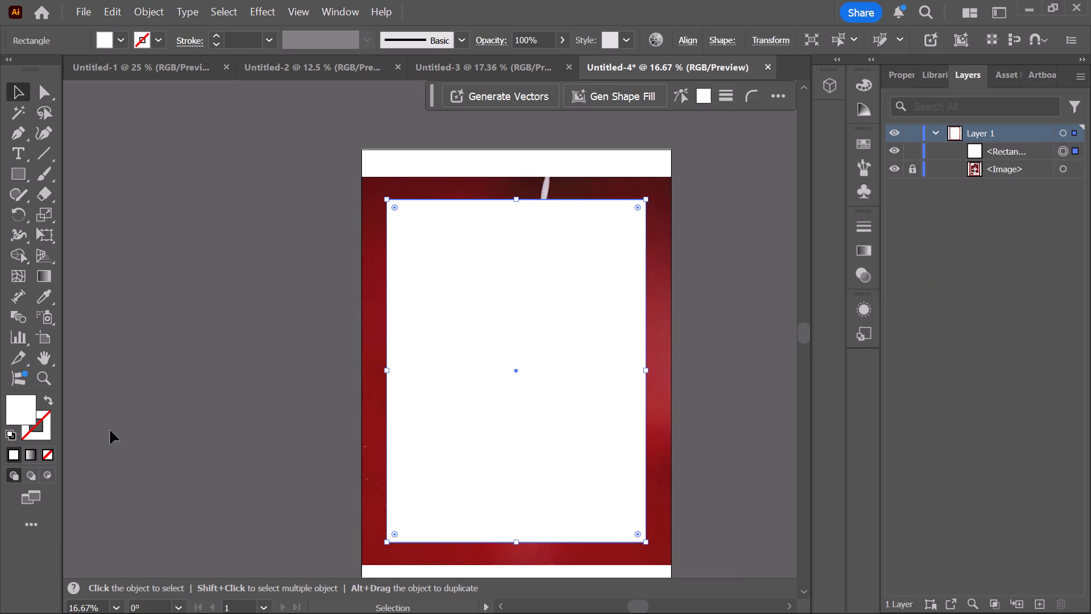
drag(638, 208, 627, 221)
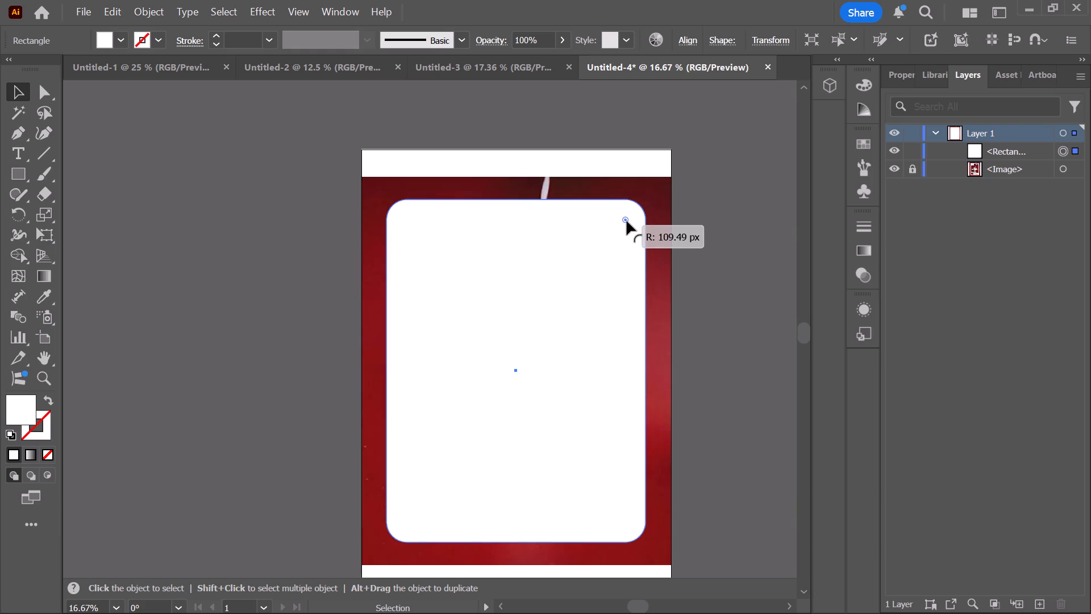
drag(627, 221, 627, 223)
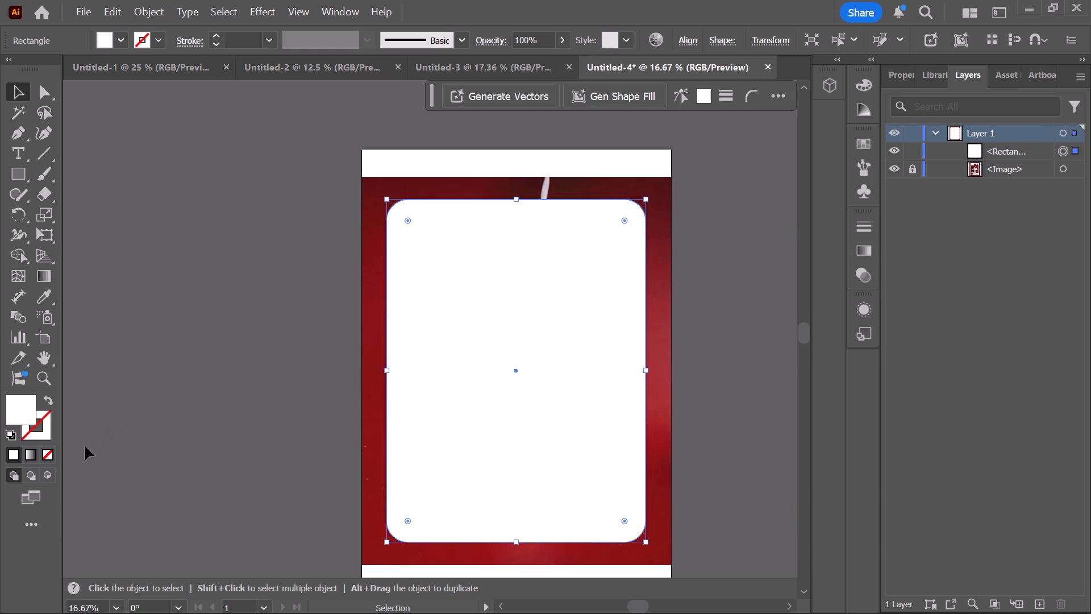
Remove the fill from the rounded rectangle.
click(47, 456)
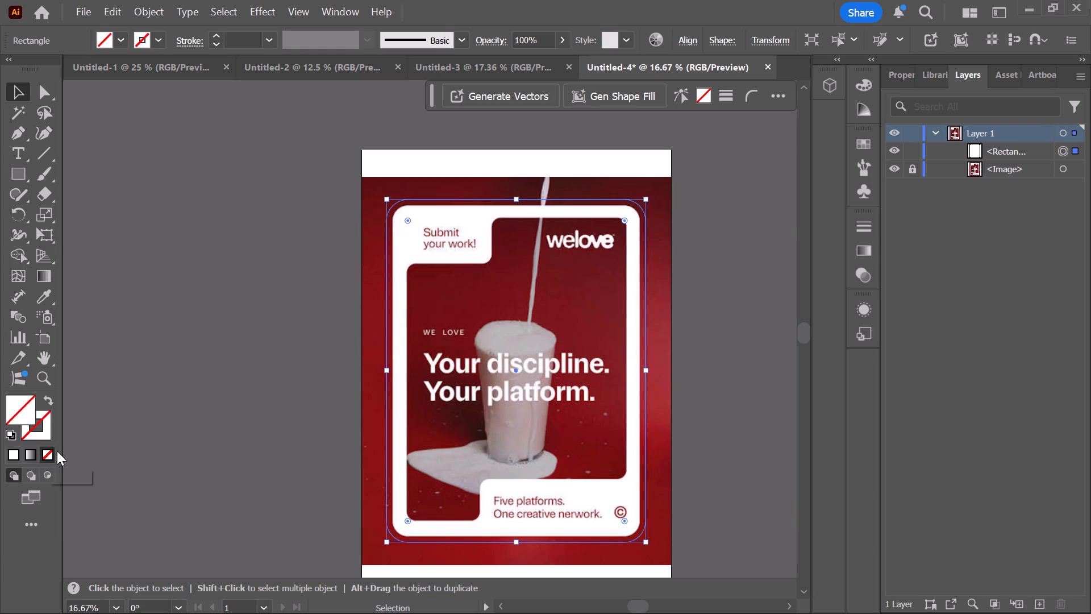
scroll(95, 441, up, 1)
scroll(178, 417, down, 2)
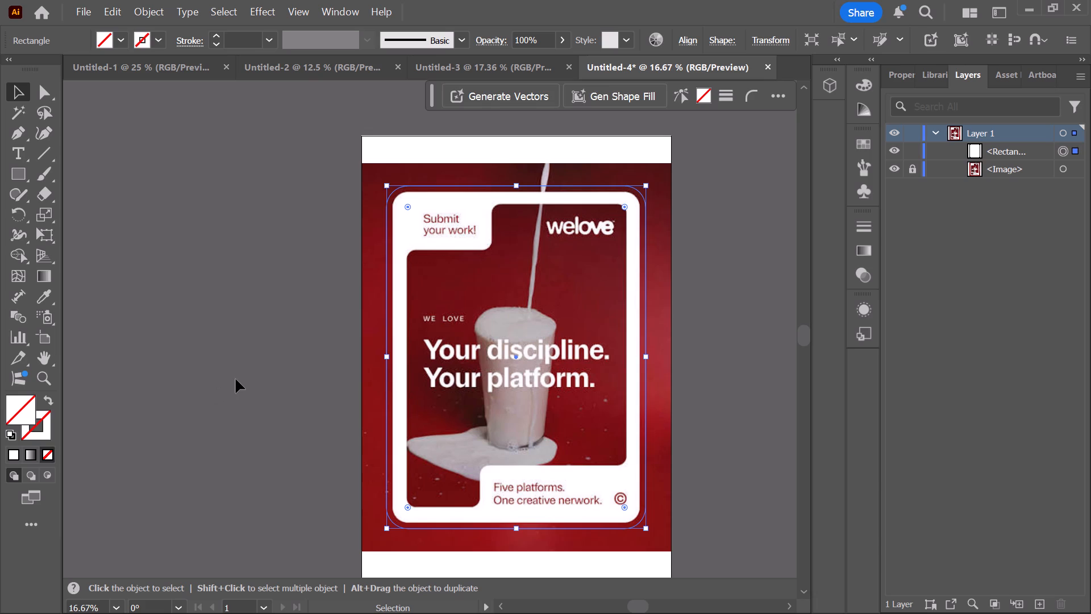
scroll(251, 369, up, 1)
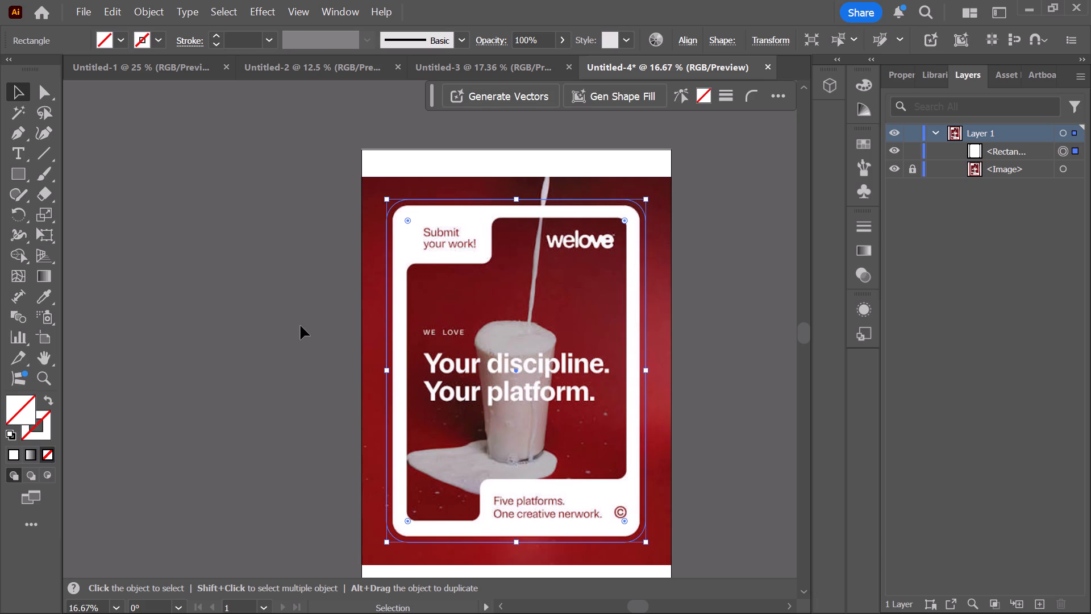
click(301, 326)
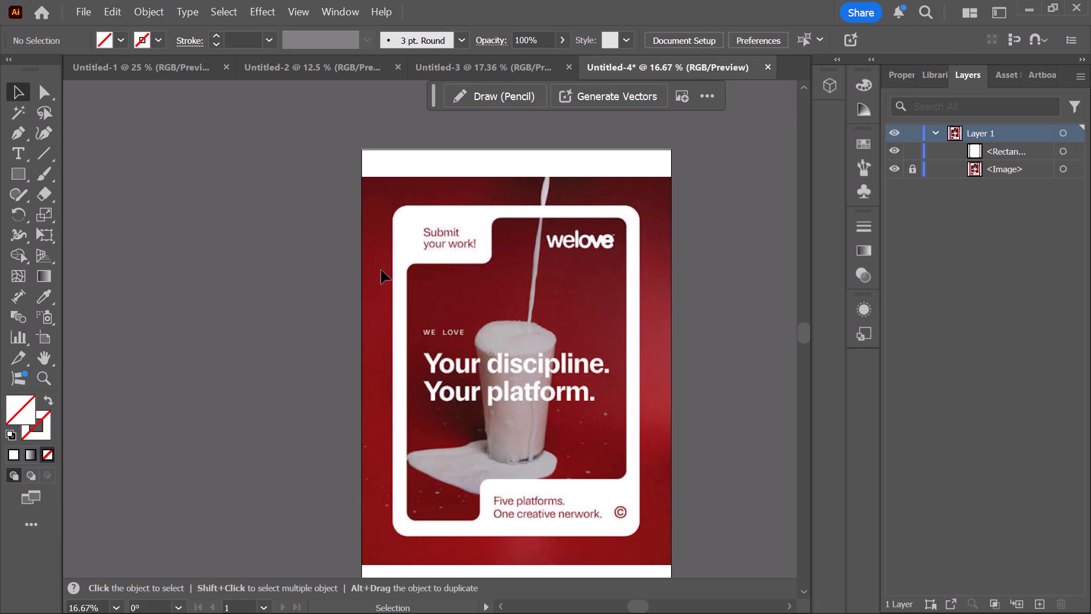
Give the rounded rectangle a black (#040301) stroke with a weight of 7 pt.
click(388, 272)
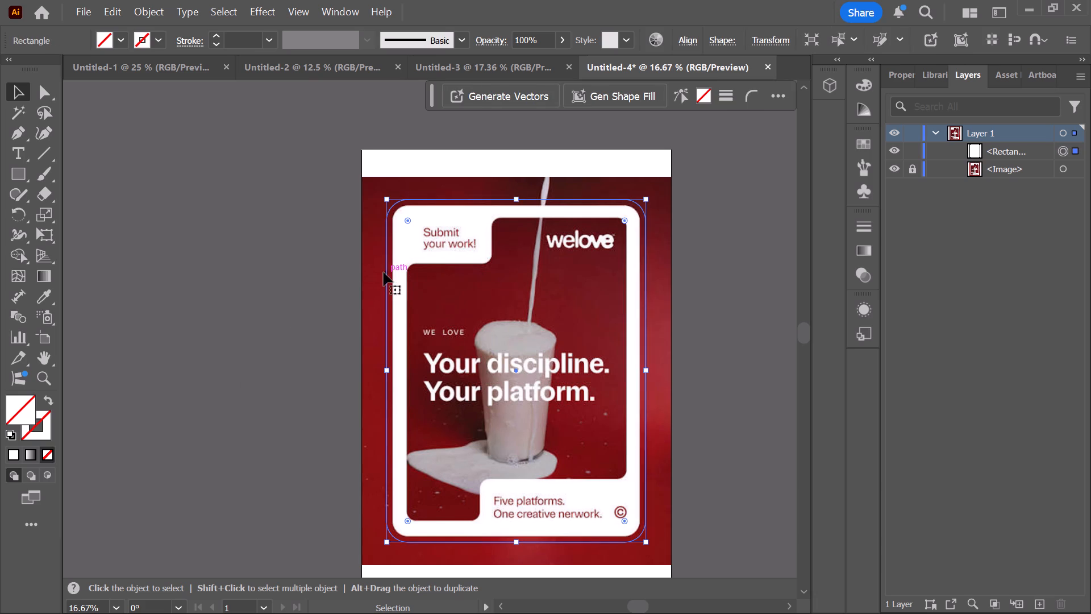
click(42, 430)
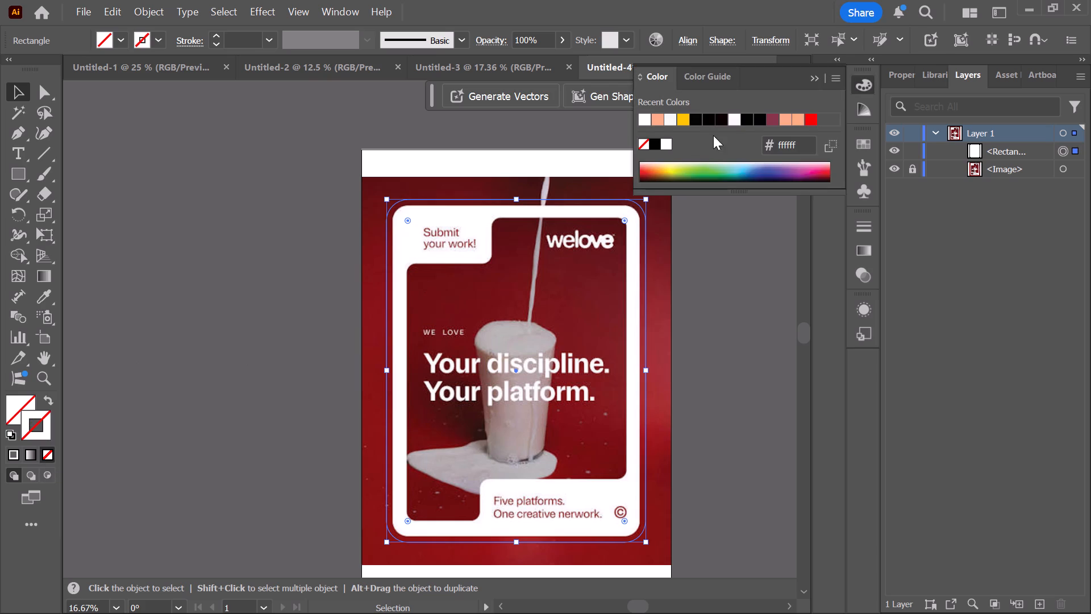
click(693, 120)
click(721, 371)
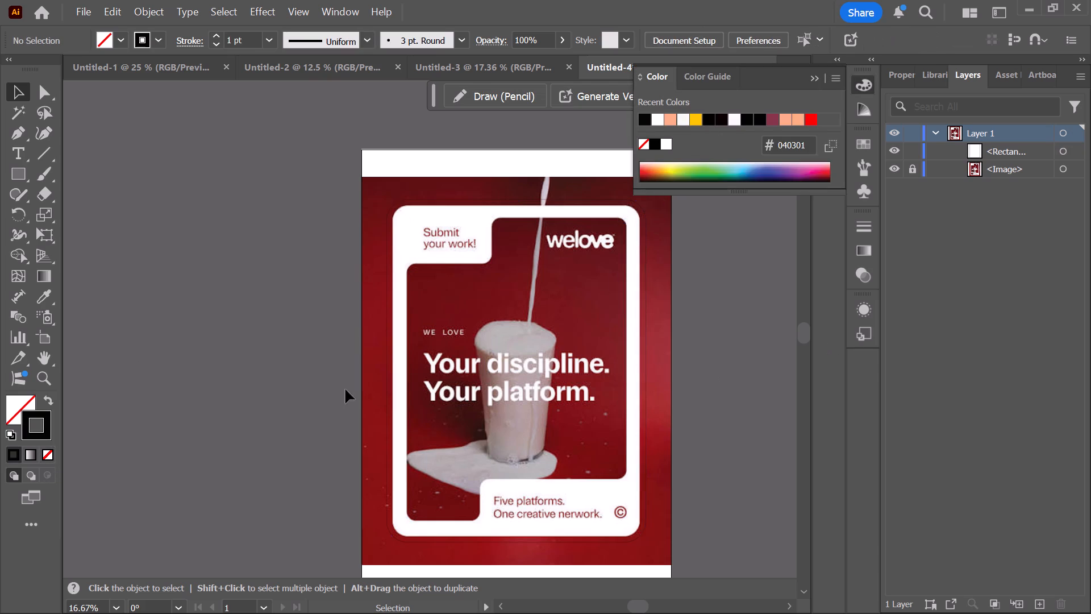
click(388, 347)
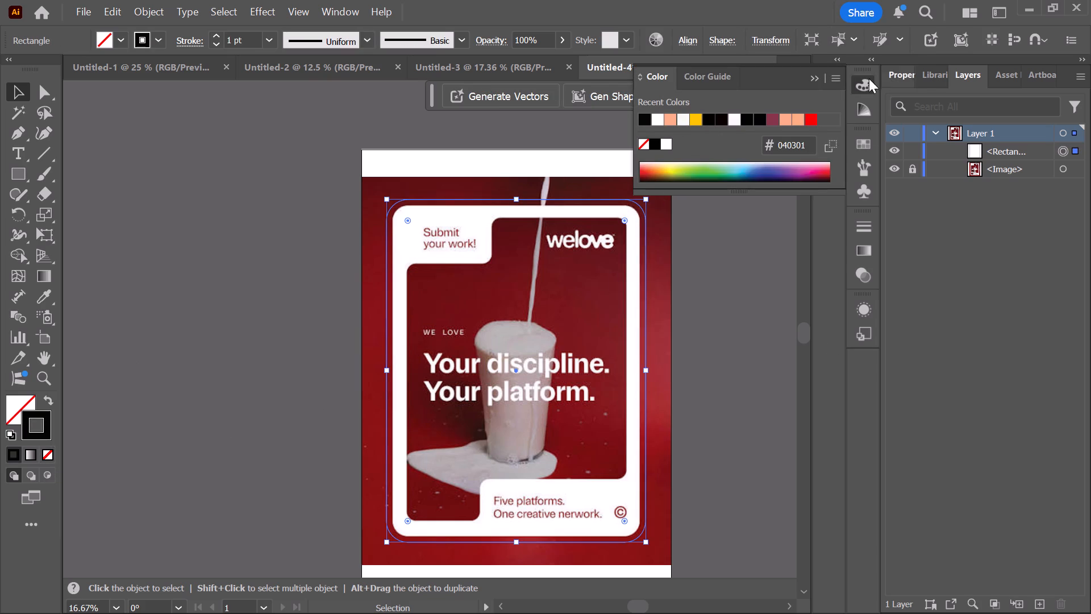
click(897, 69)
triple_click(959, 284)
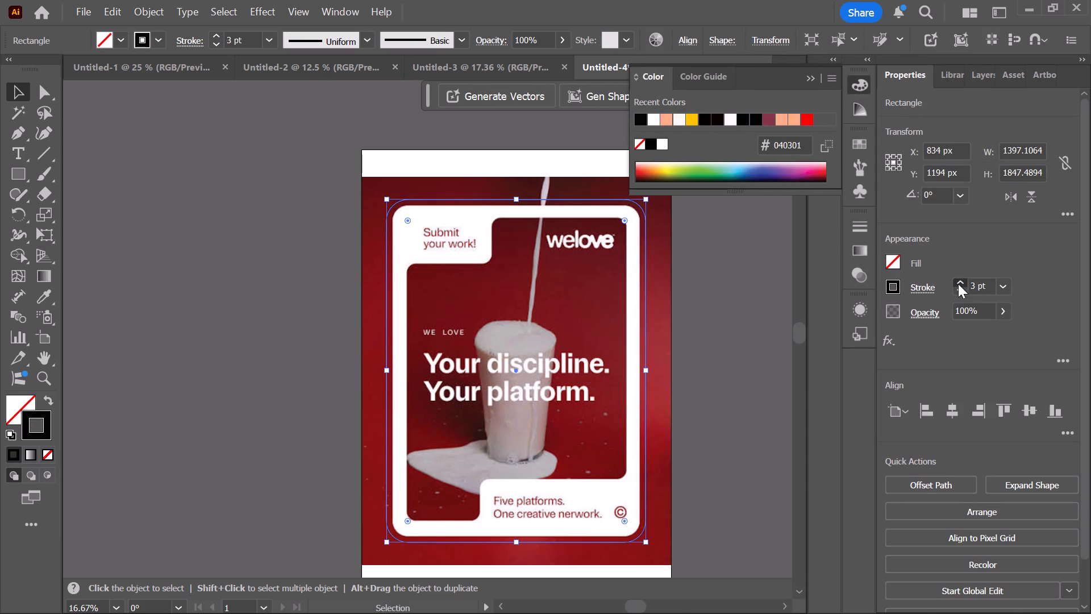
triple_click(964, 279)
click(714, 315)
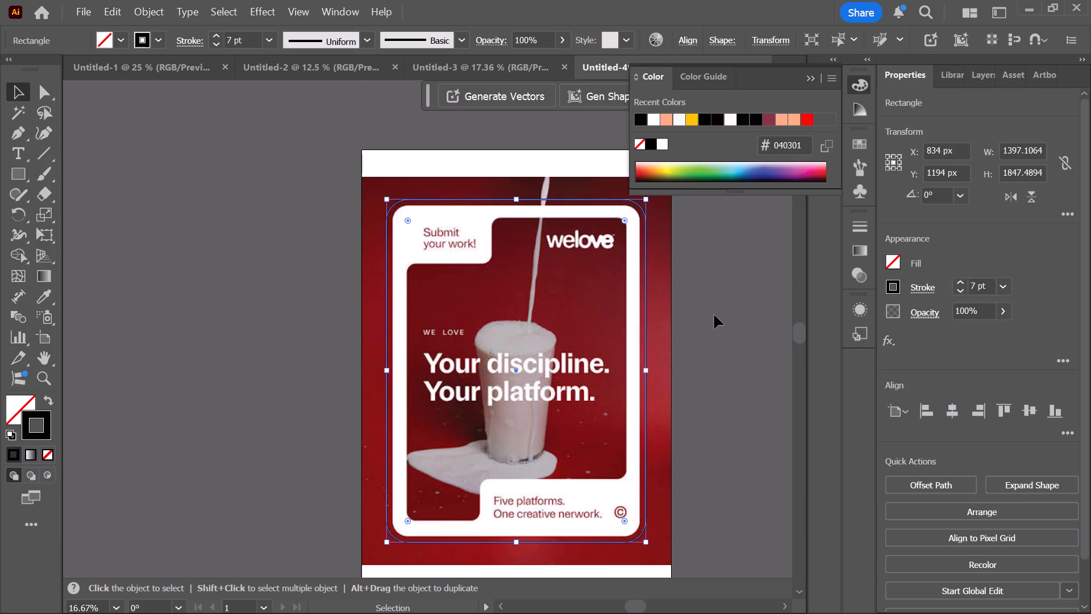
Examine how the black rounded outline sits around the poster's white card and its inner photo panel.
scroll(703, 328, up, 2)
scroll(704, 328, down, 3)
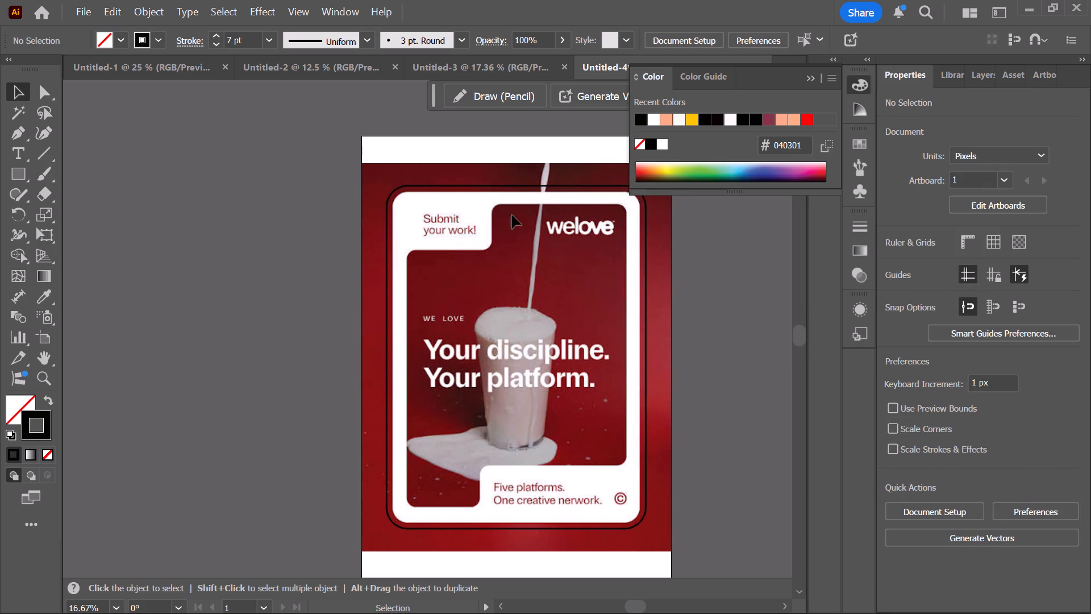
scroll(506, 330, down, 3)
scroll(506, 309, up, 2)
scroll(496, 294, down, 1)
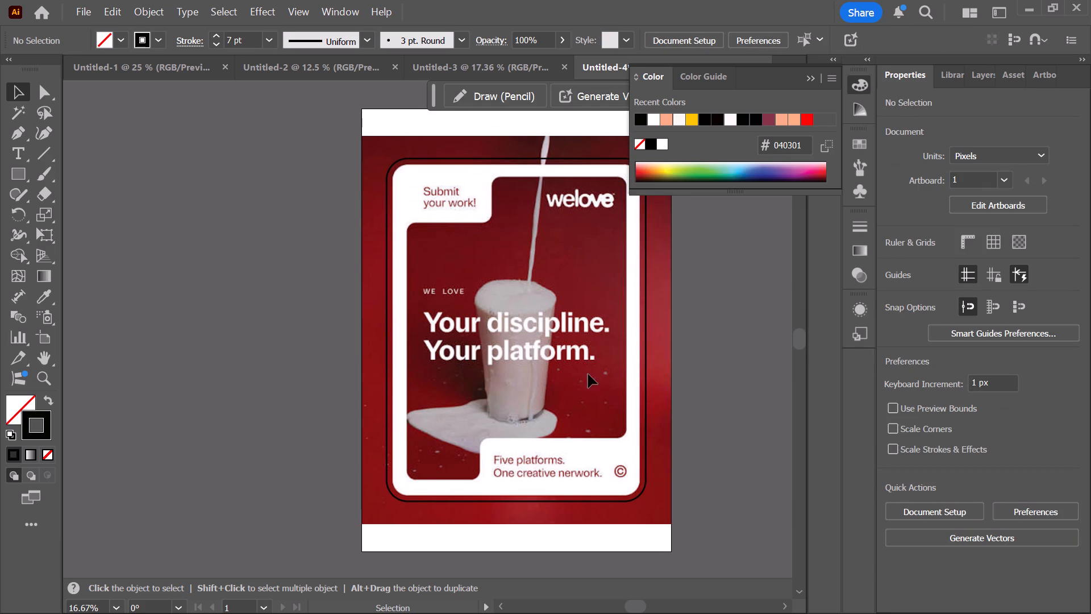
scroll(734, 406, up, 2)
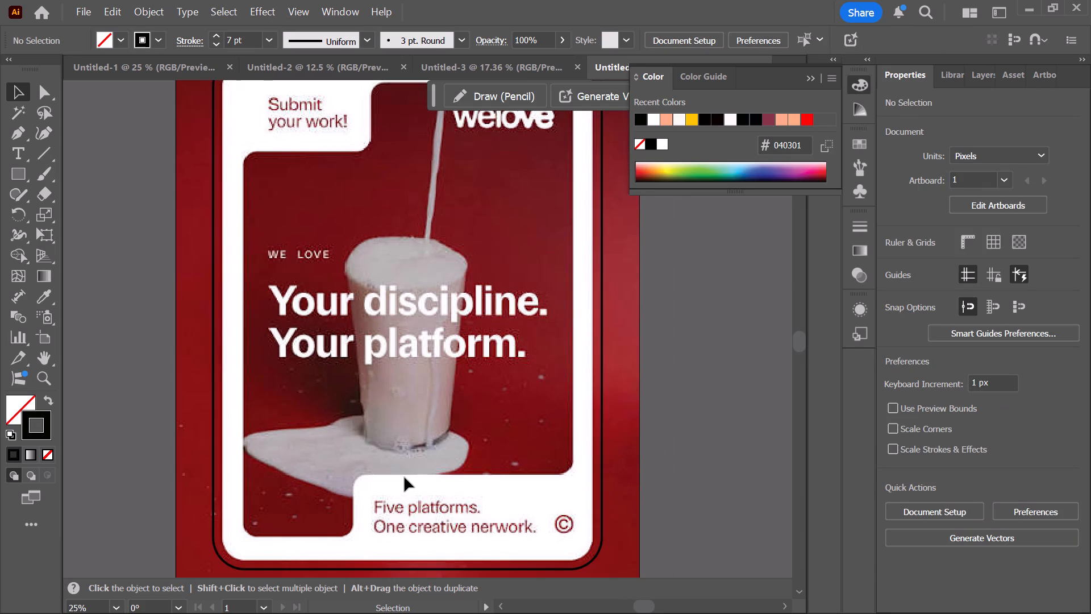
alt+scroll(405, 478, down, 2)
scroll(547, 348, down, 1)
scroll(556, 348, up, 2)
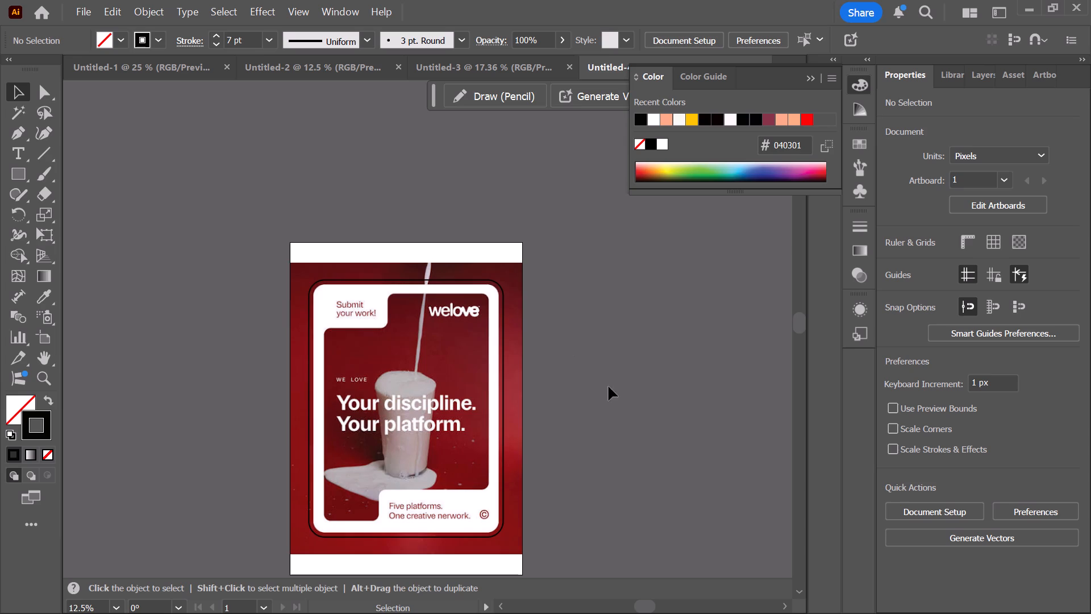
drag(605, 389, 598, 355)
key(space)
scroll(598, 355, up, 2)
drag(583, 355, 721, 345)
key(space)
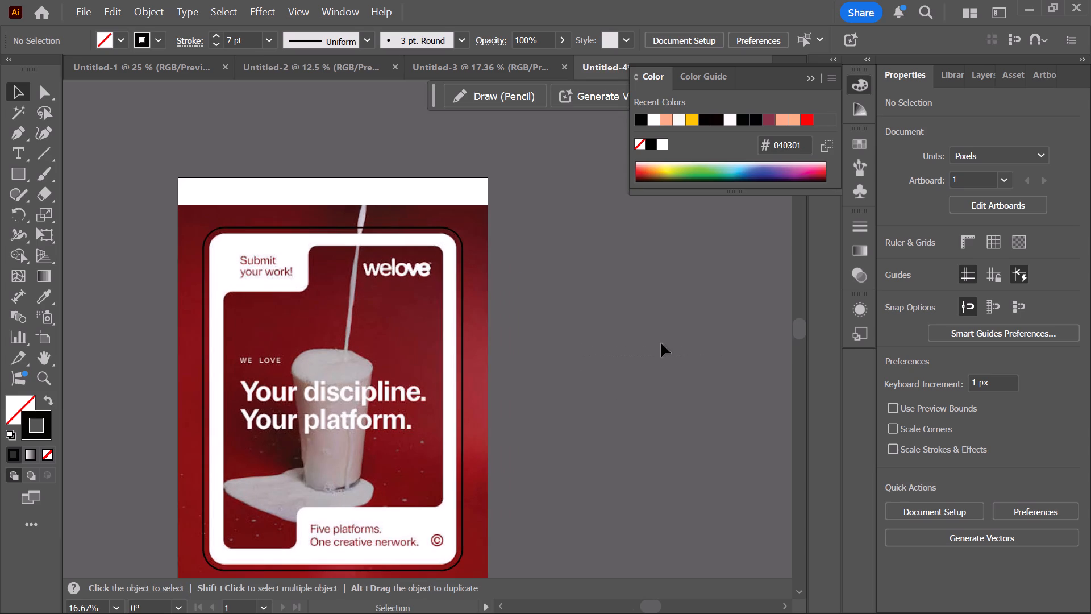
key(space)
drag(568, 288, 682, 289)
scroll(655, 331, up, 1)
scroll(657, 320, down, 4)
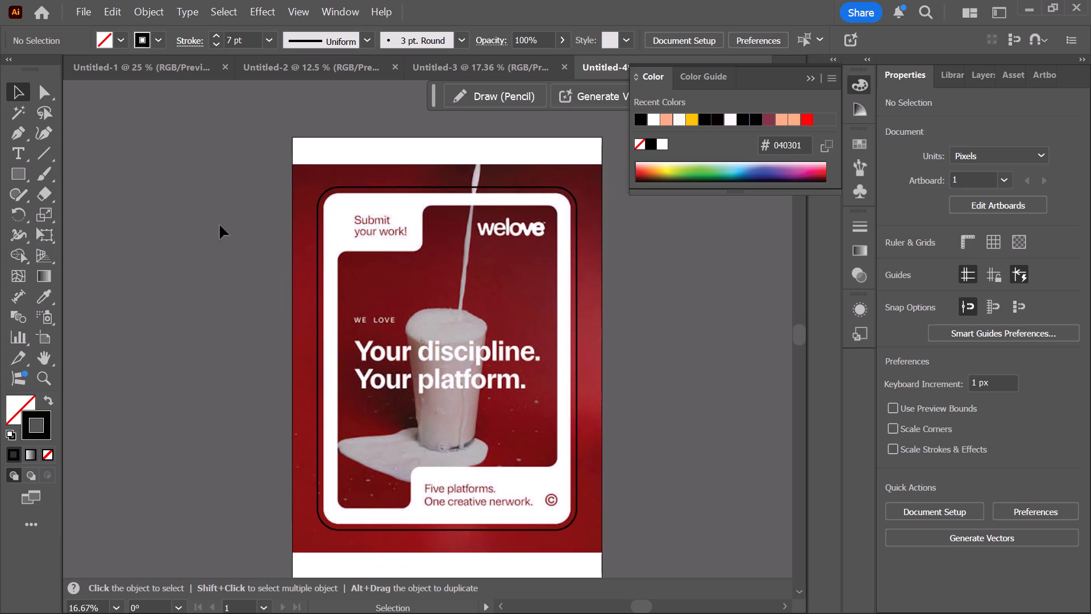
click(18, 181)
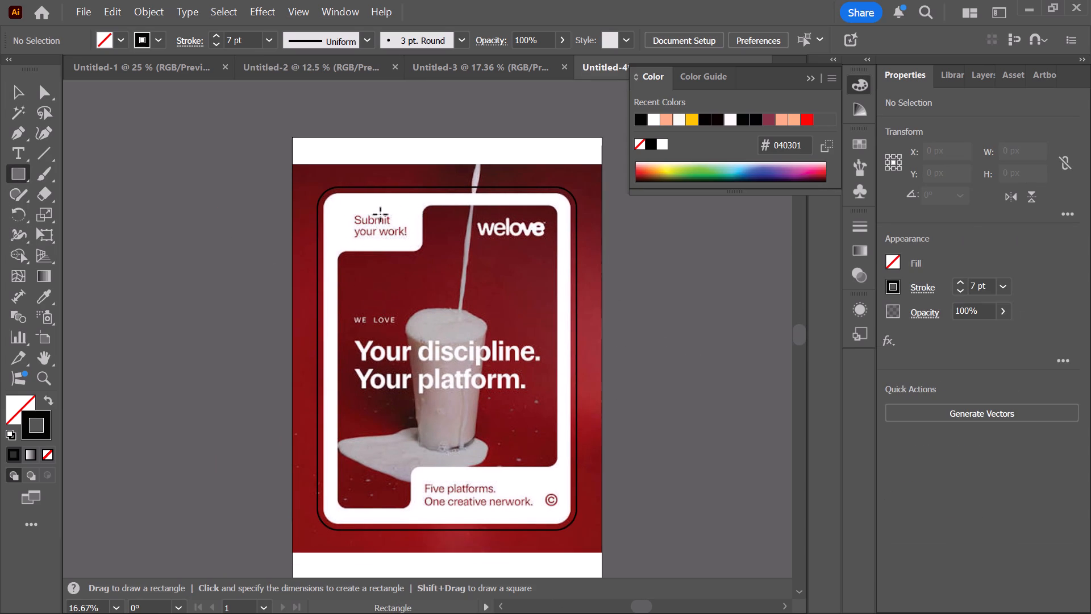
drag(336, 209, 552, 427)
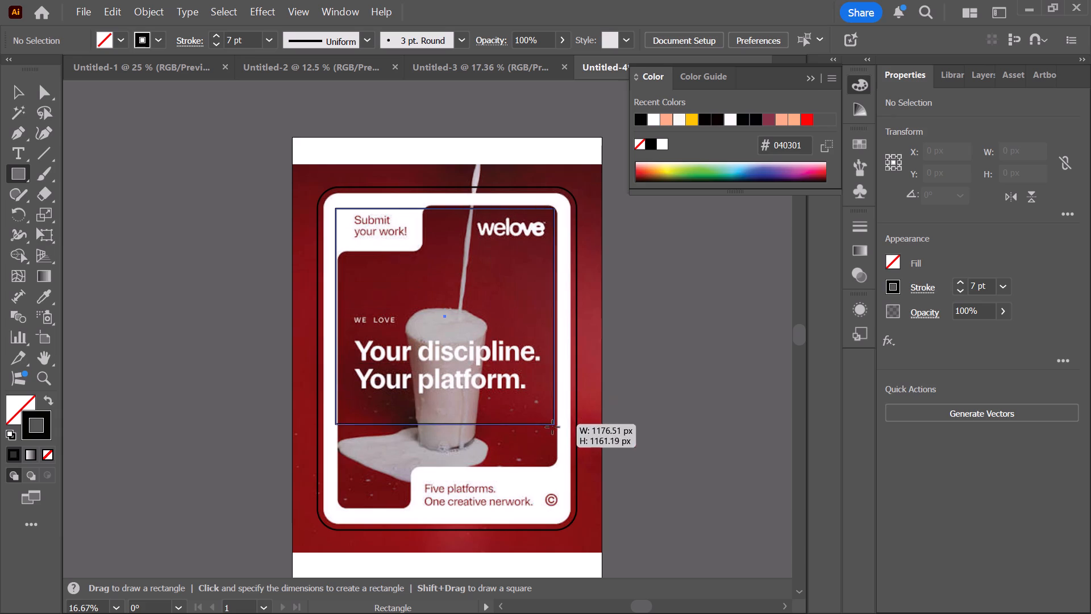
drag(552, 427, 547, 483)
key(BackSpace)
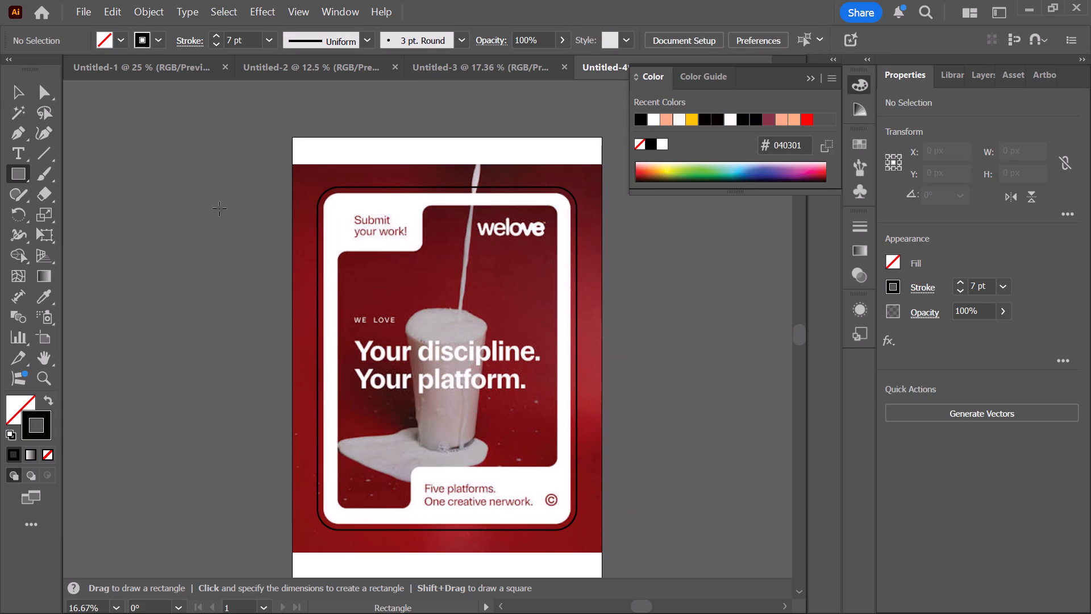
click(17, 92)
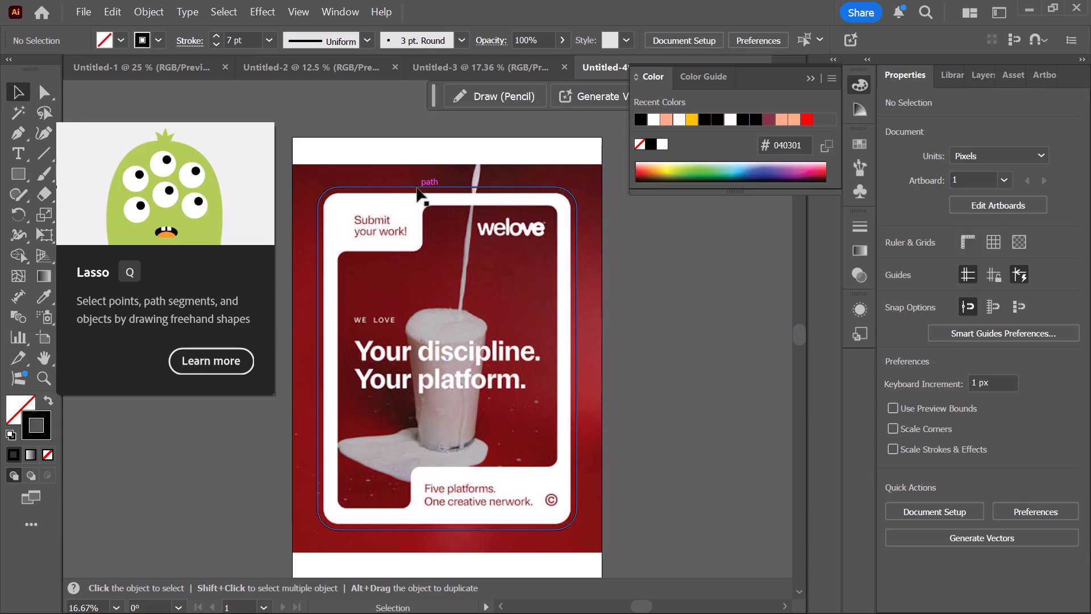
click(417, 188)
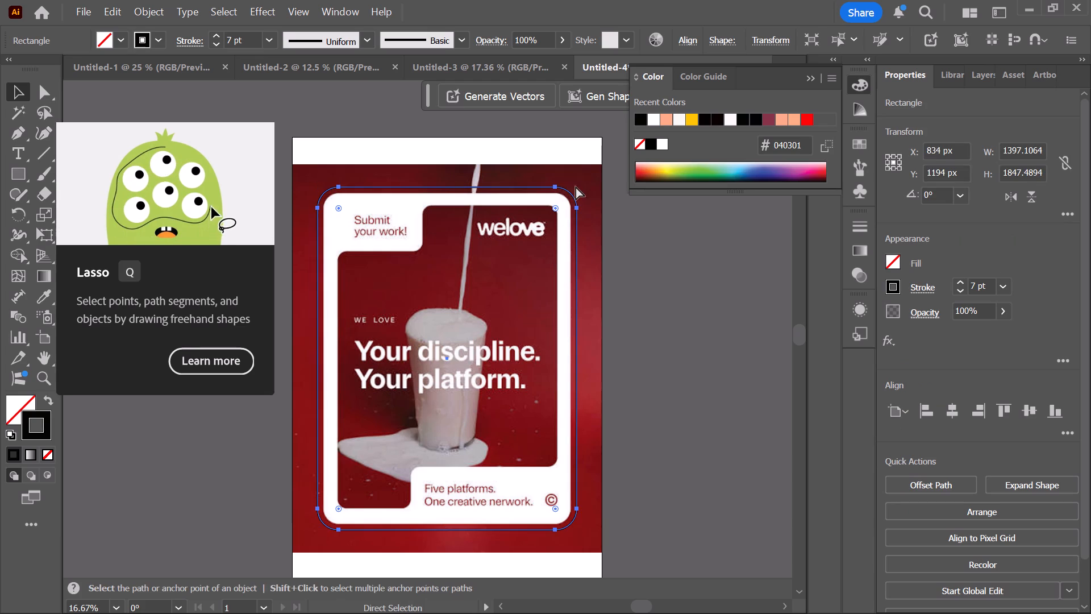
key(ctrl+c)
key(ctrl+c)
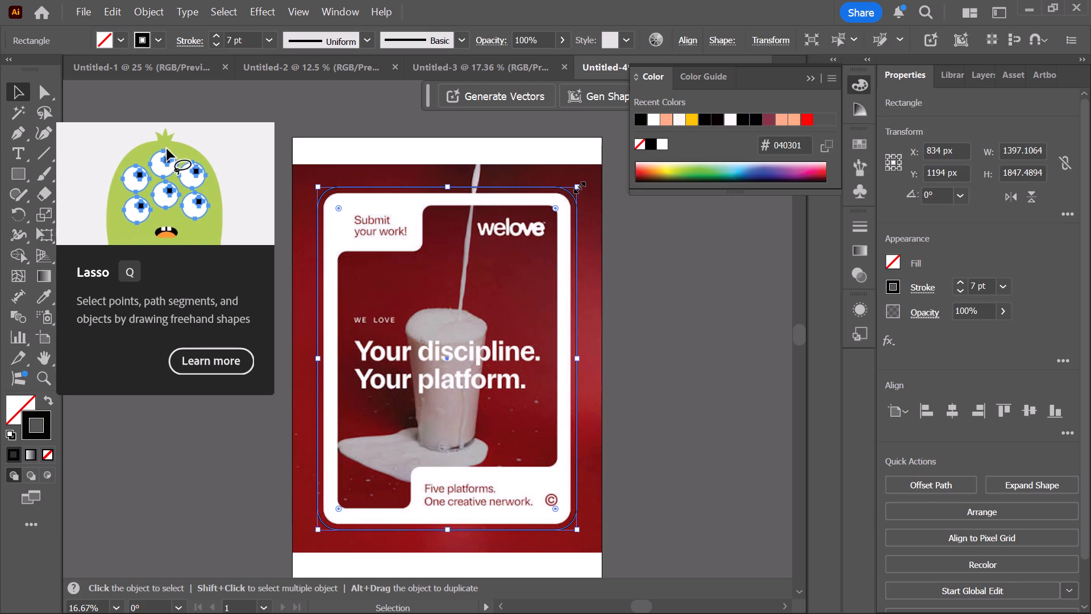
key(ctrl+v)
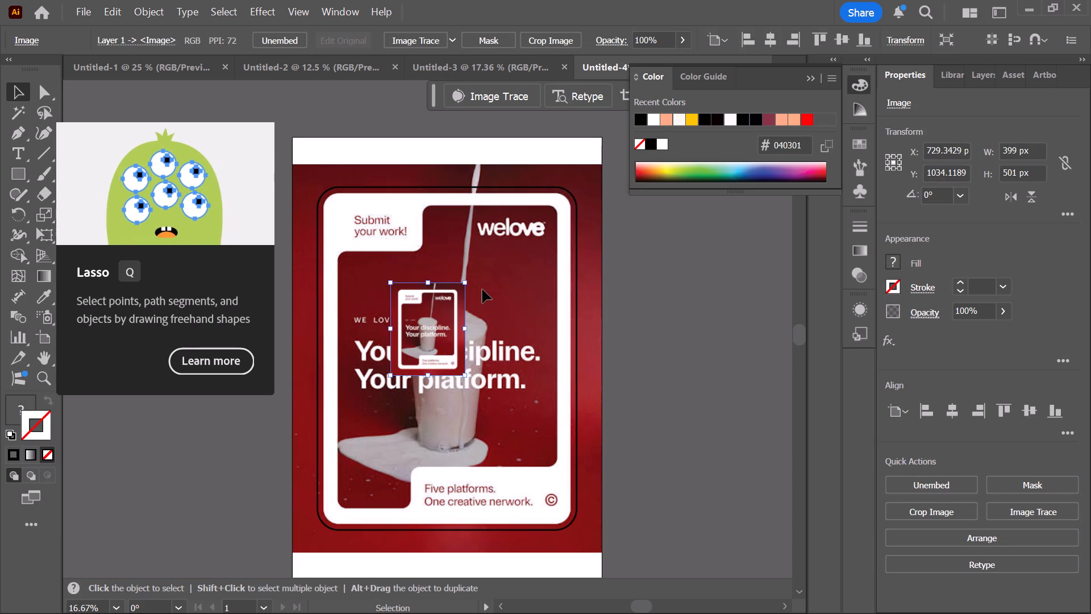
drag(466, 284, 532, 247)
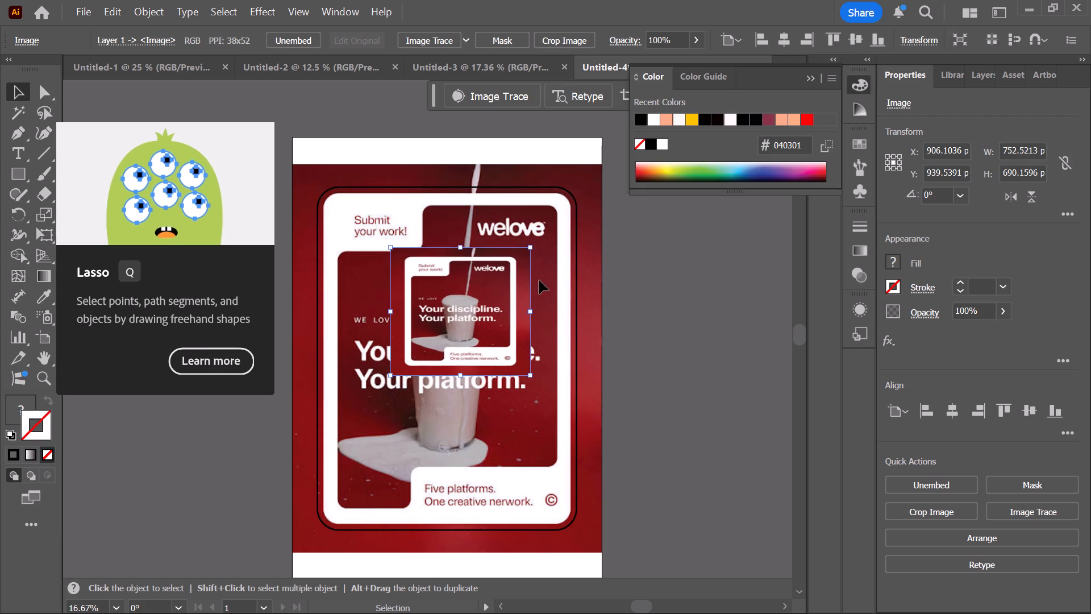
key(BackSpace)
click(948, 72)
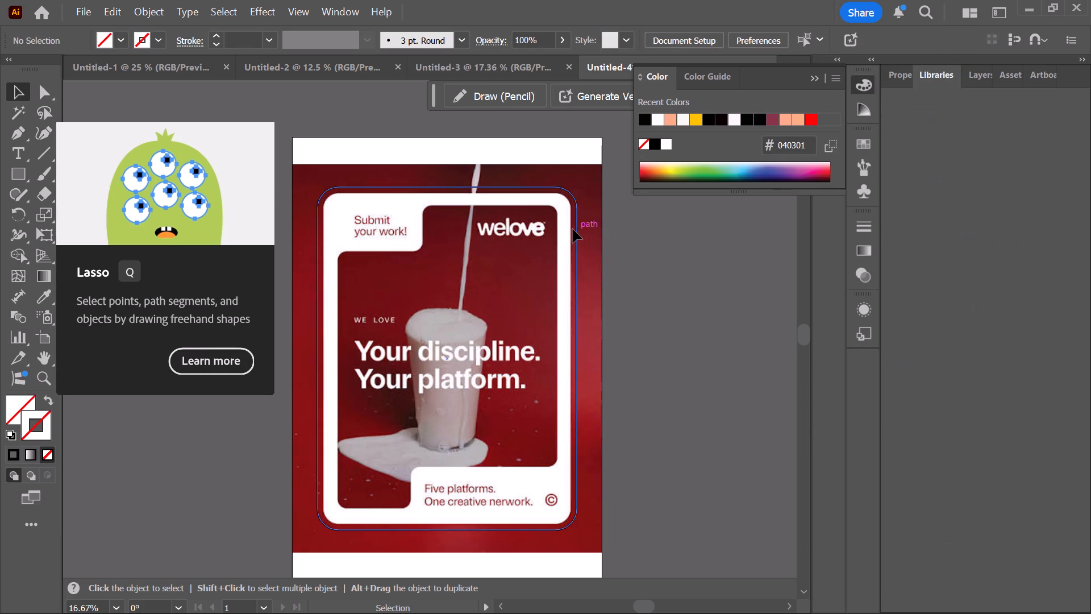
Duplicate the black rounded outline with copy and paste.
click(593, 222)
click(578, 222)
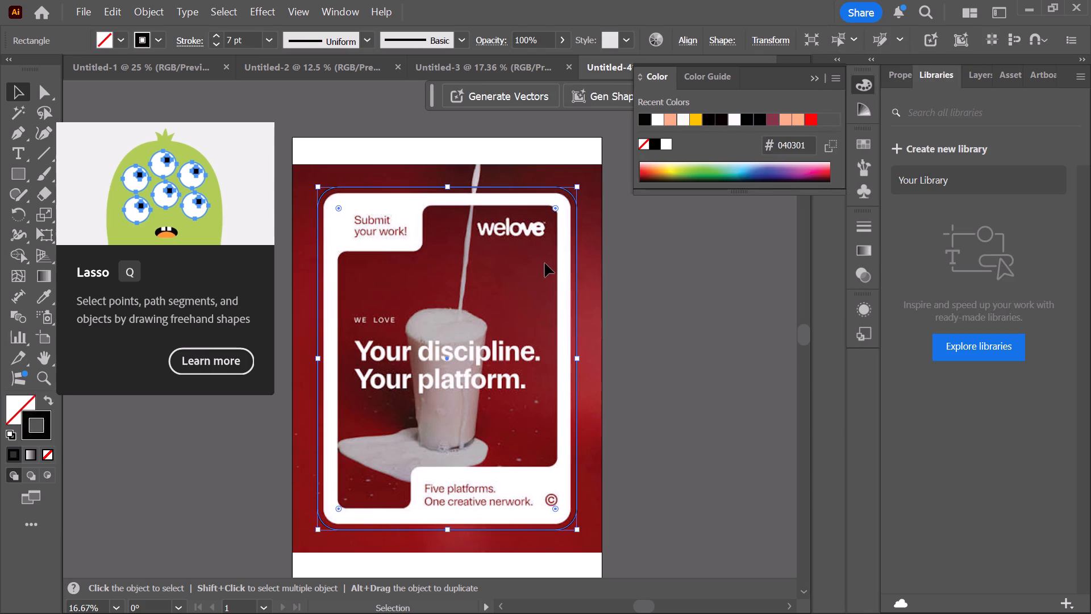
key(ctrl+c)
click(466, 271)
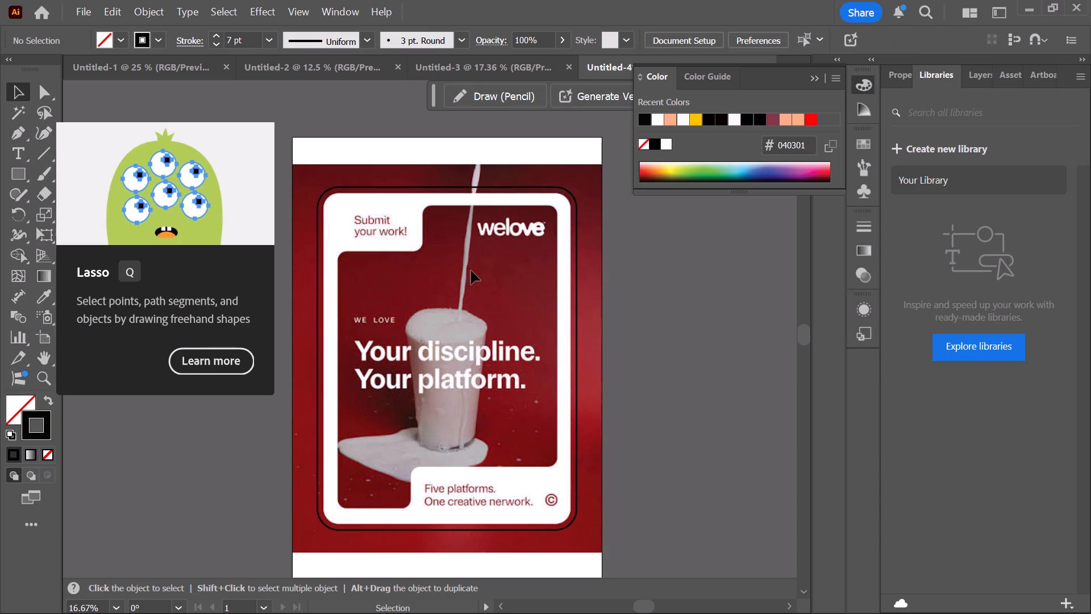
key(ctrl+v)
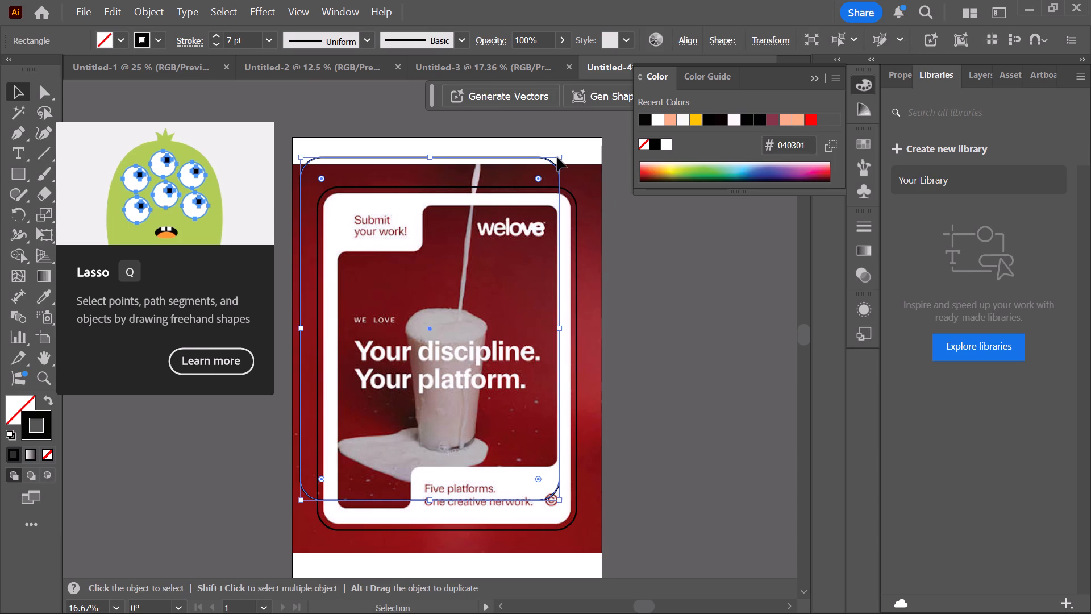
Scale the duplicated outline down to the poster's inner photo panel and centre it inside the larger outline.
shift+drag(560, 156, 490, 225)
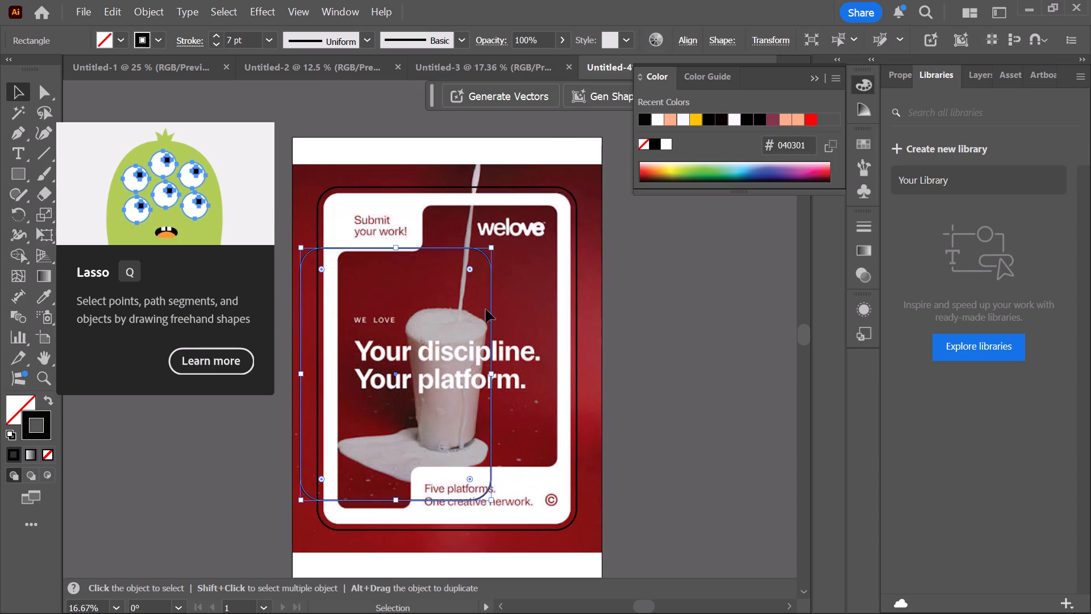
drag(490, 325, 547, 287)
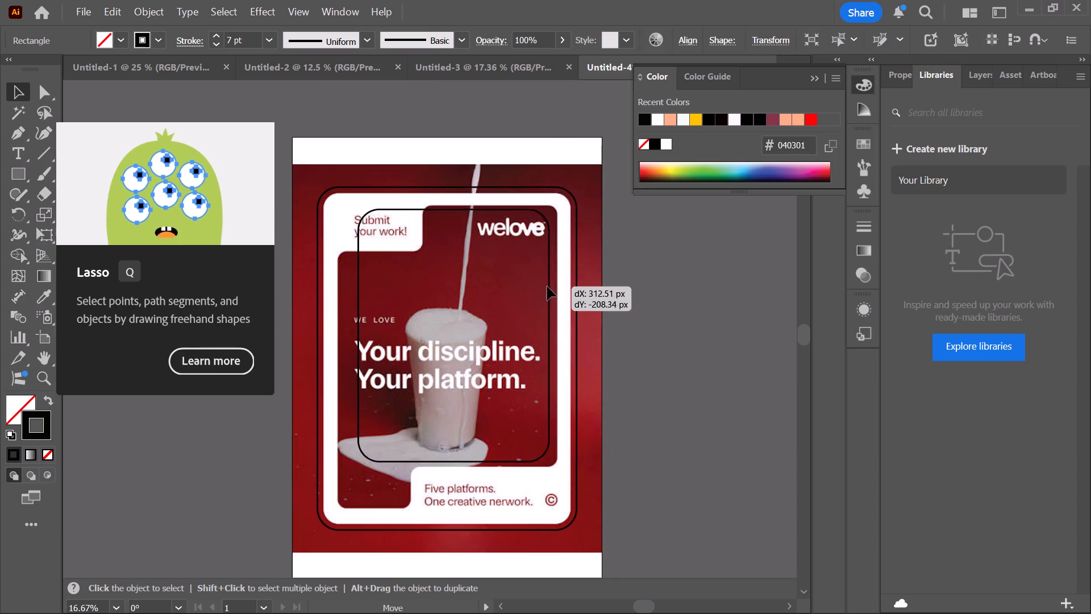
drag(547, 287, 534, 284)
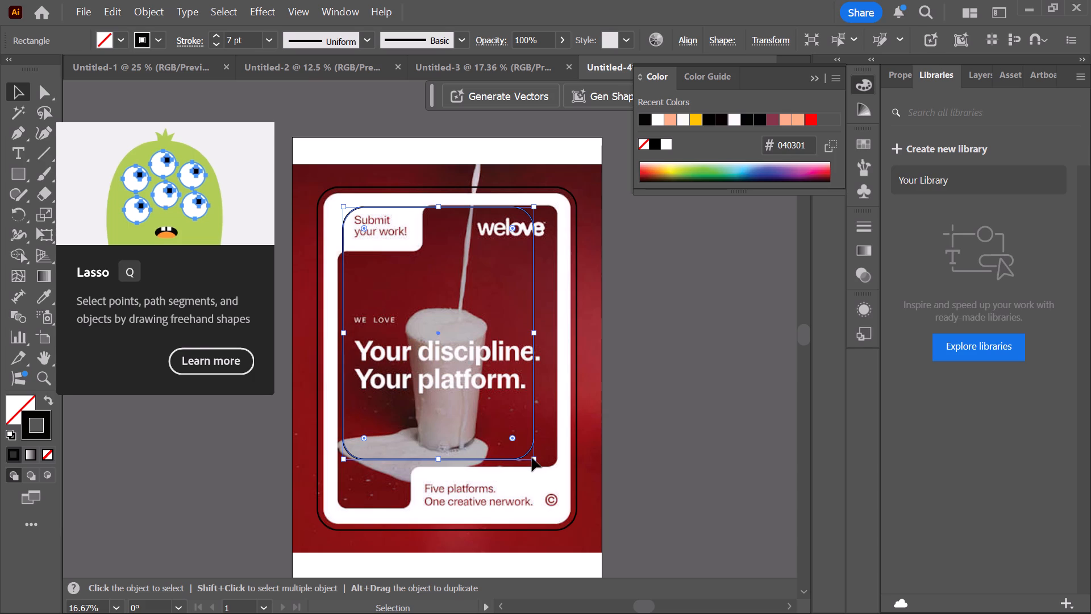
shift+drag(534, 458, 560, 497)
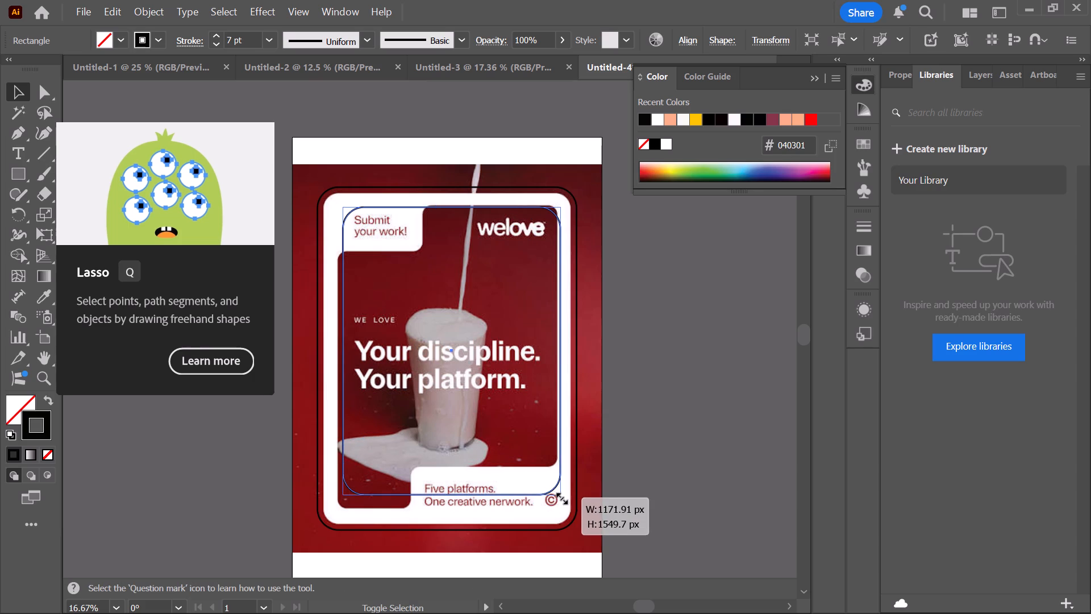
shift+drag(560, 497, 591, 499)
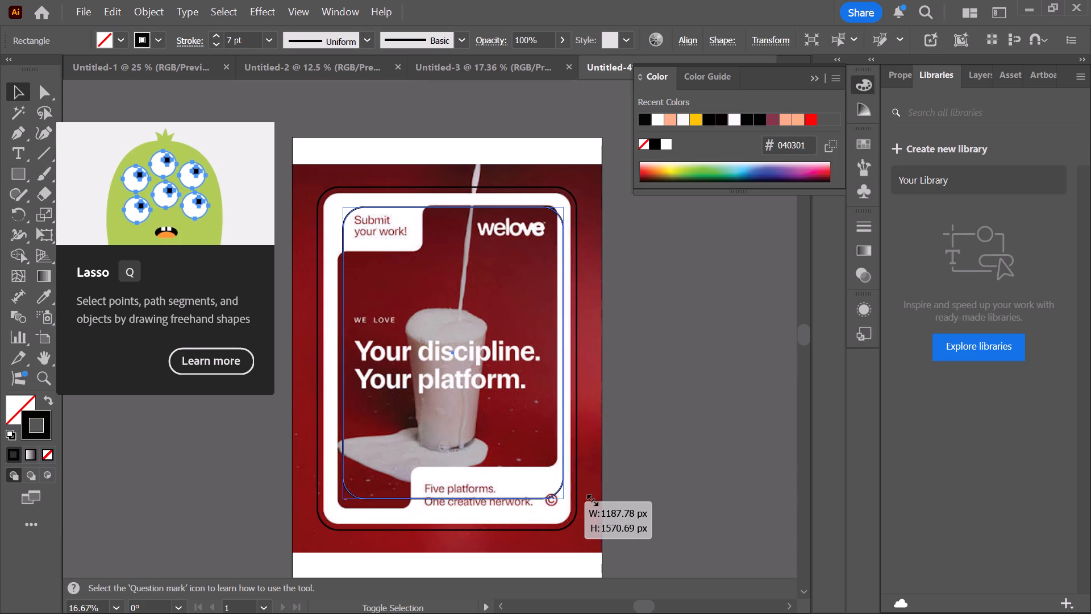
shift+drag(591, 499, 580, 496)
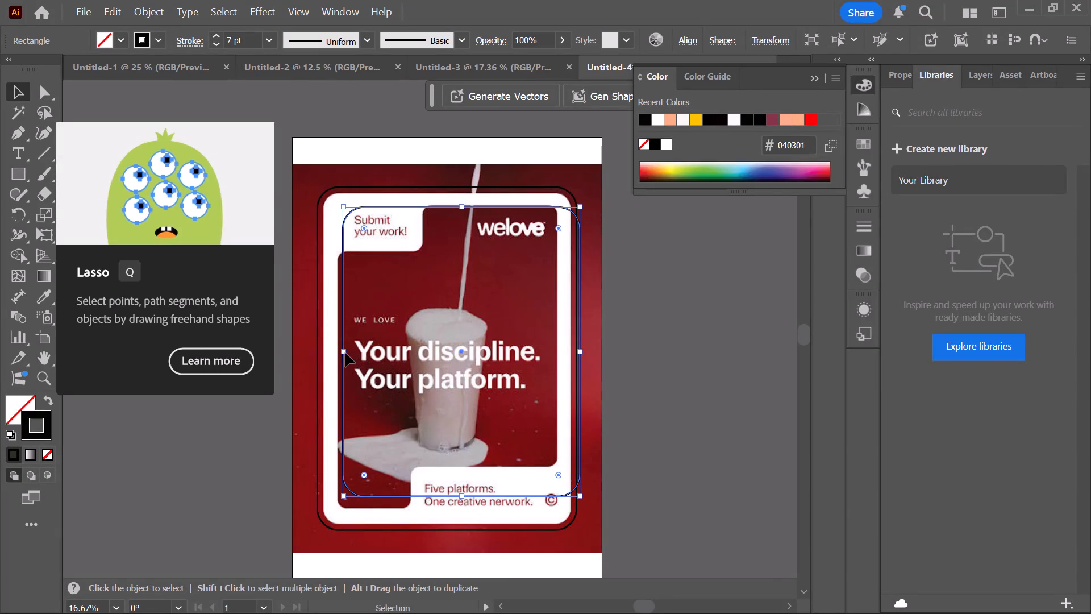
drag(342, 371, 335, 371)
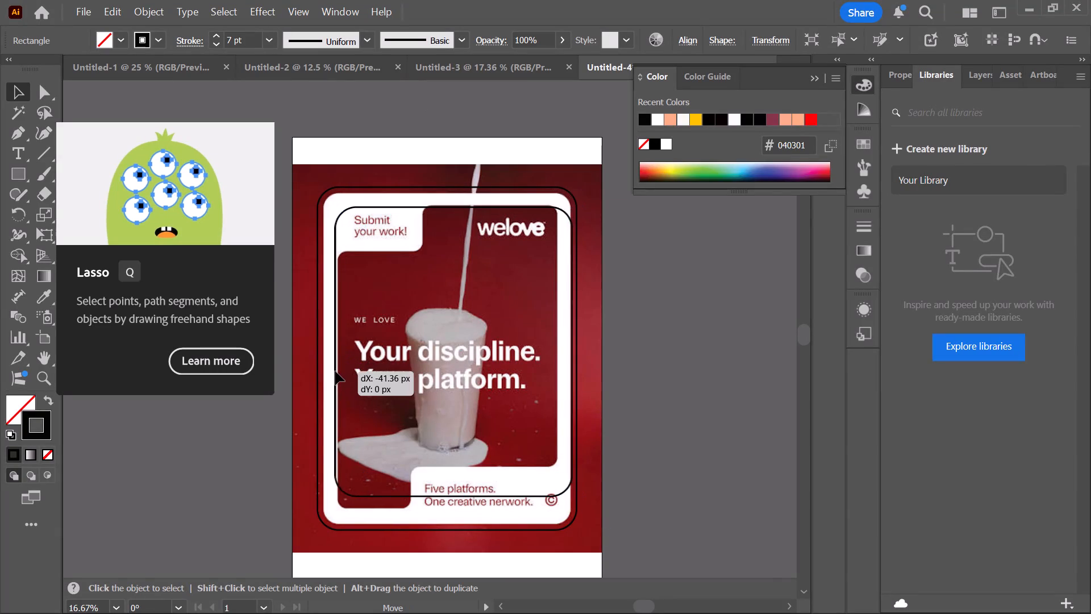
drag(335, 371, 330, 371)
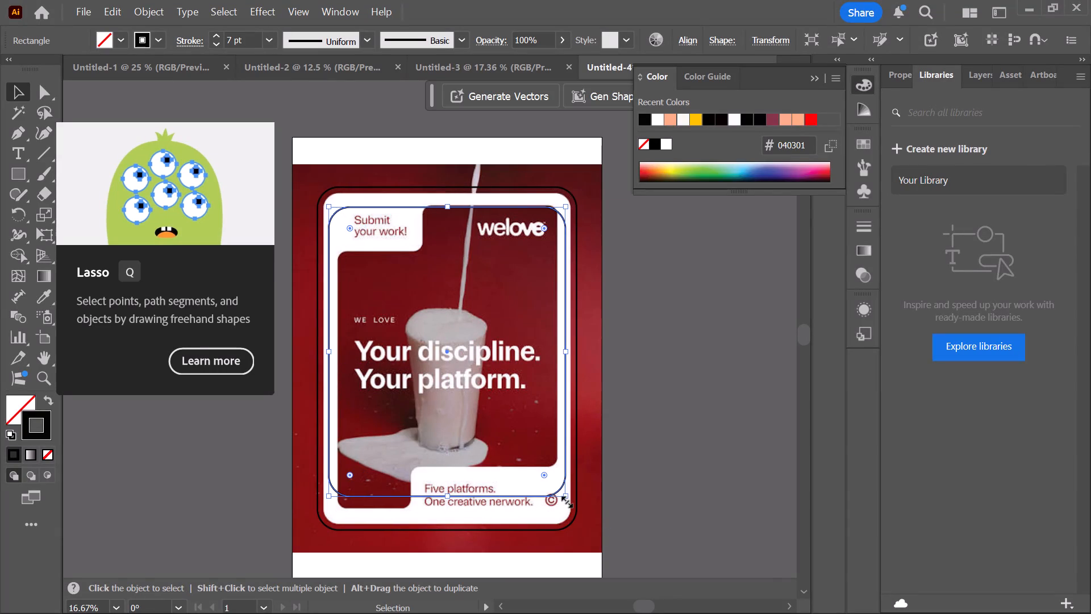
drag(565, 500, 552, 512)
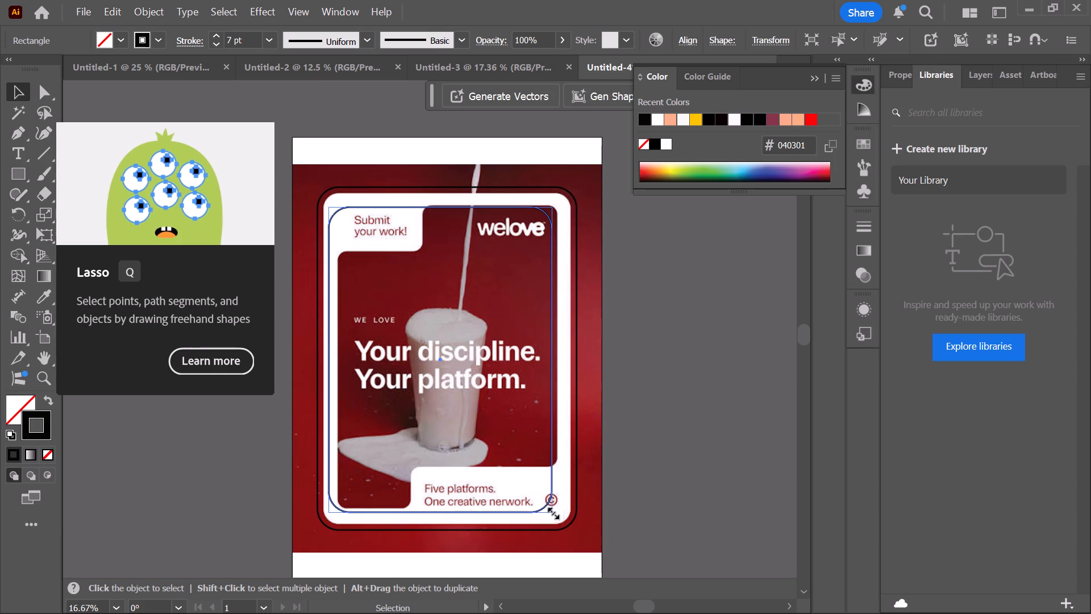
drag(552, 512, 552, 512)
drag(552, 323, 557, 325)
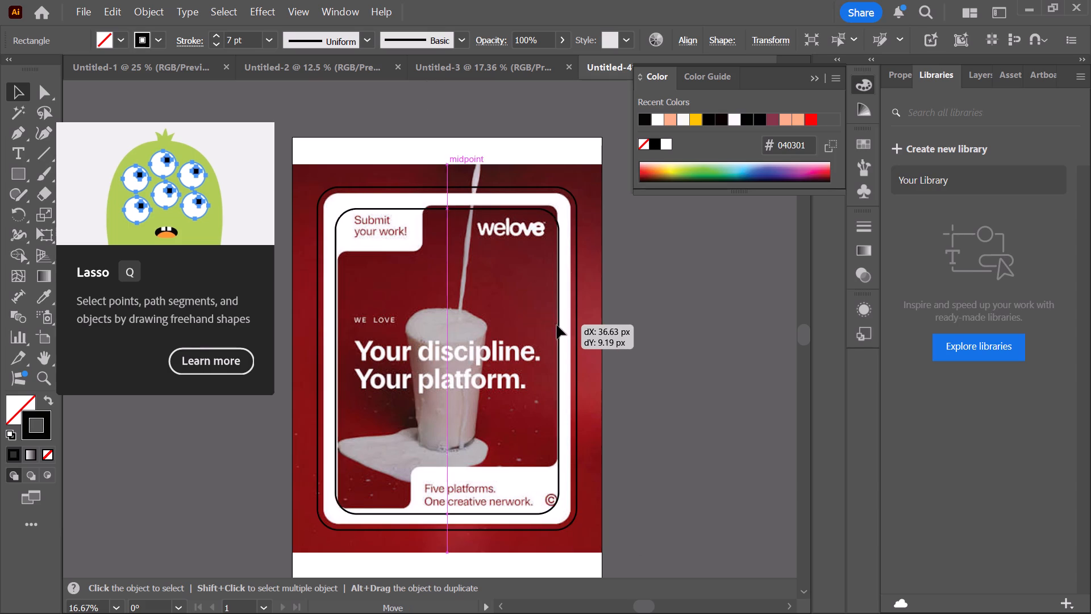
drag(557, 325, 560, 325)
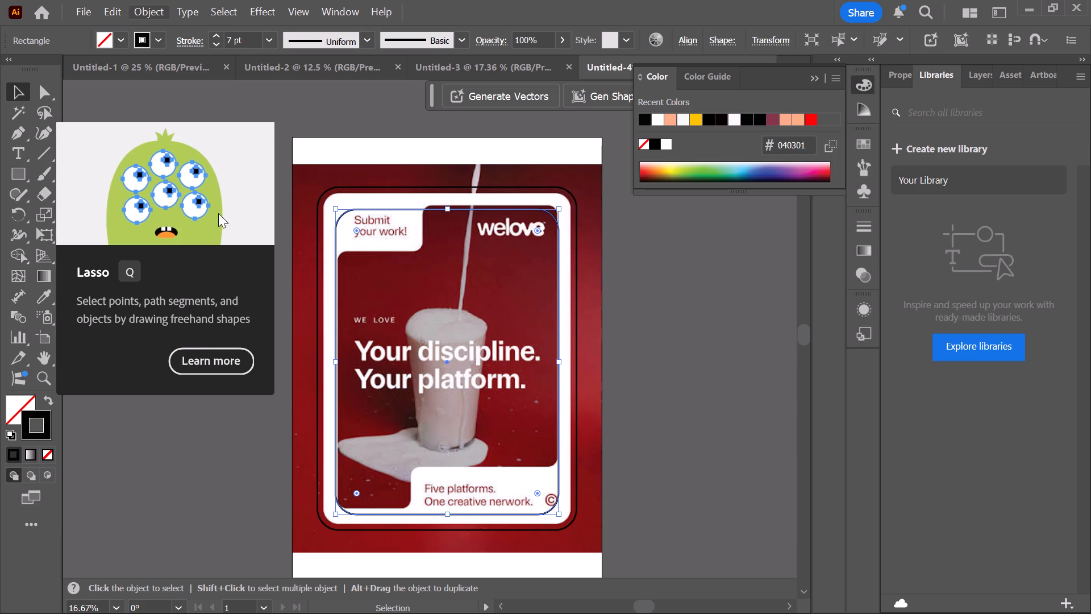
scroll(220, 215, down, 2)
click(336, 333)
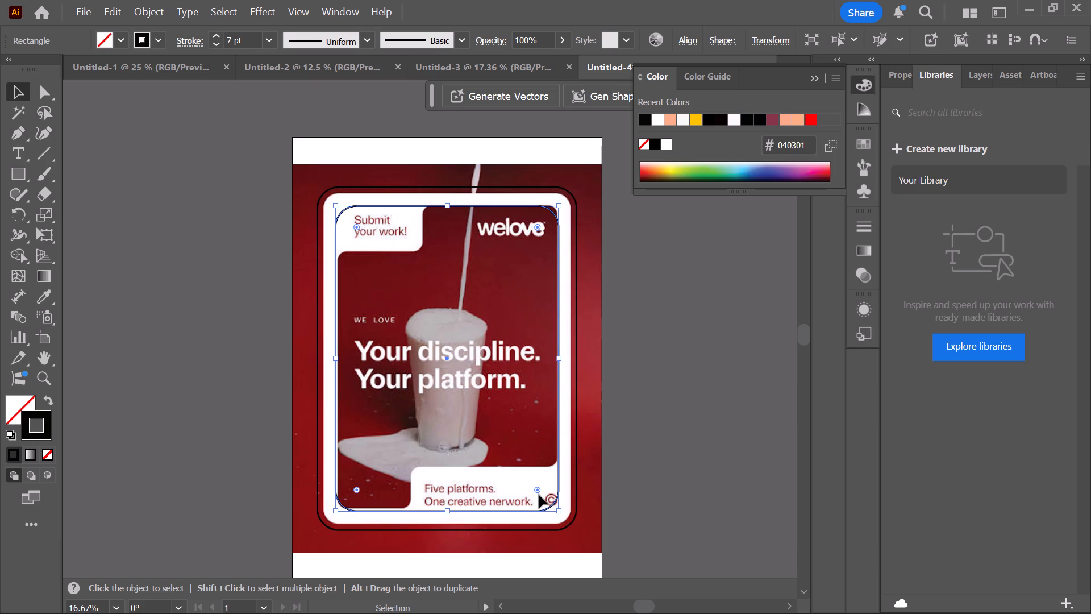
Reduce the corner radius of the inner outline to follow the photo panel's tighter rounded corners.
drag(539, 489, 527, 479)
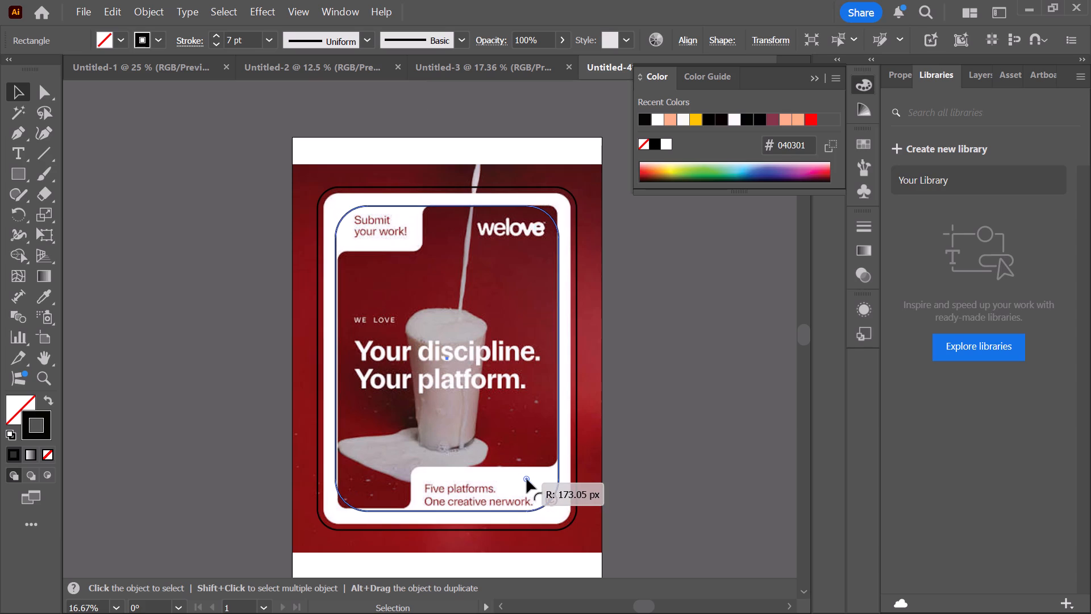
drag(527, 479, 545, 505)
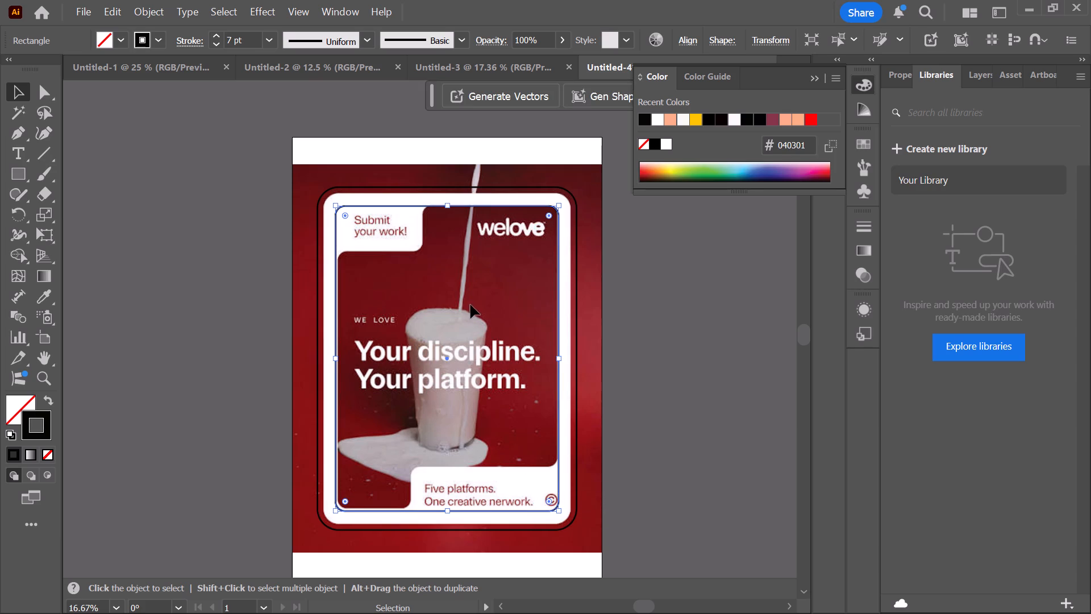
scroll(476, 305, up, 1)
click(689, 293)
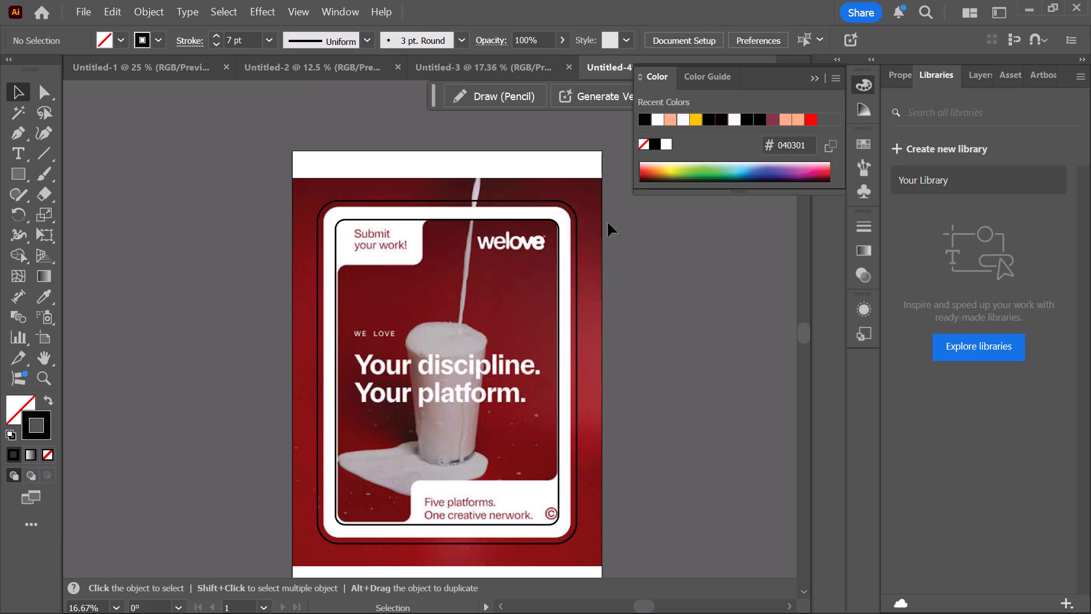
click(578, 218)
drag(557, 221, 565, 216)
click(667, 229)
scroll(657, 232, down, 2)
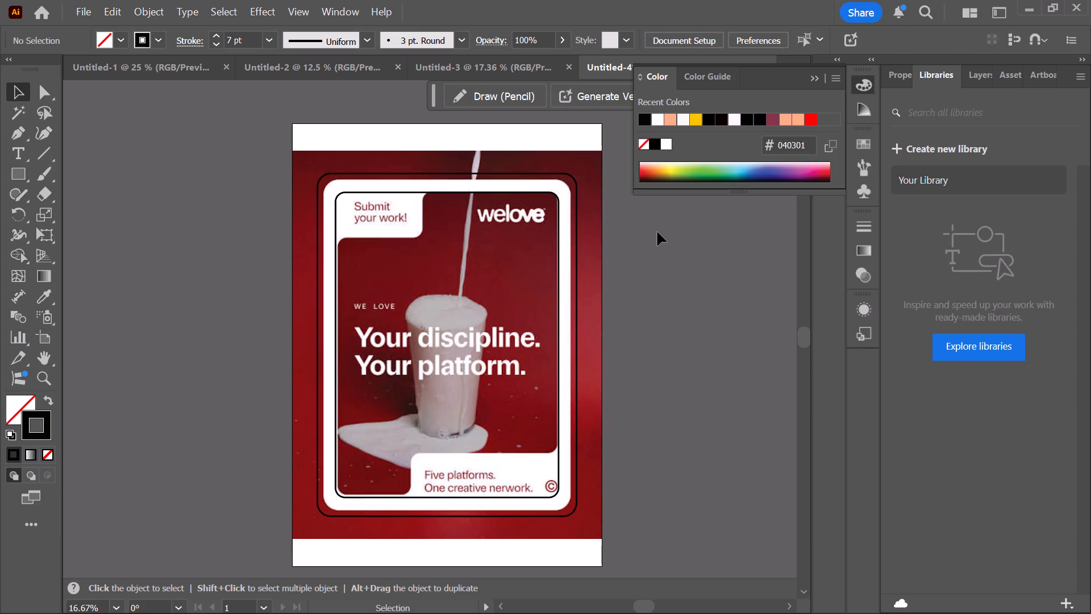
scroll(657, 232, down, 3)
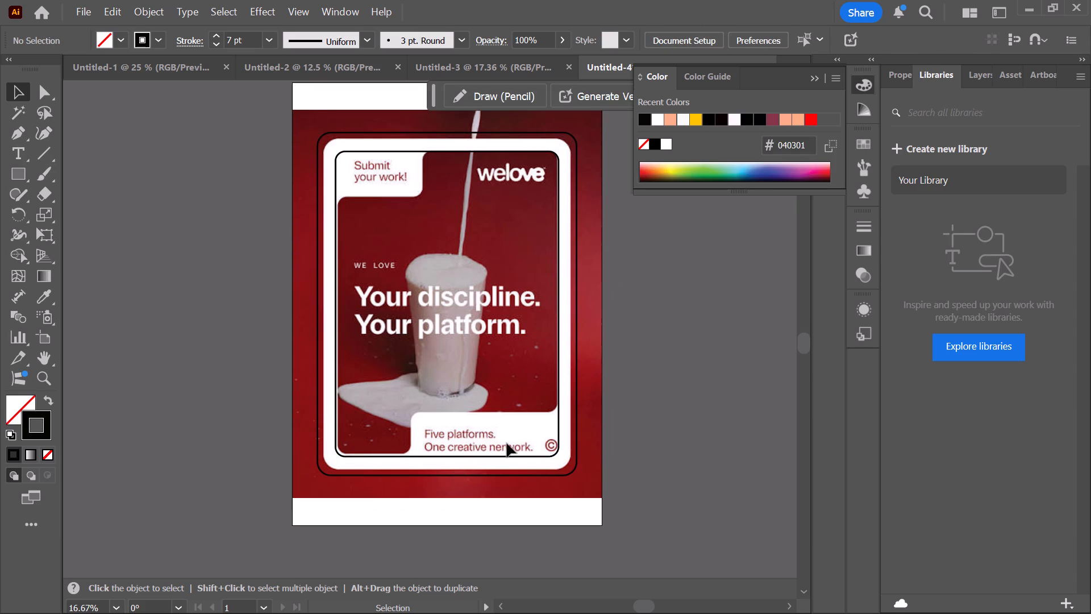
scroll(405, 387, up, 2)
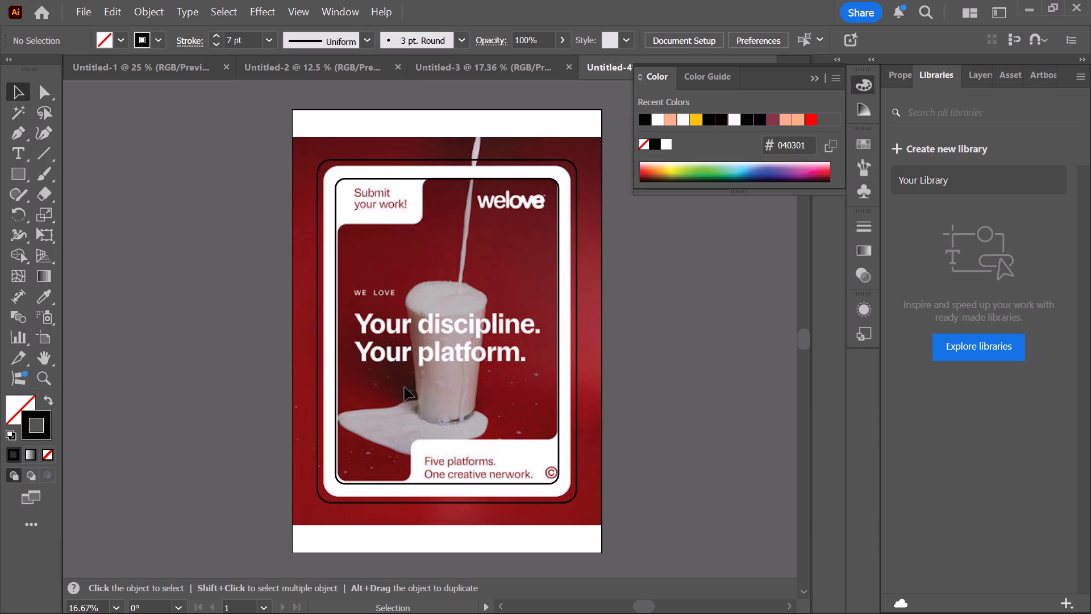
Draw a small rounded rectangle about 435 px wide over the "Submit your work!" label, fitted into the inner outline's top-left corner.
click(20, 175)
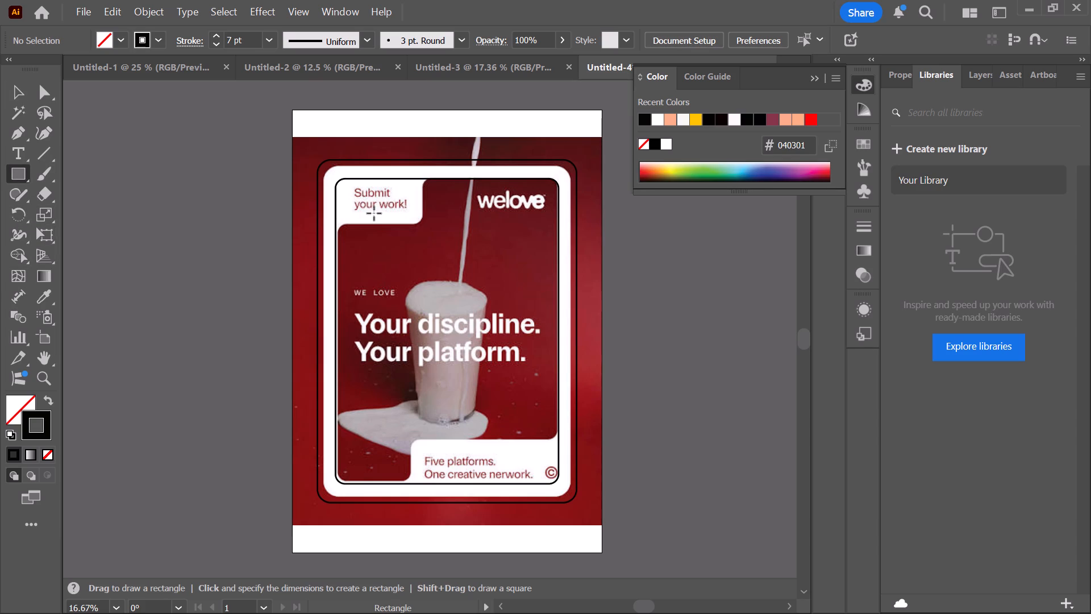
drag(355, 196, 437, 241)
drag(395, 220, 378, 208)
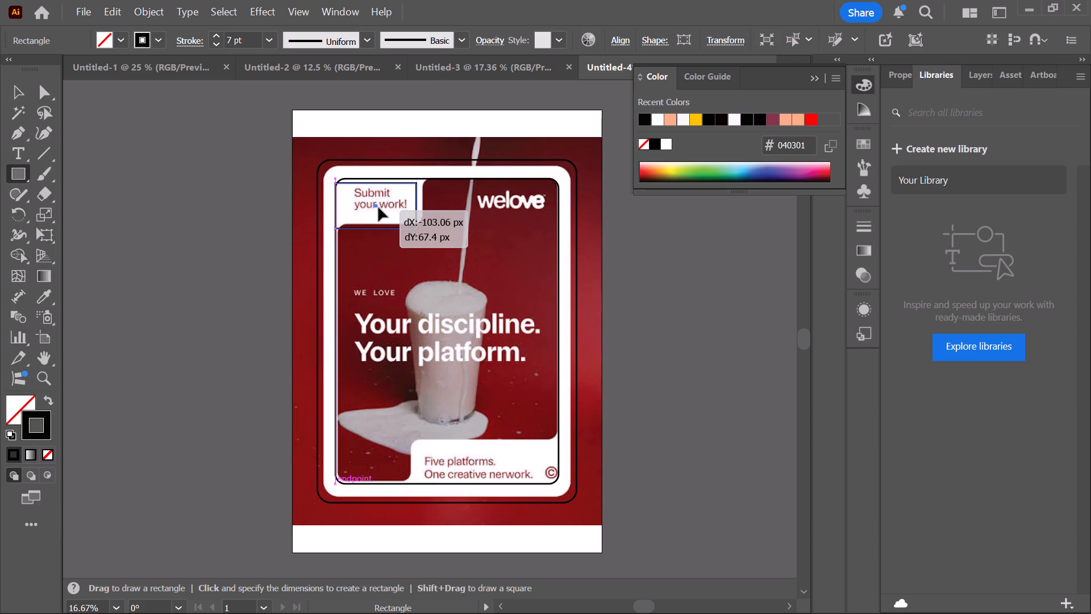
drag(378, 208, 378, 203)
click(343, 183)
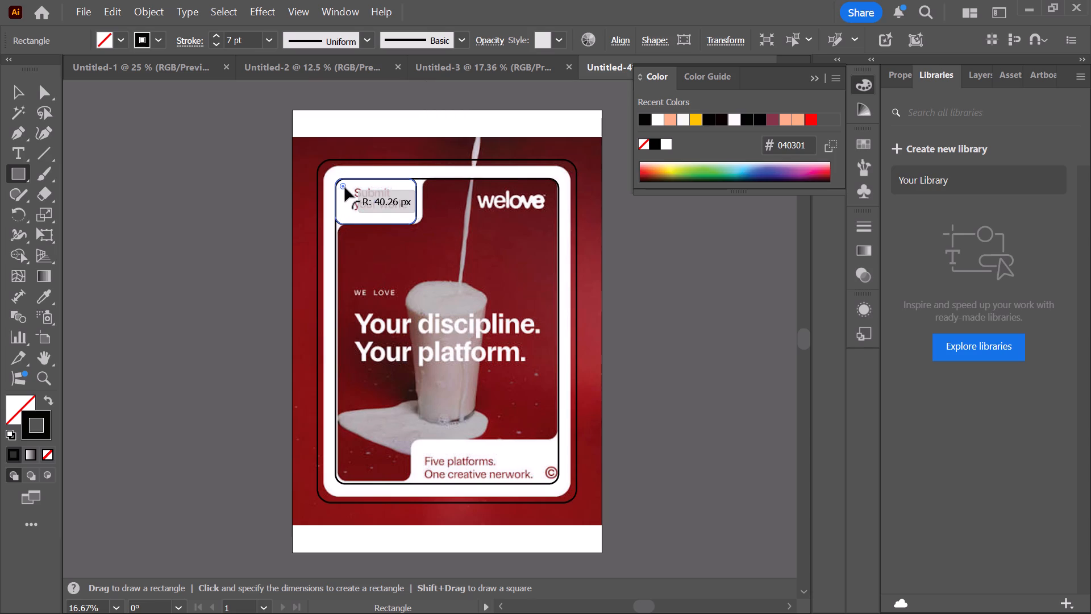
click(515, 293)
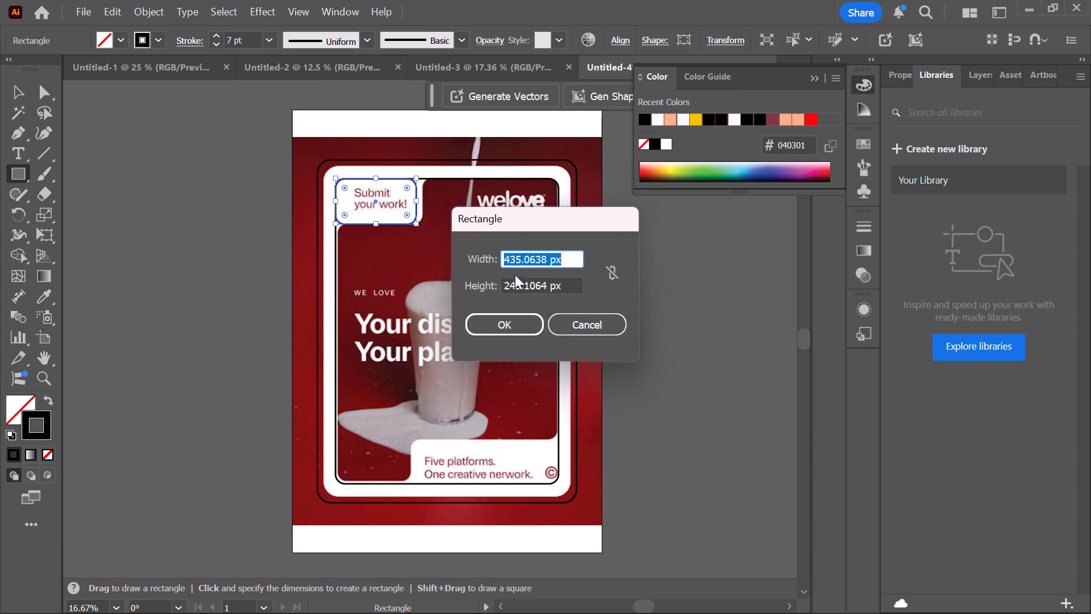
click(594, 327)
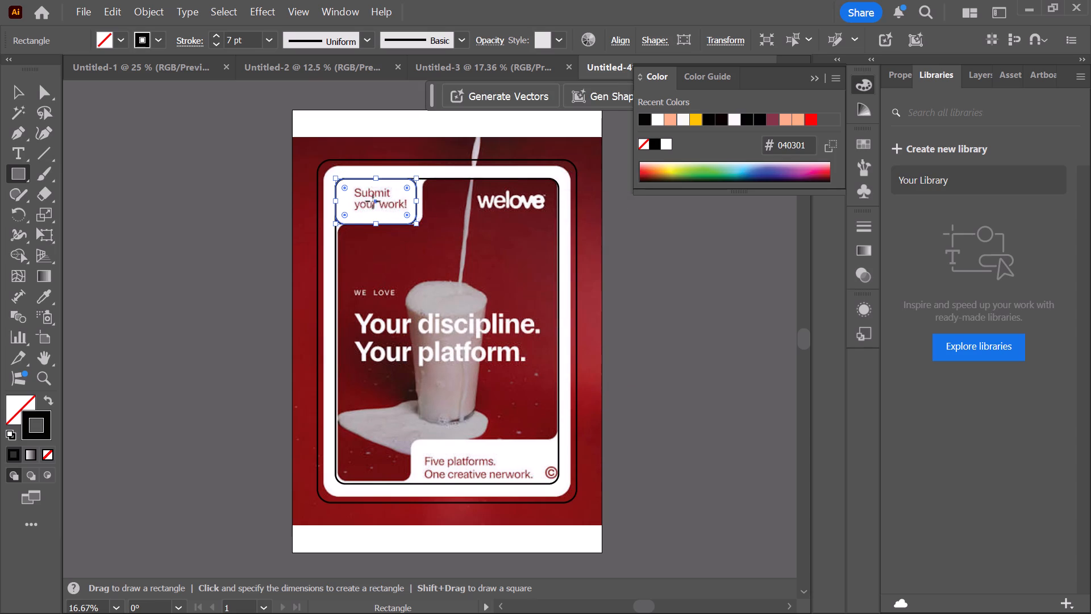
Duplicate the small rounded label rectangle and place the copy in the inner outline's bottom-right corner, over the "Five platforms" label.
key(alt+j)
key(alt+j)
key(alt+j)
key(alt+j)
key(alt+j)
key(alt+j)
key(alt+j)
key(alt+j)
key(alt+j)
key(alt+j)
key(alt+j)
key(alt+j)
key(alt+j)
key(alt+j)
key(alt+j)
key(alt+j)
key(alt+j)
key(alt+j)
key(alt+j)
key(alt+j)
alt+drag(374, 201, 467, 436)
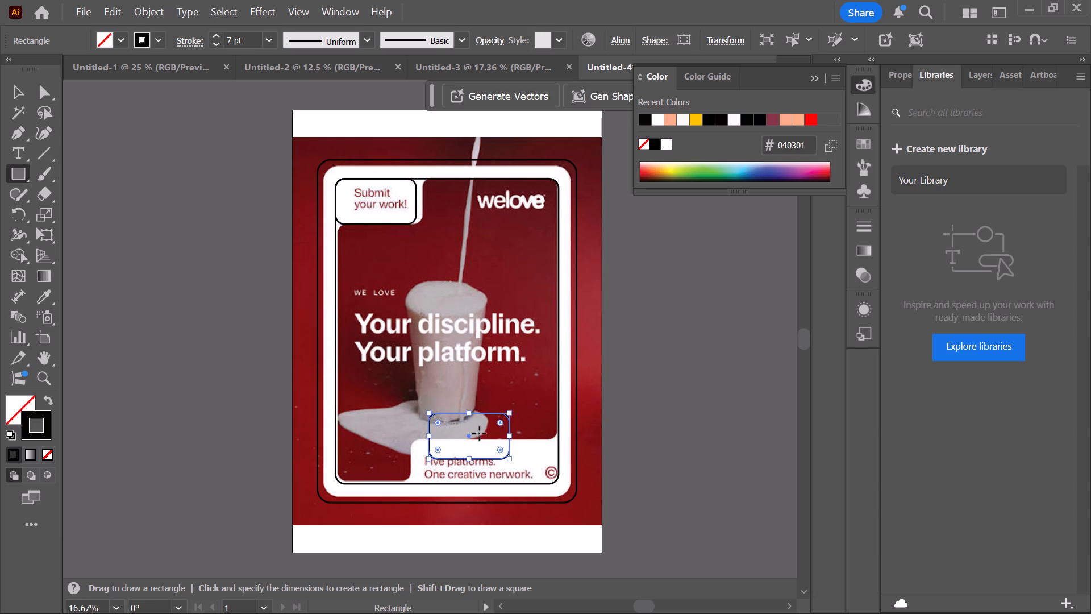
drag(470, 437, 515, 459)
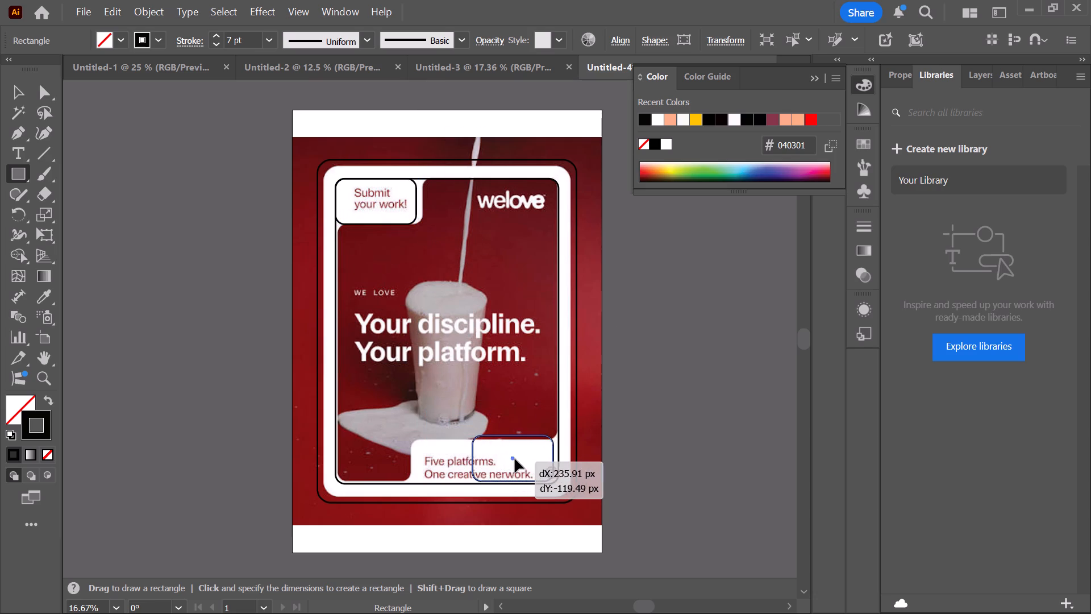
drag(515, 459, 519, 459)
Widen the duplicated rectangle leftward to about 810 px so it spans the whole "Five platforms. One creative nerwork." label area.
drag(476, 458, 476, 457)
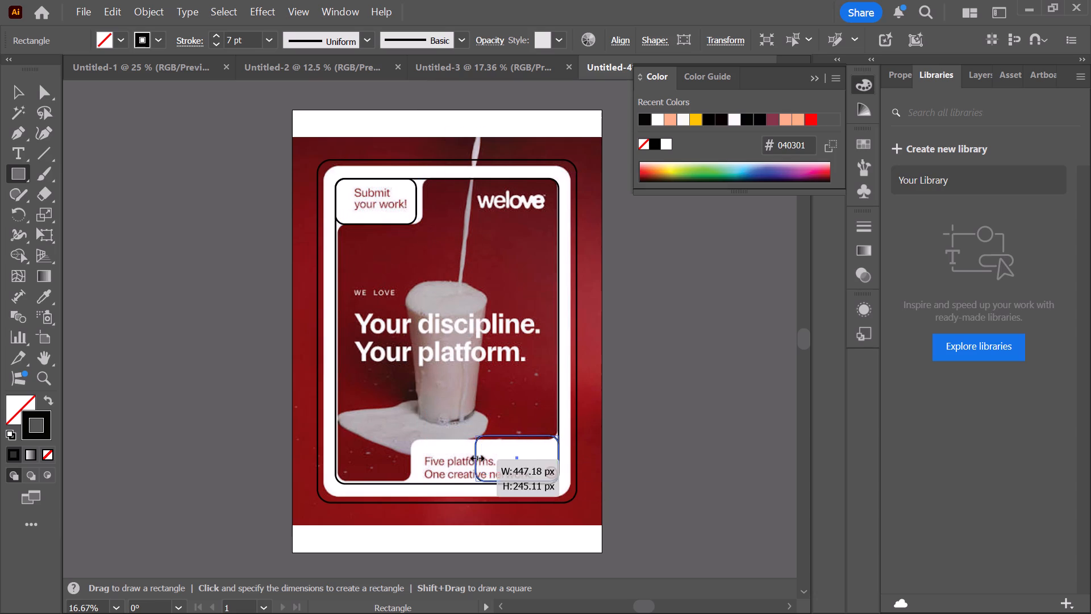
drag(476, 457, 407, 457)
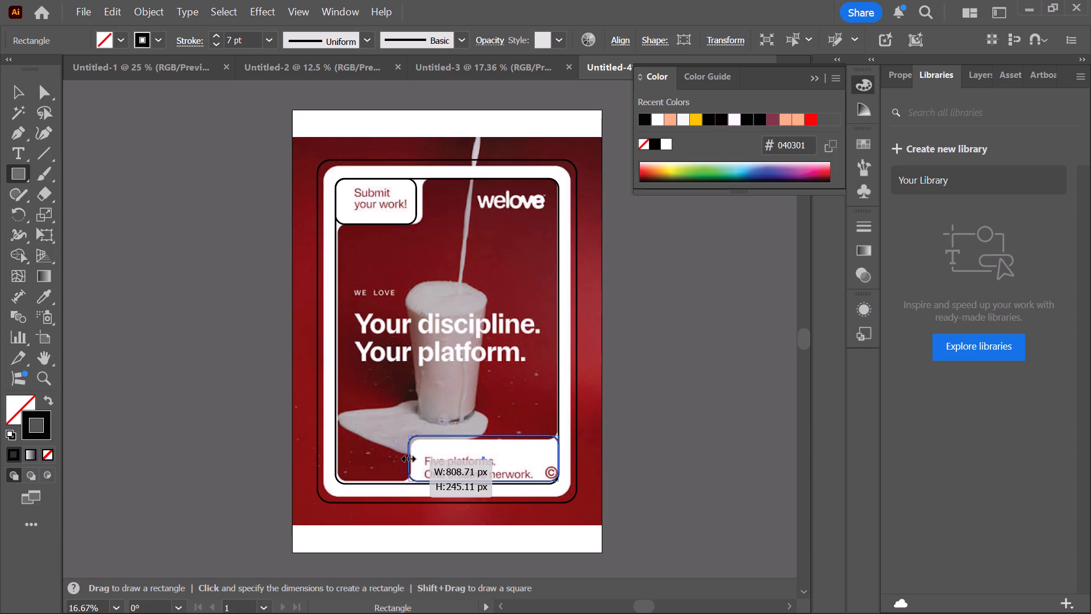
drag(407, 457, 406, 457)
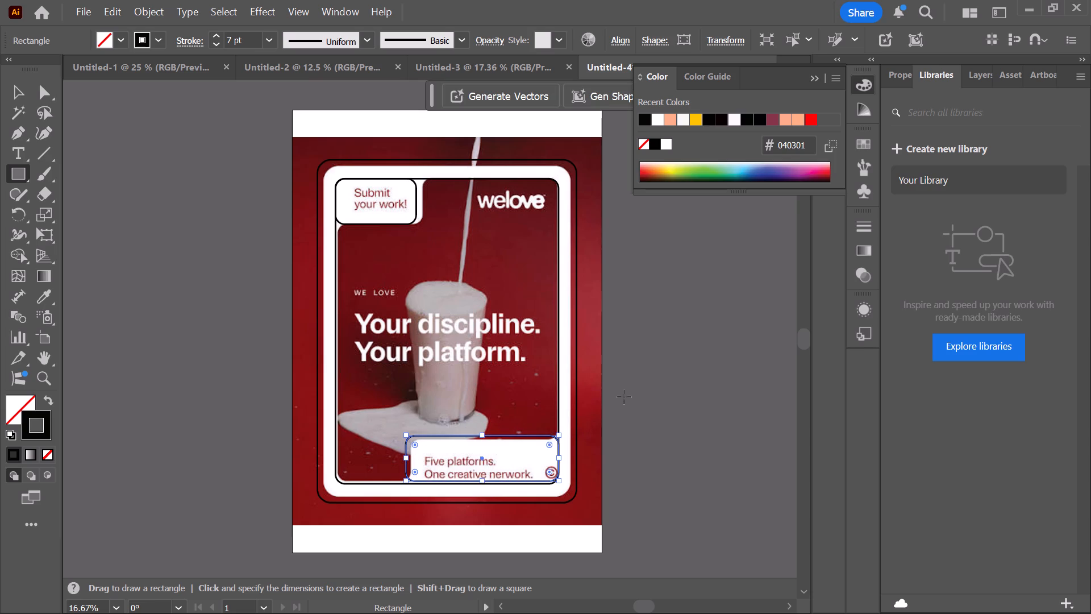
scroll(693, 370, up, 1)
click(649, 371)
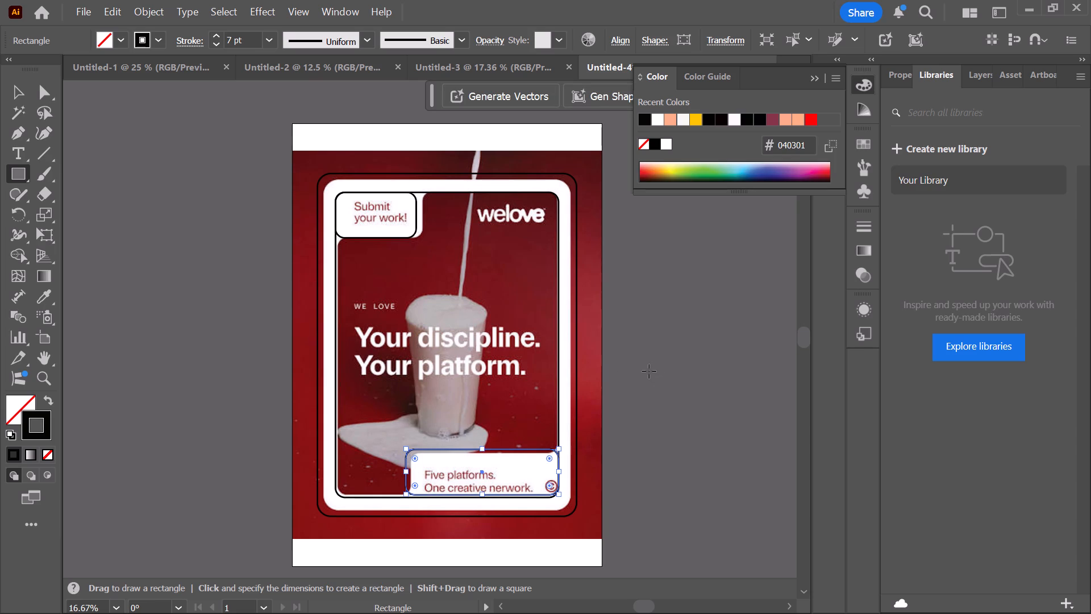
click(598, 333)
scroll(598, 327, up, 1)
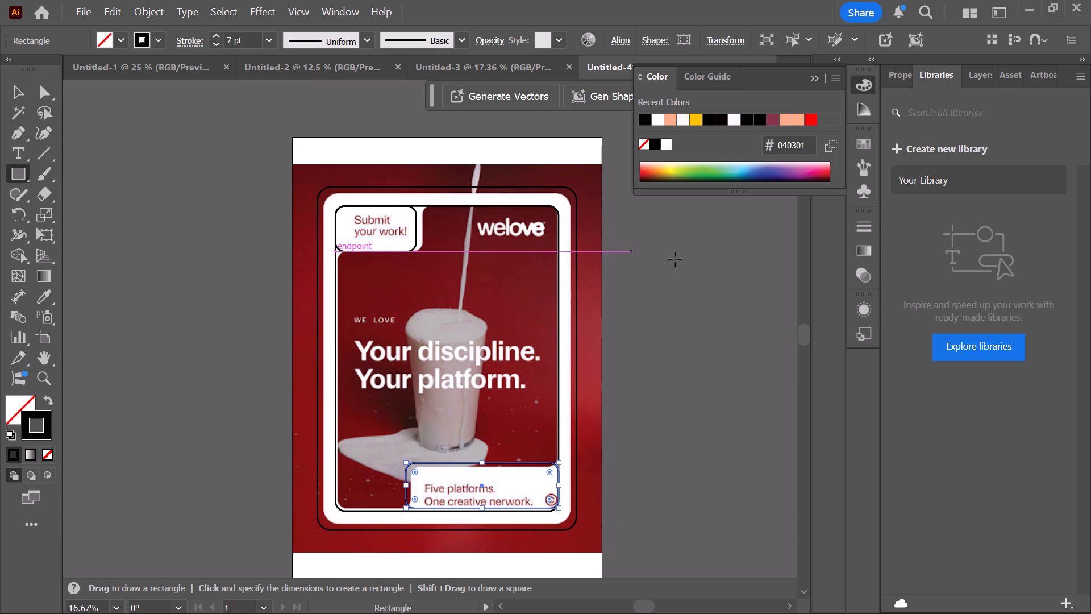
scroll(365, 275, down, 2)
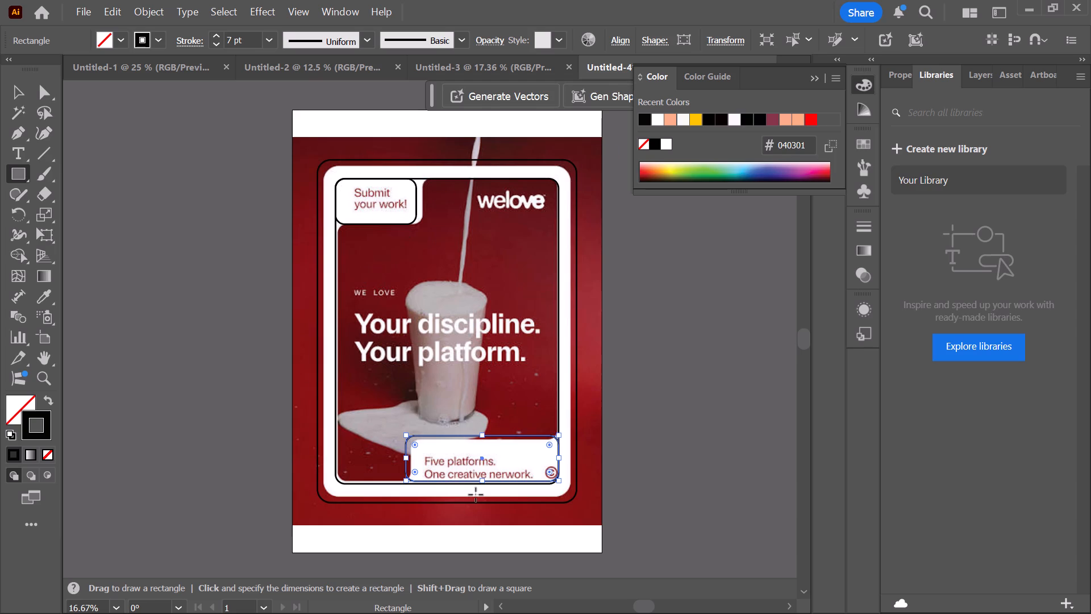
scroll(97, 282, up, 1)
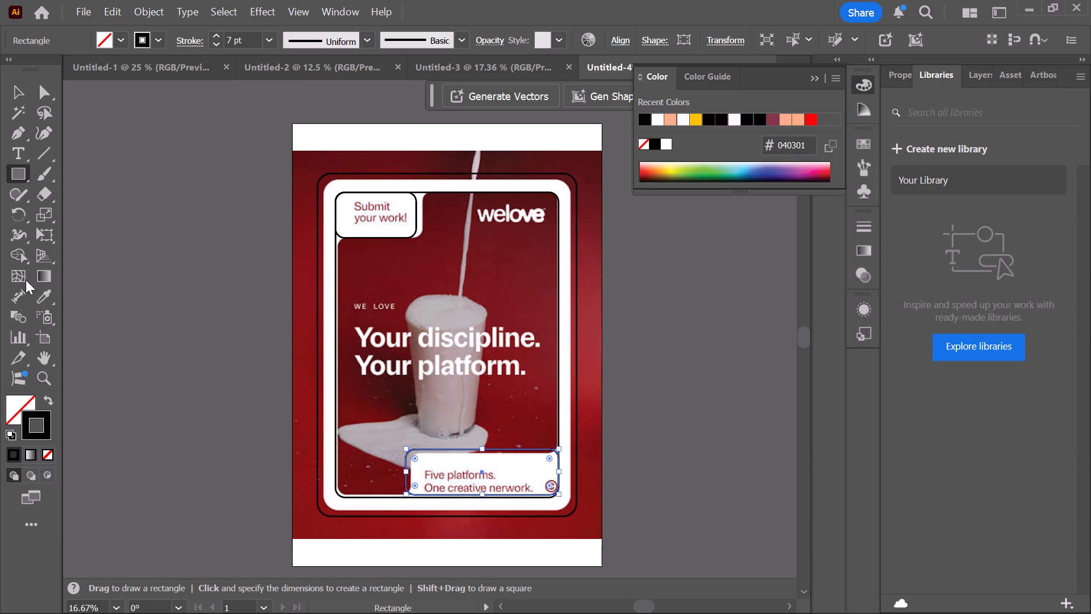
Select all the outlines and merge the "Submit your work!" label rectangle and its corner sliver into the outer frame with Shape Builder.
click(12, 90)
drag(253, 155, 612, 500)
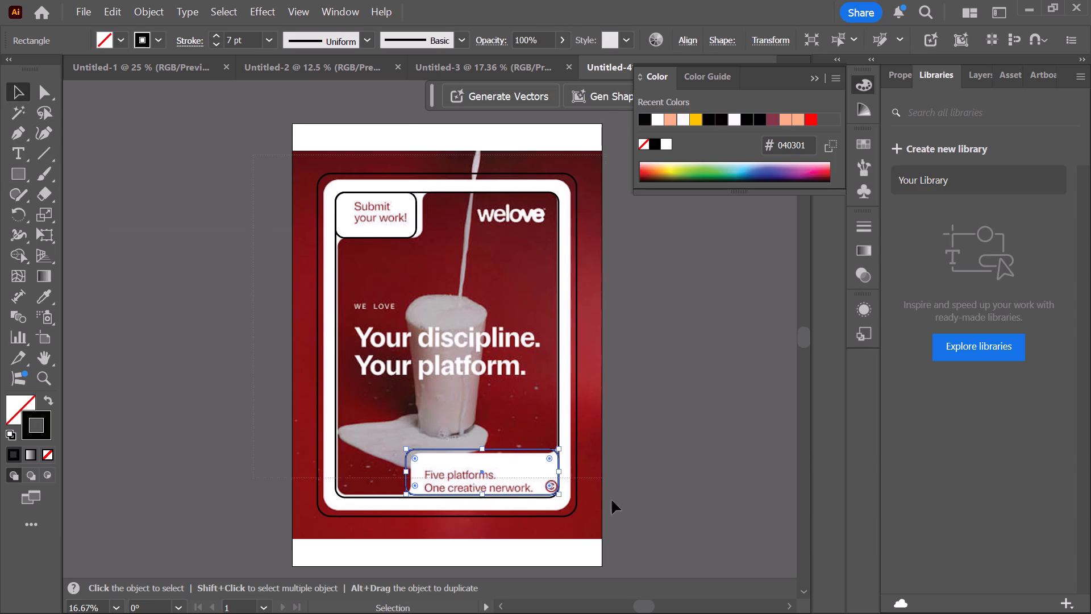
drag(612, 500, 636, 549)
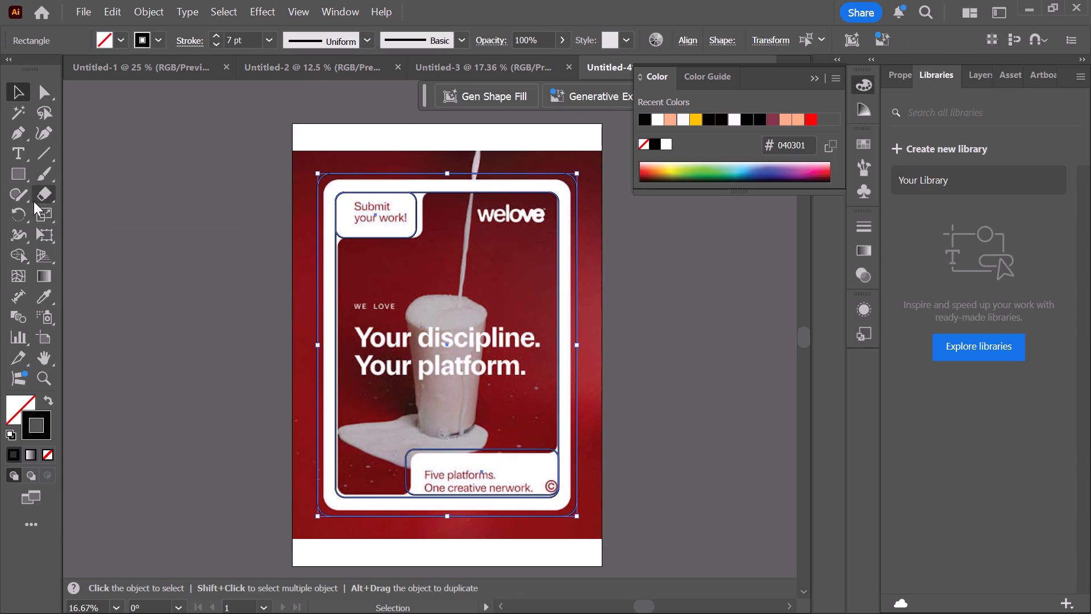
click(20, 255)
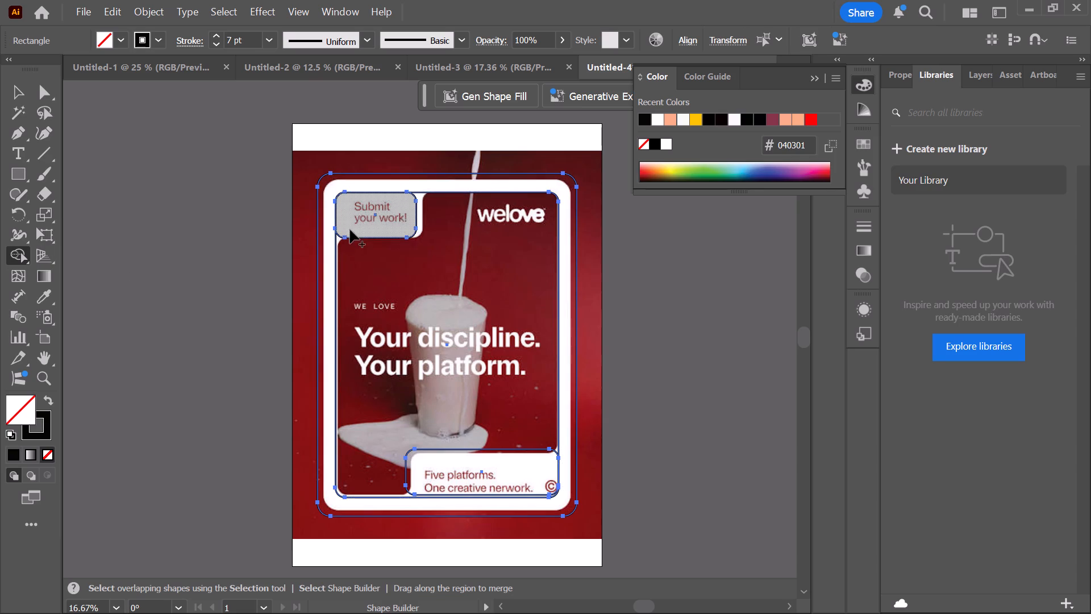
drag(367, 206, 370, 180)
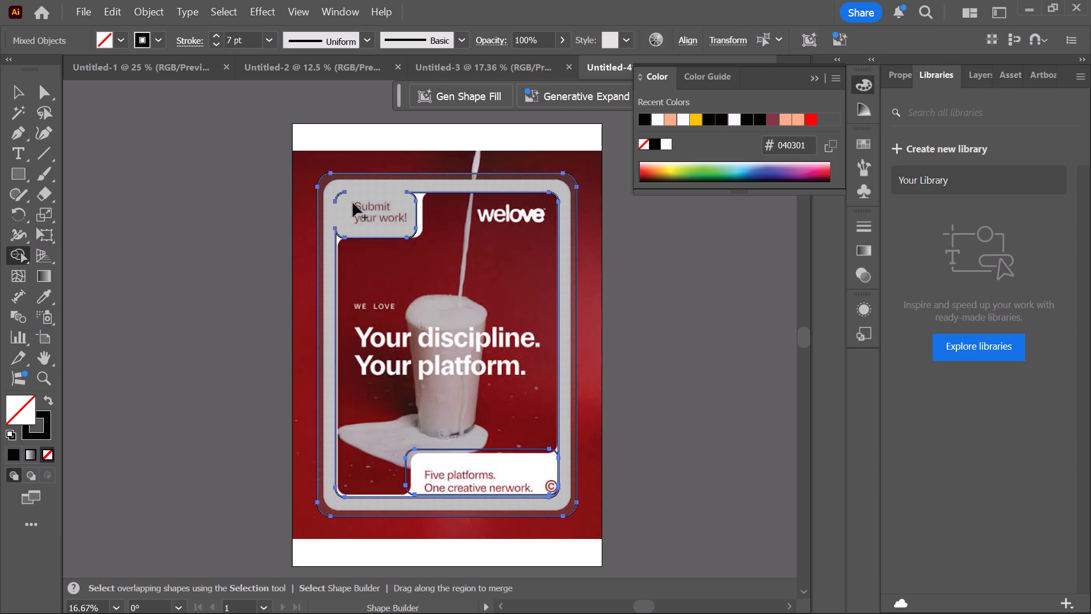
drag(349, 201, 334, 193)
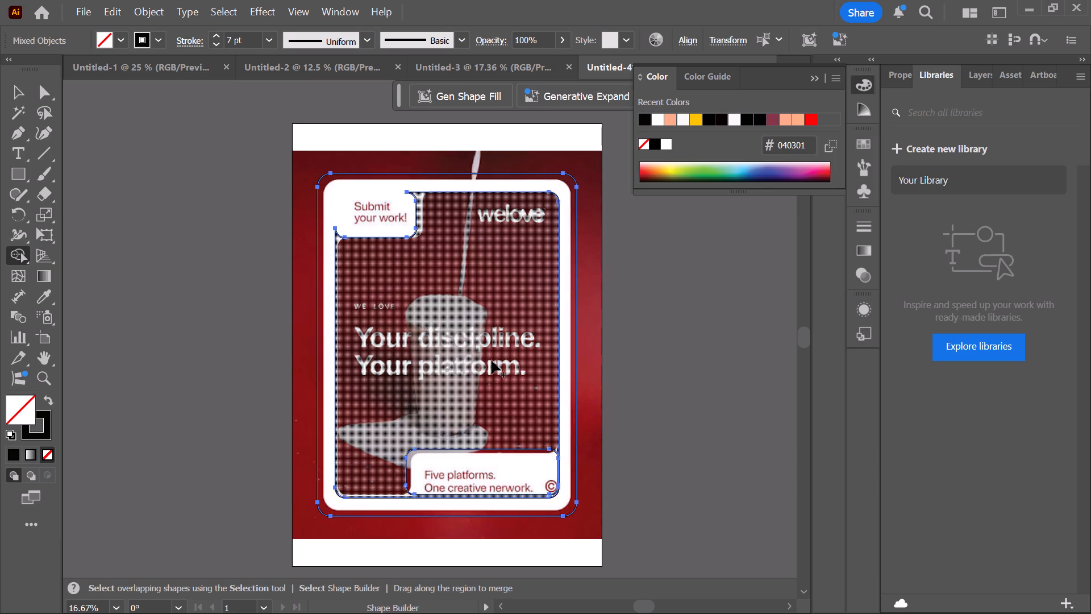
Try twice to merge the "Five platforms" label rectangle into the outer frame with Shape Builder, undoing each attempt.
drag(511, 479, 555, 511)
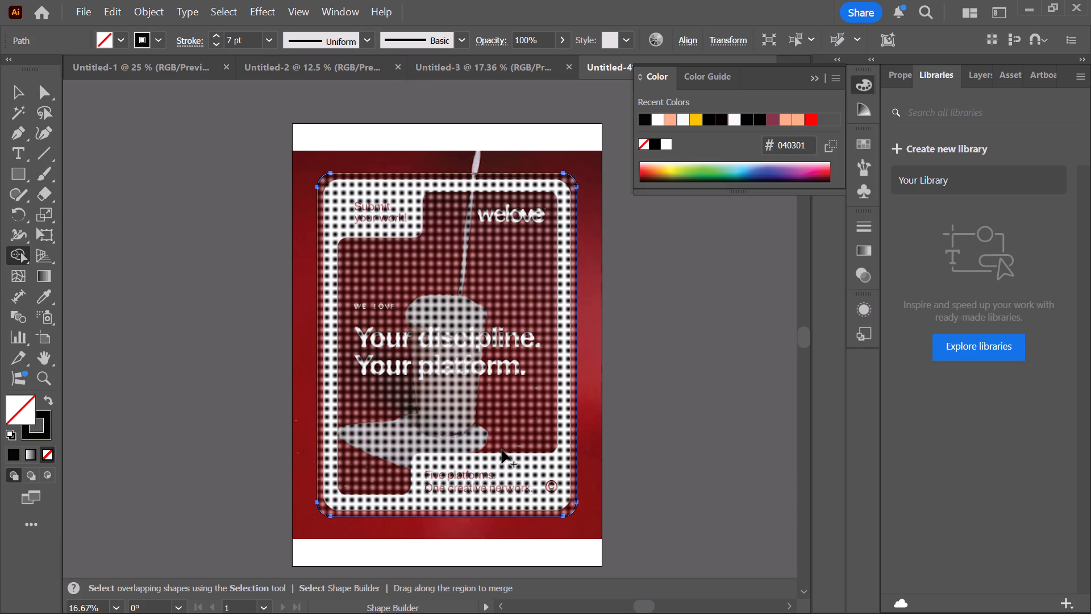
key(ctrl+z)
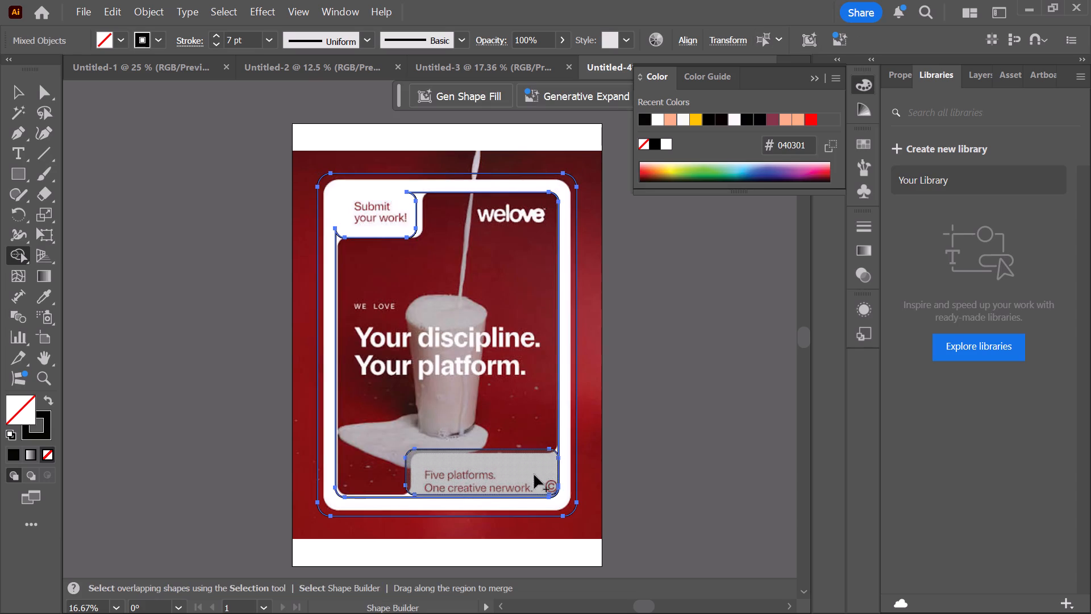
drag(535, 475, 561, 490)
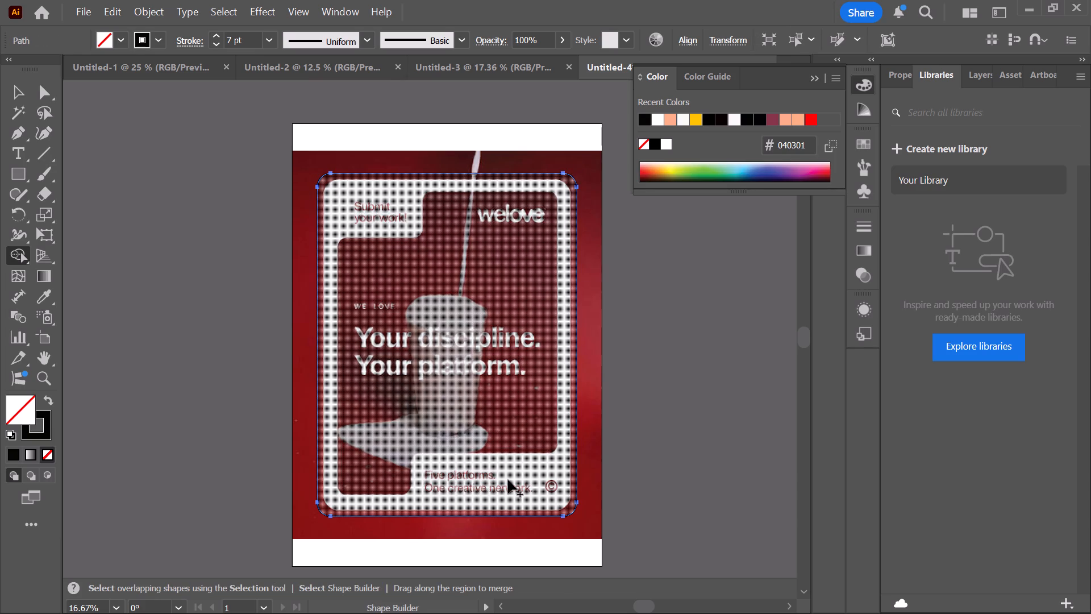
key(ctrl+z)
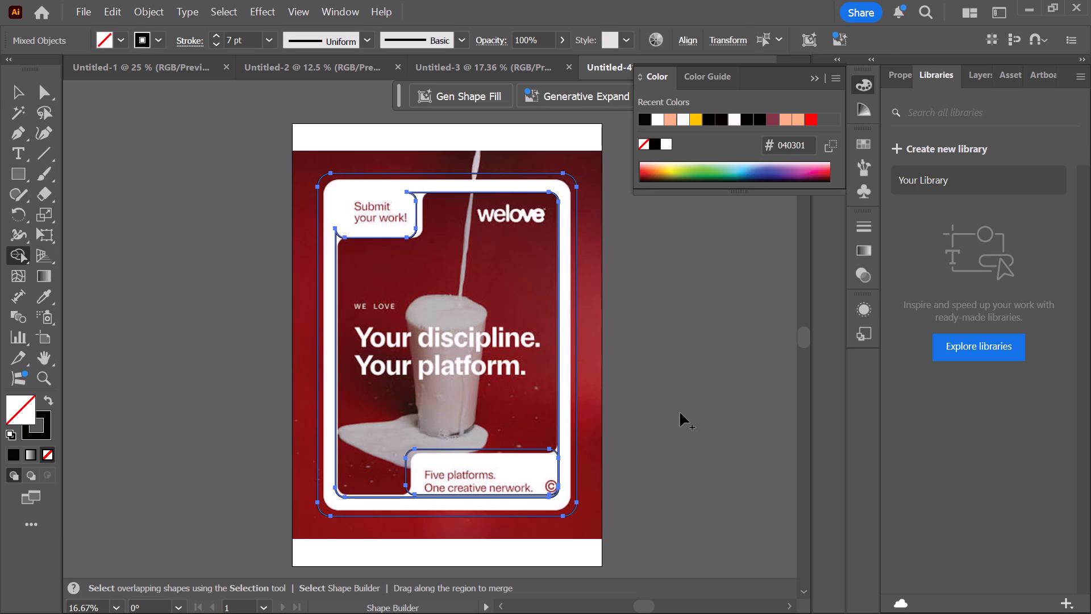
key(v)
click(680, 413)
Nudge the "Five platforms" label rectangle down in small increments until its lower edge meets the inner outline's bottom edge.
click(491, 449)
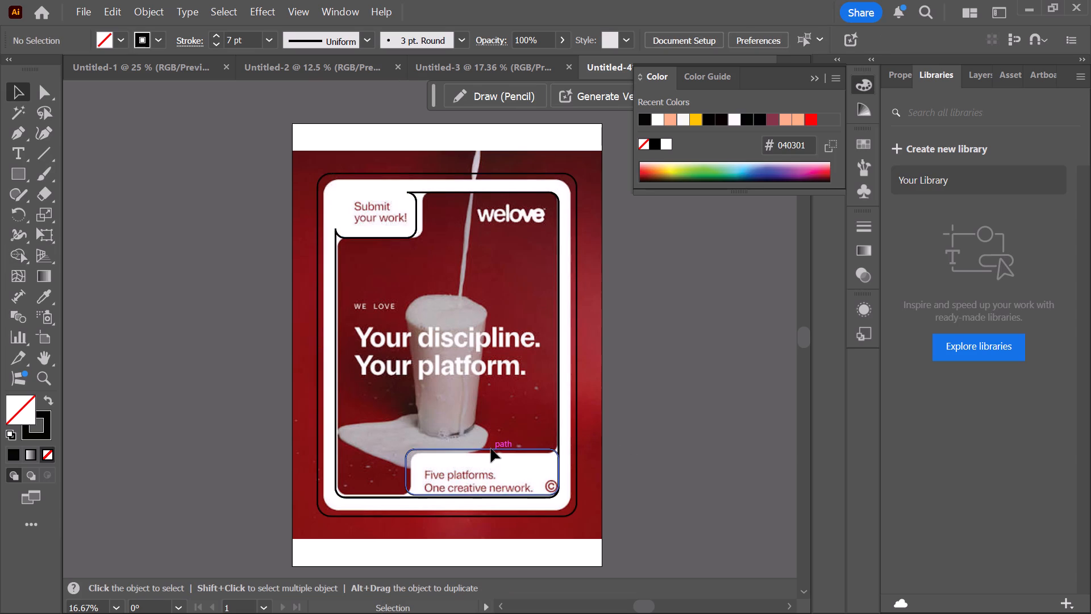
key(Down)
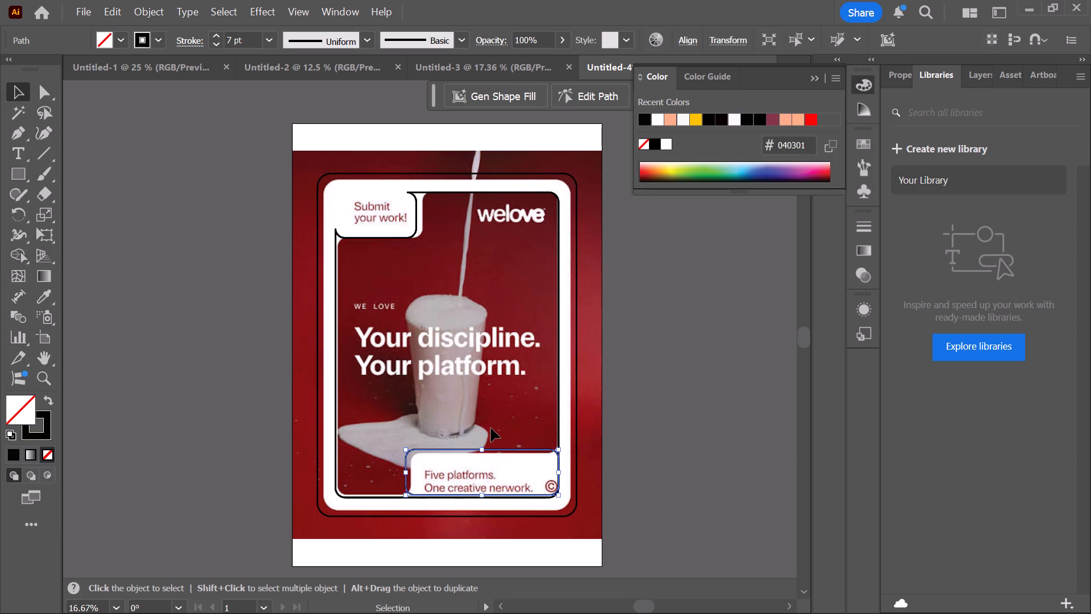
key(Down)
key(Down)
key(Down)
key(Down)
key(Down)
key(Down)
key(Down)
key(Down)
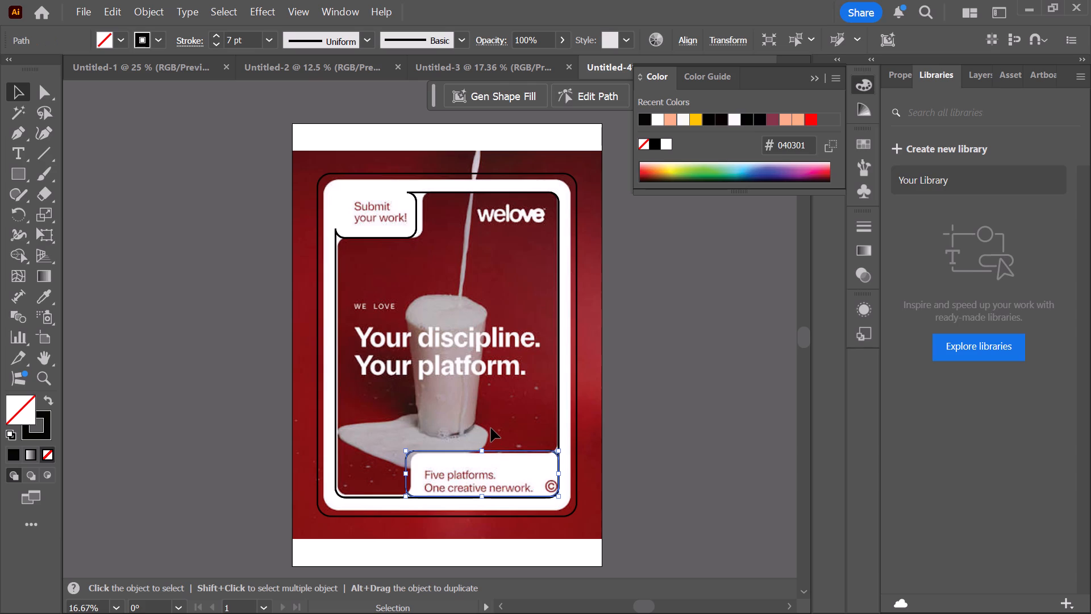
key(Down)
key(Down)
key(Down)
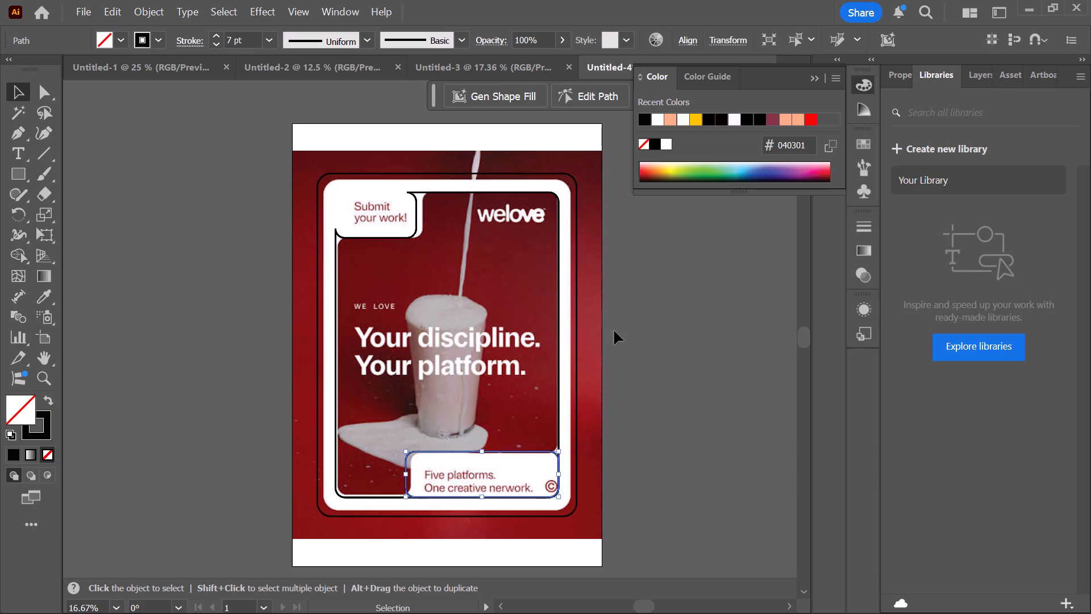
click(542, 280)
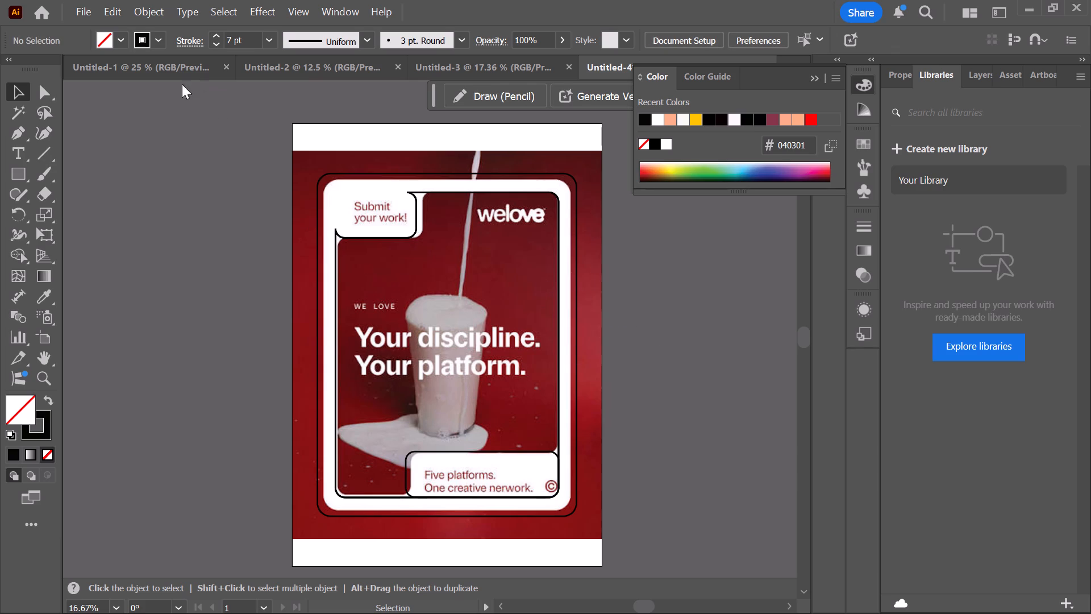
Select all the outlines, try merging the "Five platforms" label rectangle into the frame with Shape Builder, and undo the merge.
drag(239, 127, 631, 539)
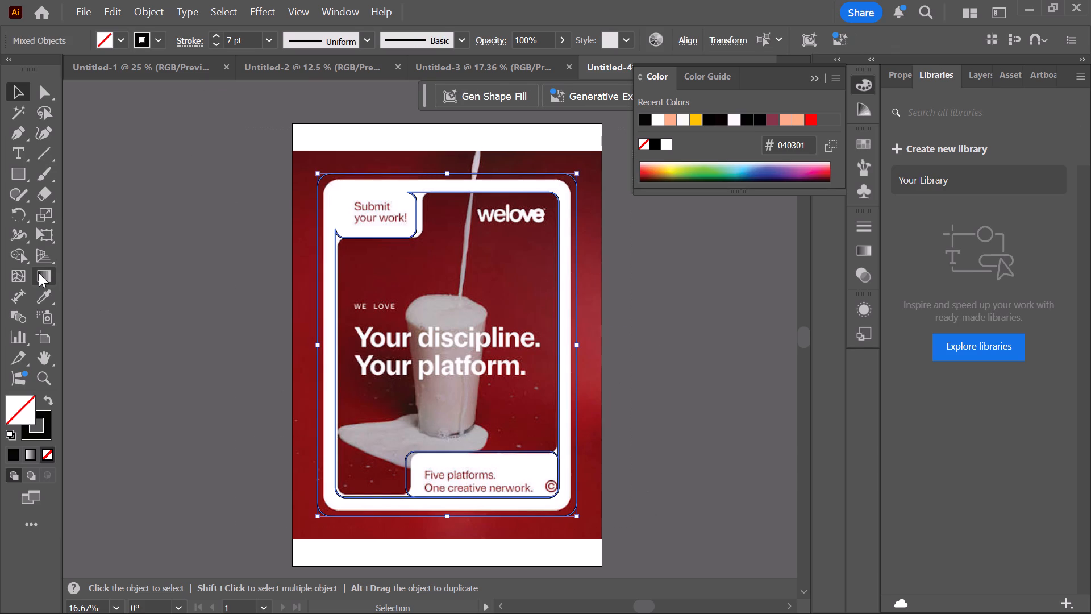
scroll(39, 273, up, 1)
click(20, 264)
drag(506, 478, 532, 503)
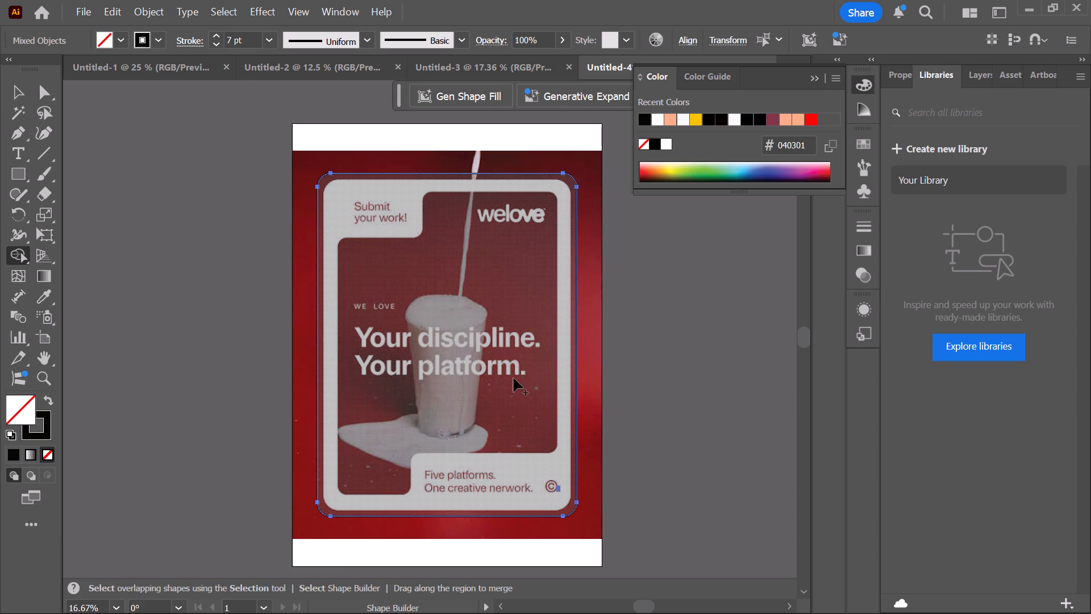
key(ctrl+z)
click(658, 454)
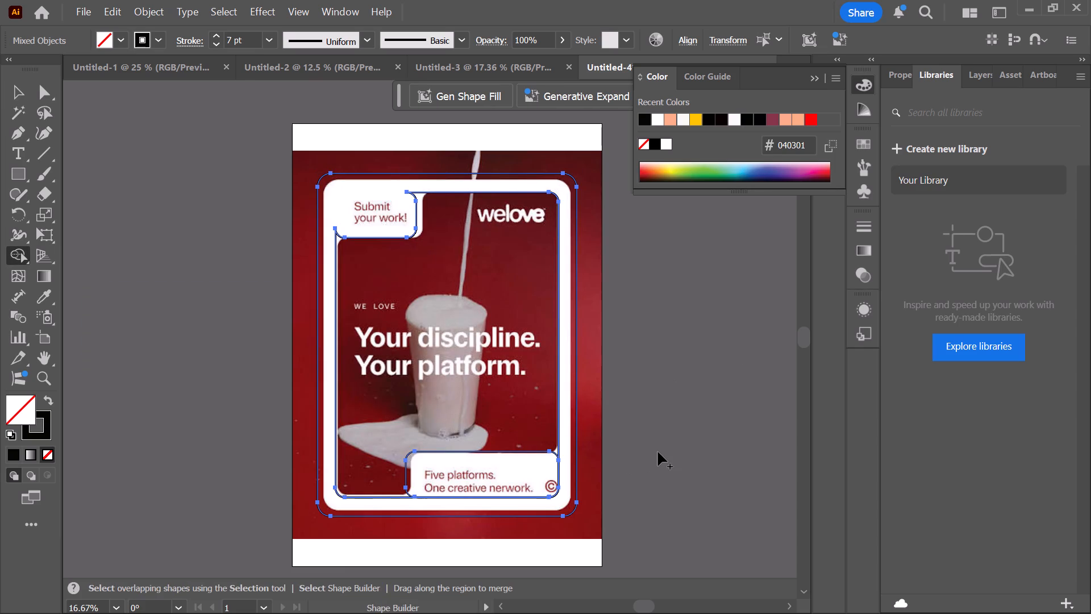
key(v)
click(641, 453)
Fine-tune the "Five platforms" label rectangle with small nudges down and right so its edges line up with the inner outline's bottom-right corner.
scroll(481, 473, down, 2)
alt+scroll(470, 472, up, 1)
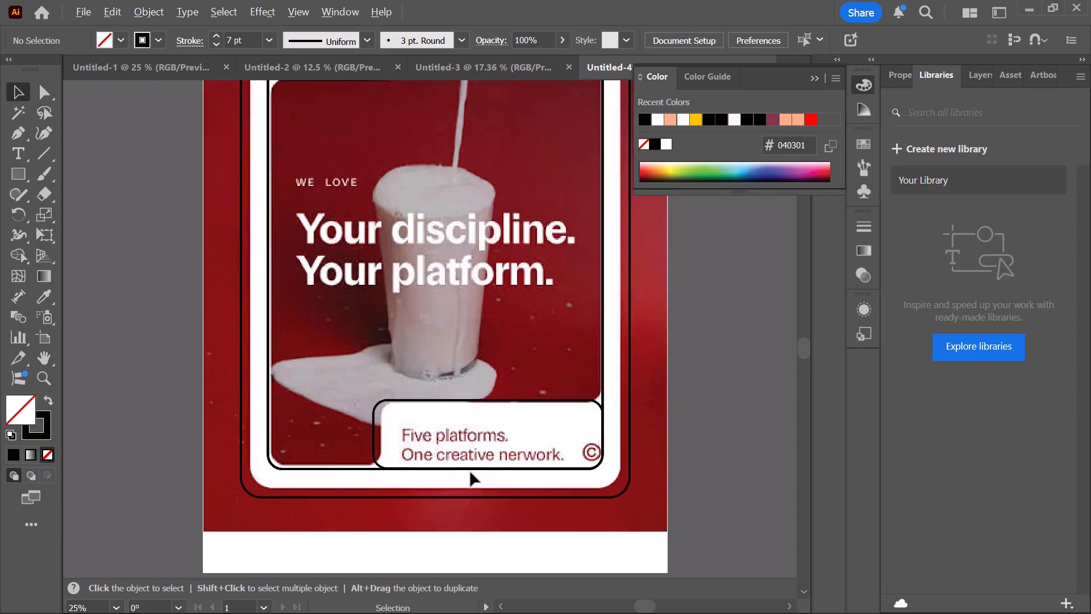
alt+scroll(470, 472, up, 2)
scroll(580, 389, up, 3)
scroll(623, 439, up, 3)
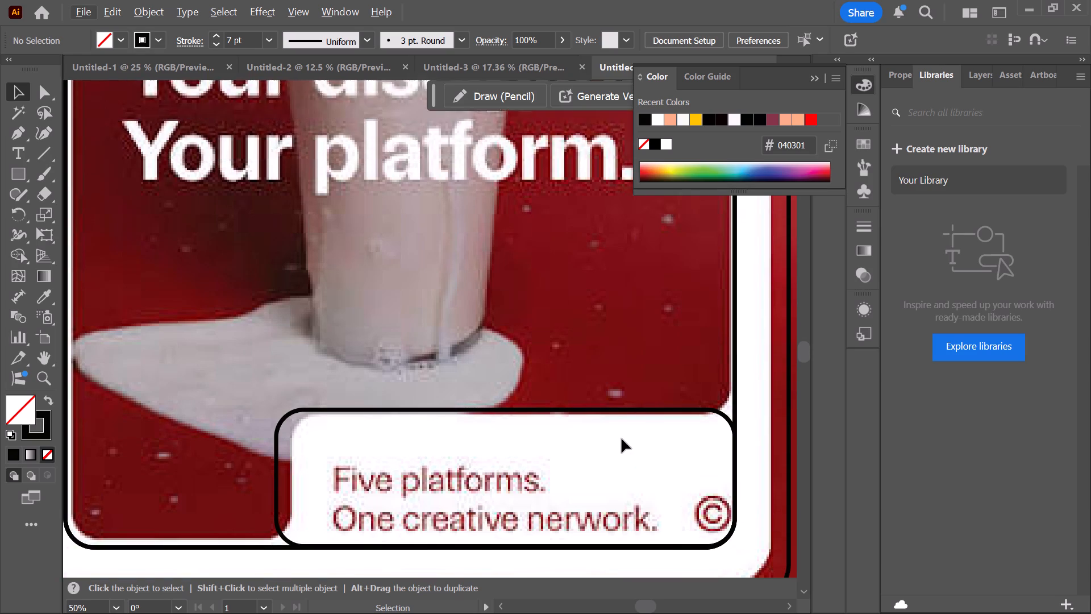
scroll(622, 439, down, 4)
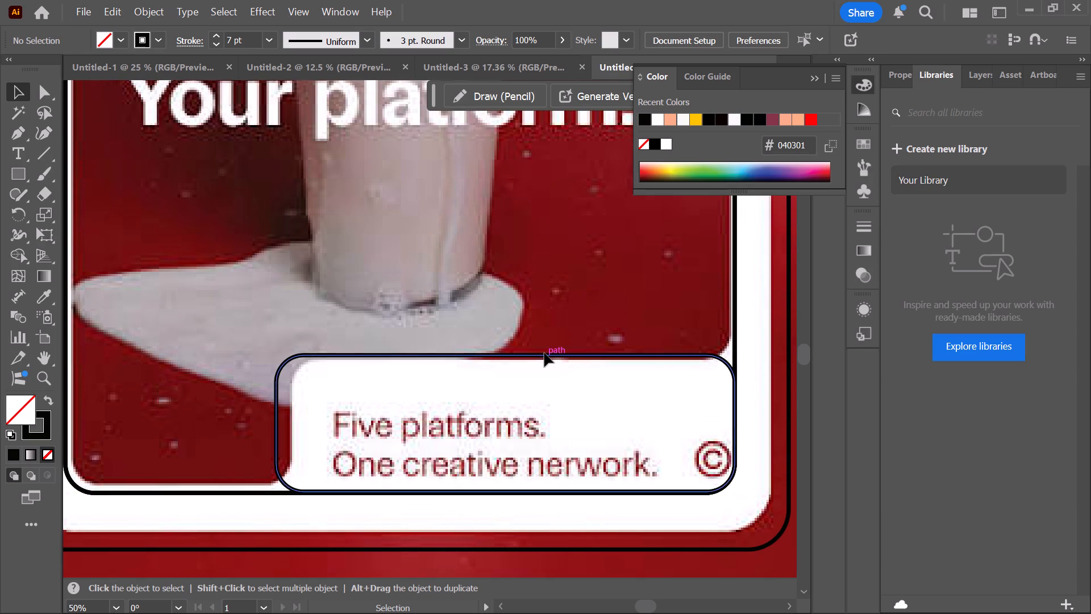
click(544, 353)
key(Down)
key(Down)
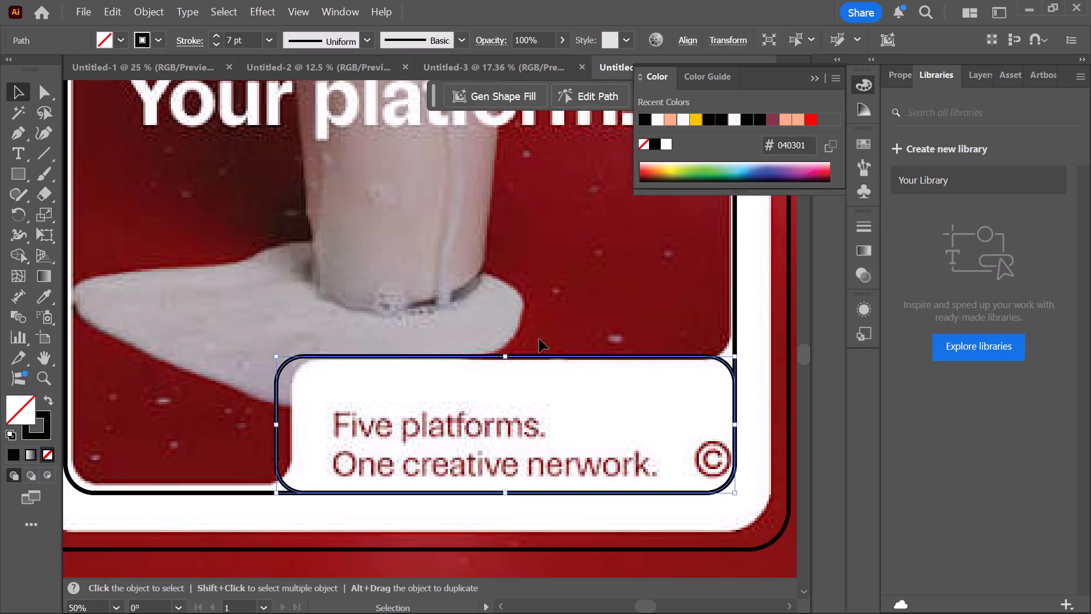
key(Down)
key(Down)
key(Up)
key(Up)
key(Right)
key(Right)
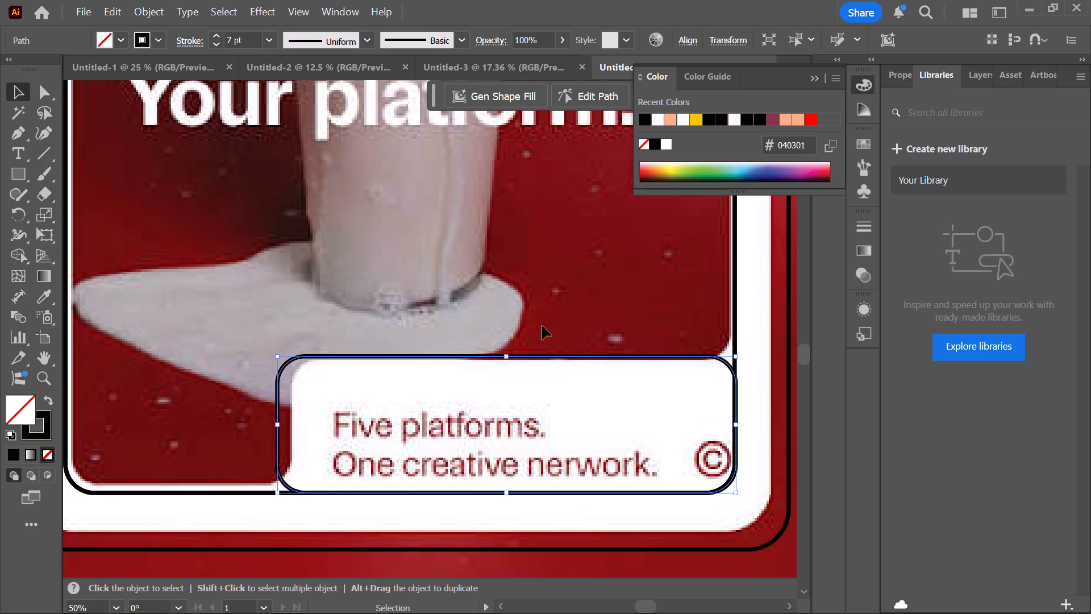
scroll(677, 297, down, 4)
scroll(348, 247, up, 2)
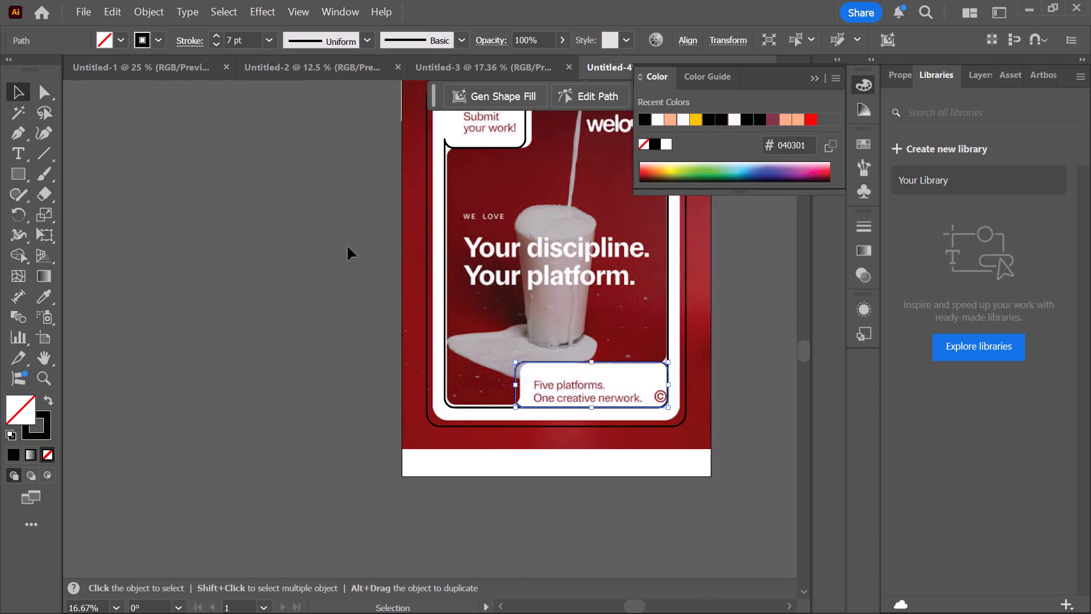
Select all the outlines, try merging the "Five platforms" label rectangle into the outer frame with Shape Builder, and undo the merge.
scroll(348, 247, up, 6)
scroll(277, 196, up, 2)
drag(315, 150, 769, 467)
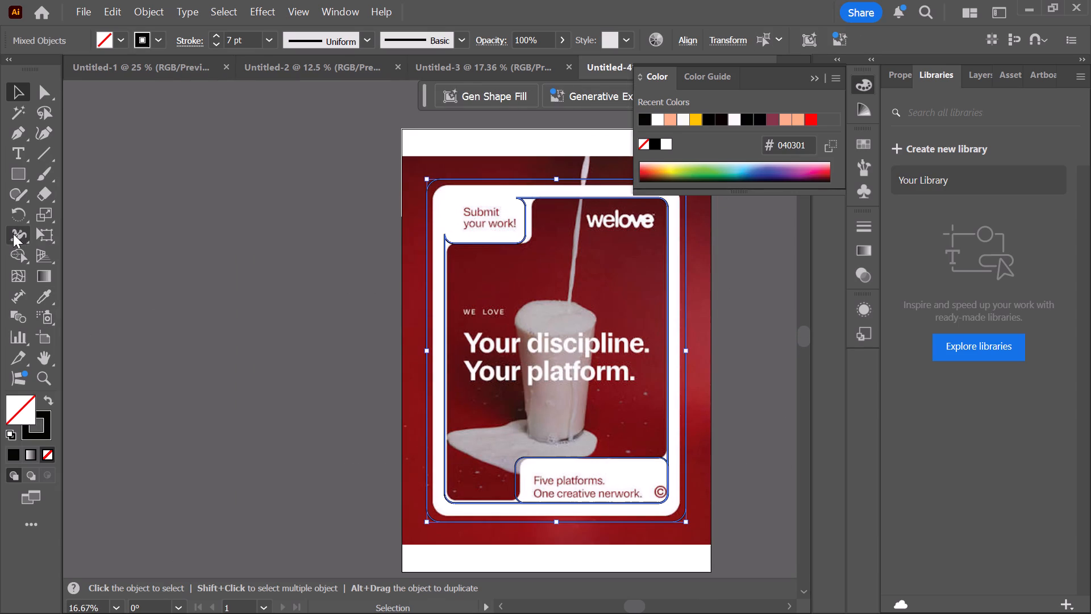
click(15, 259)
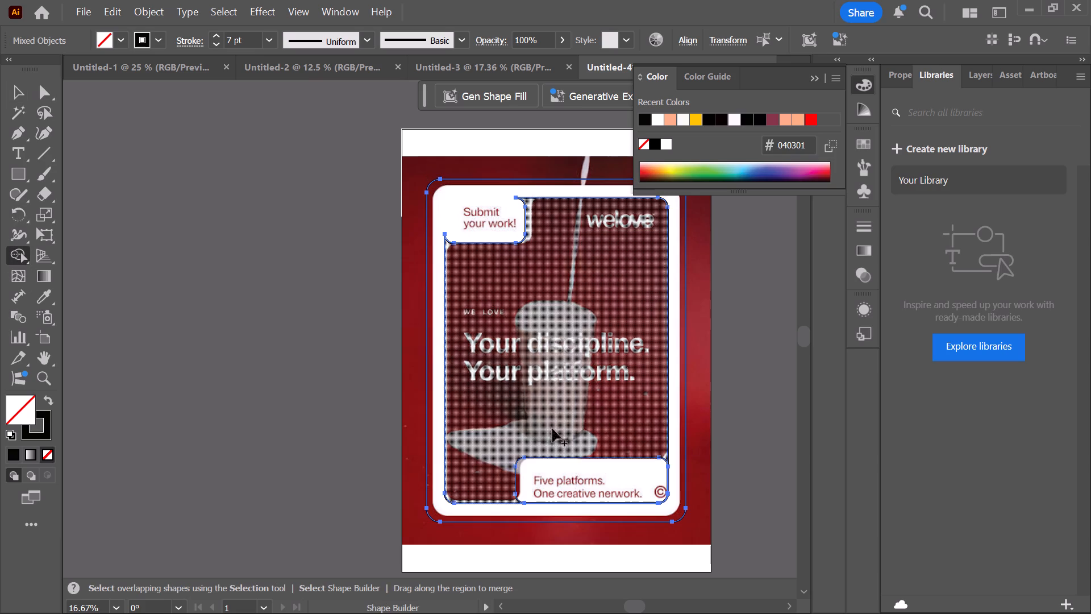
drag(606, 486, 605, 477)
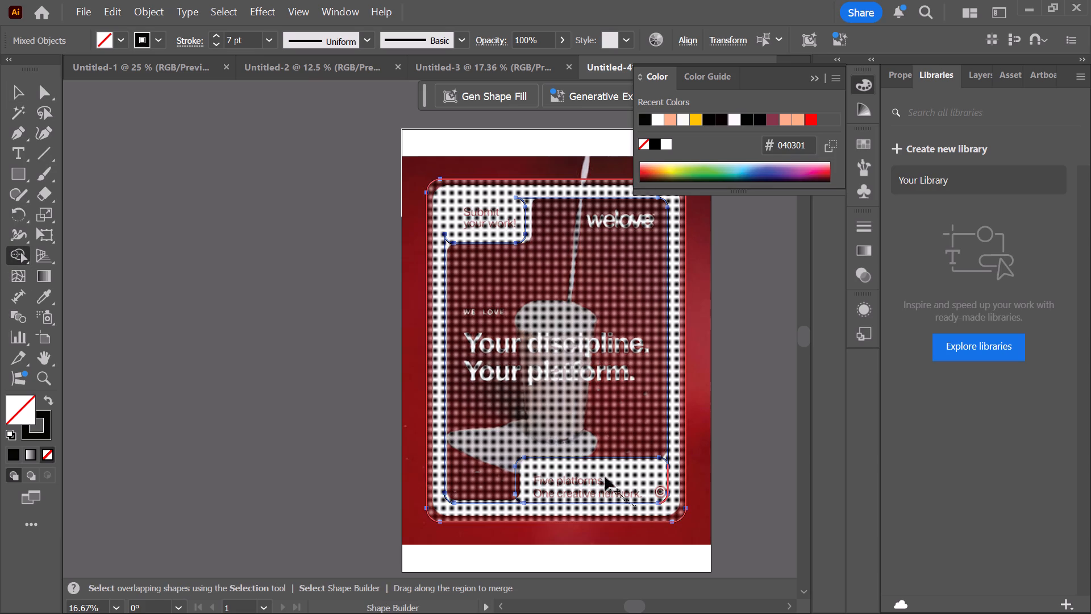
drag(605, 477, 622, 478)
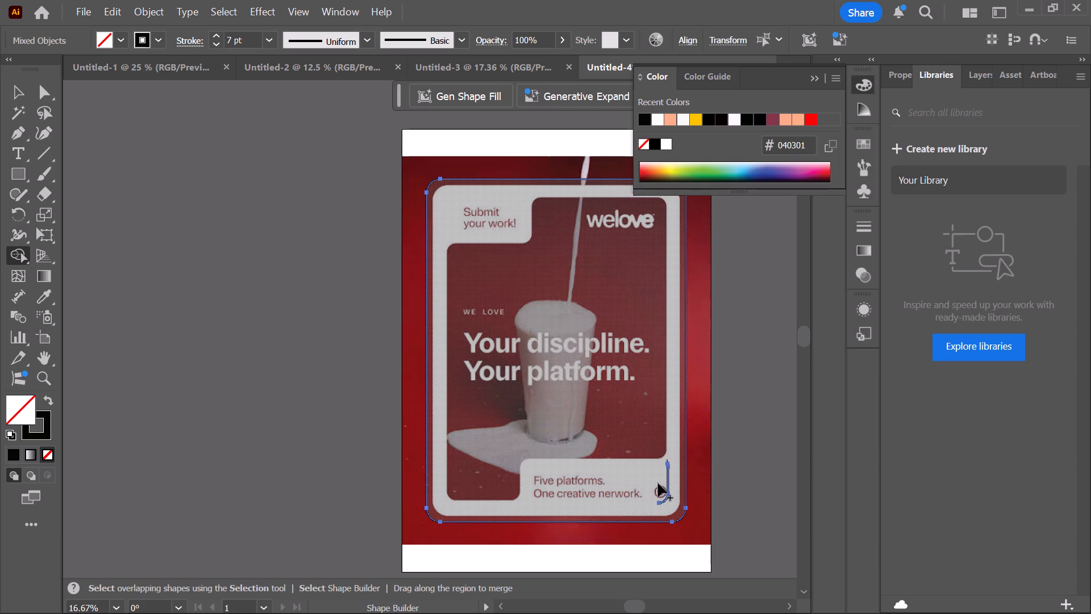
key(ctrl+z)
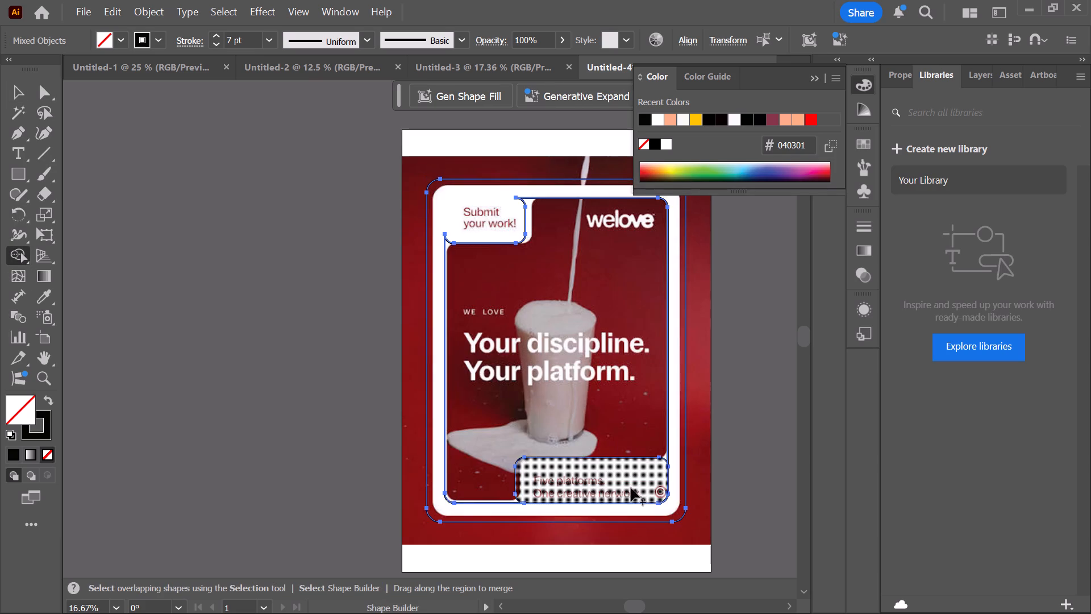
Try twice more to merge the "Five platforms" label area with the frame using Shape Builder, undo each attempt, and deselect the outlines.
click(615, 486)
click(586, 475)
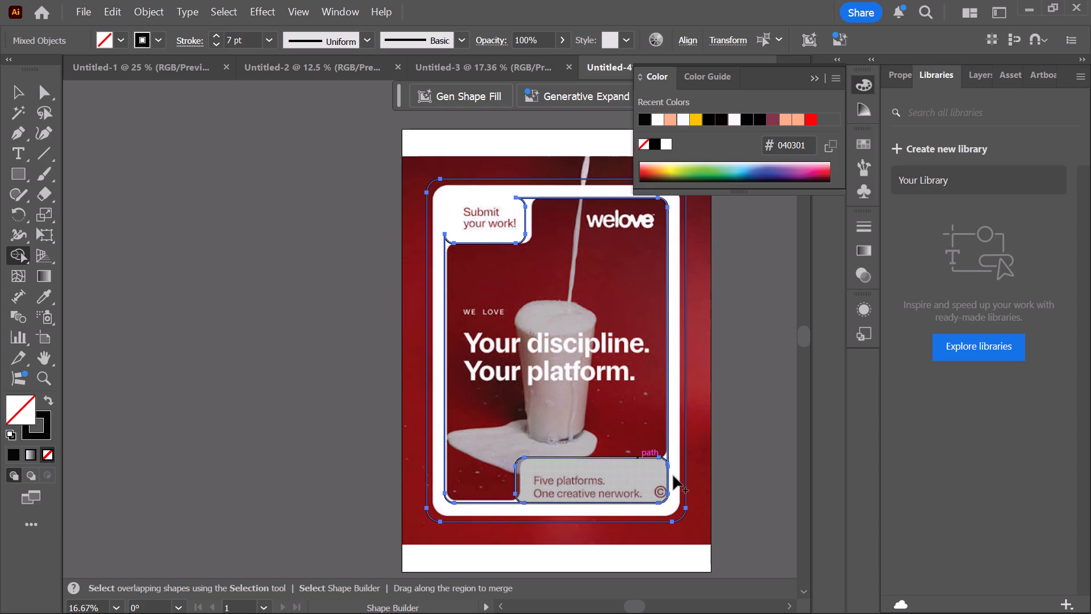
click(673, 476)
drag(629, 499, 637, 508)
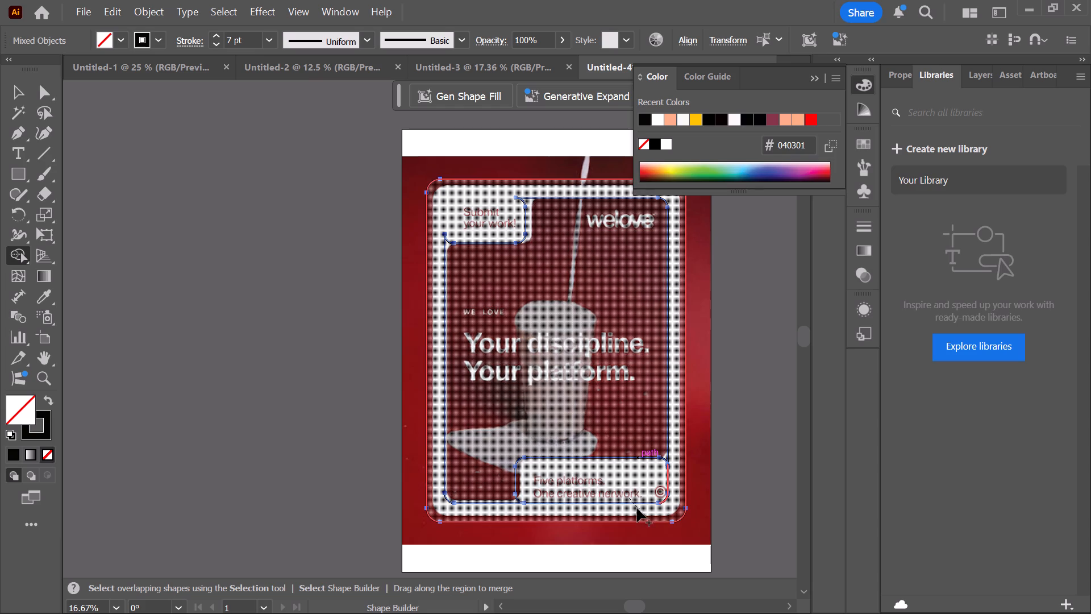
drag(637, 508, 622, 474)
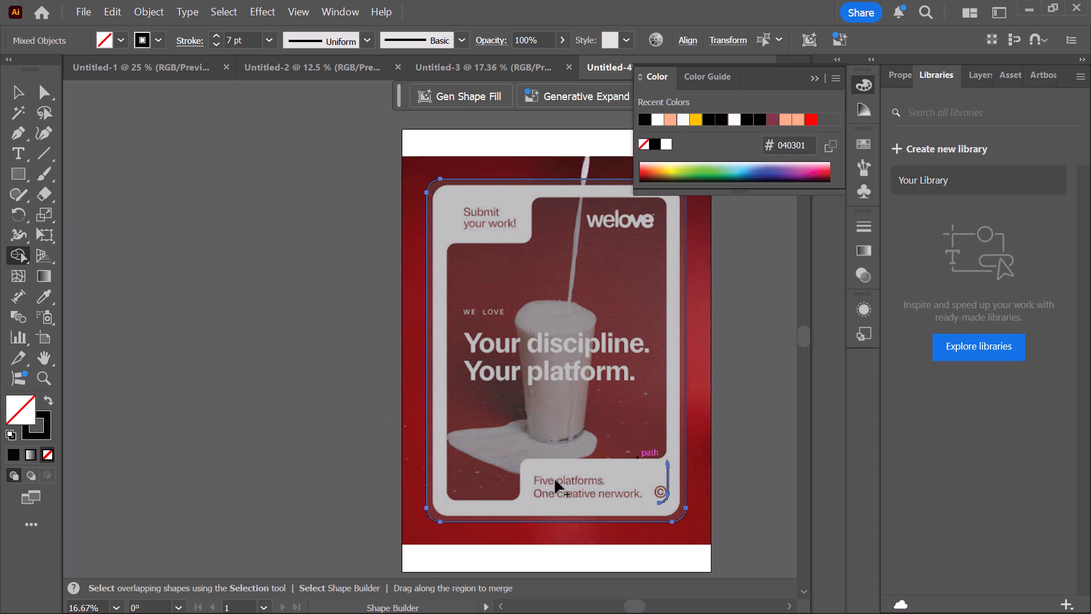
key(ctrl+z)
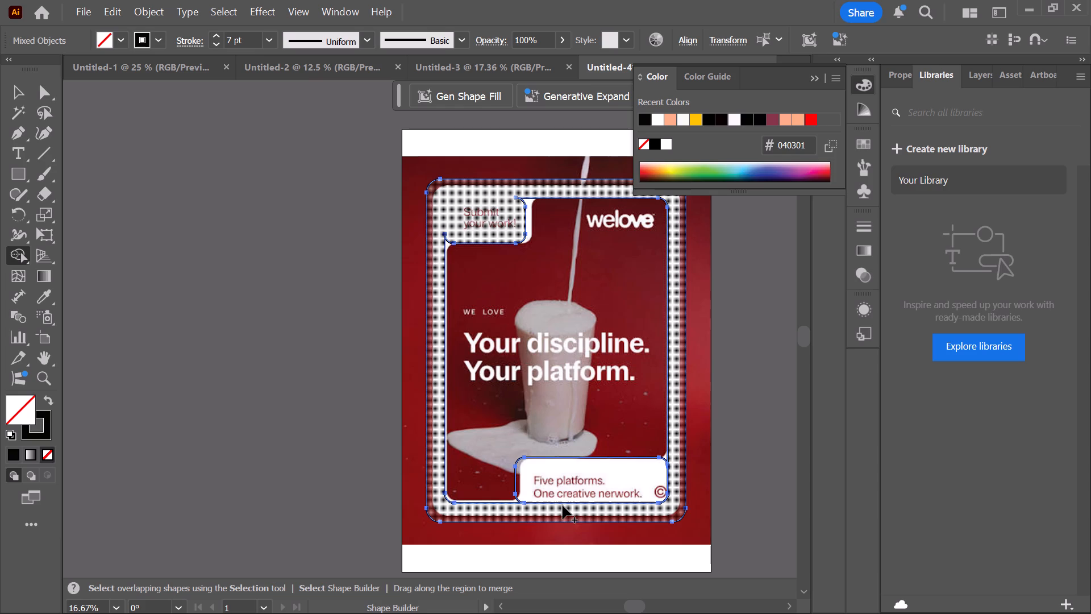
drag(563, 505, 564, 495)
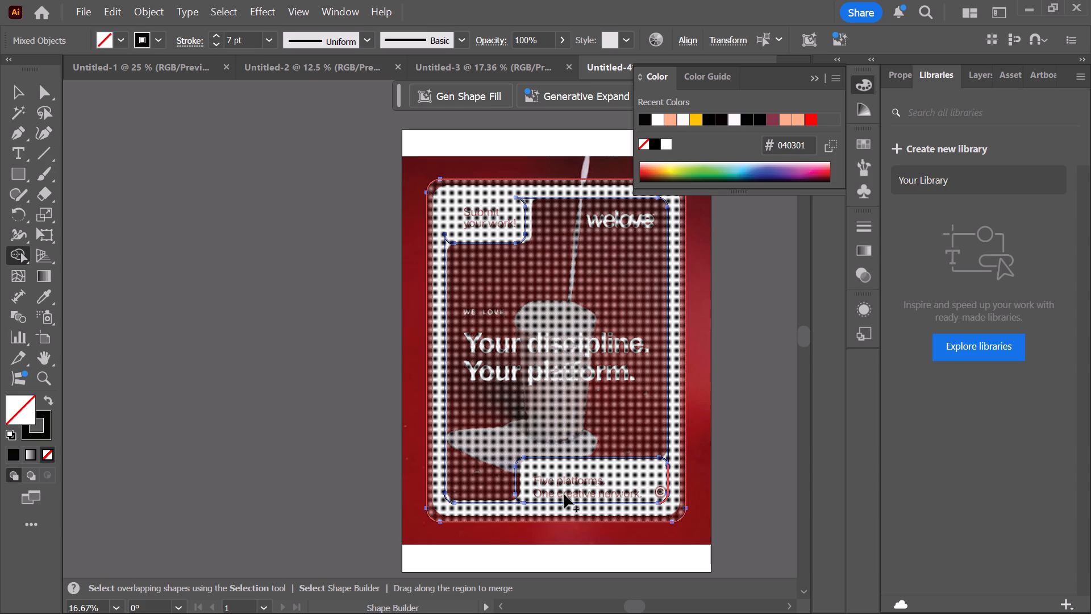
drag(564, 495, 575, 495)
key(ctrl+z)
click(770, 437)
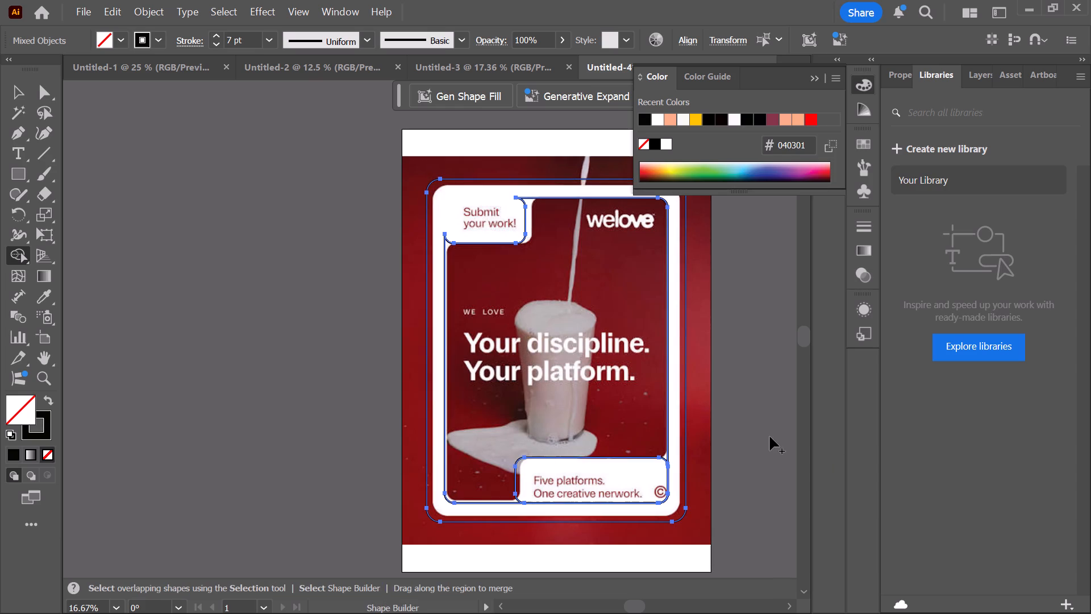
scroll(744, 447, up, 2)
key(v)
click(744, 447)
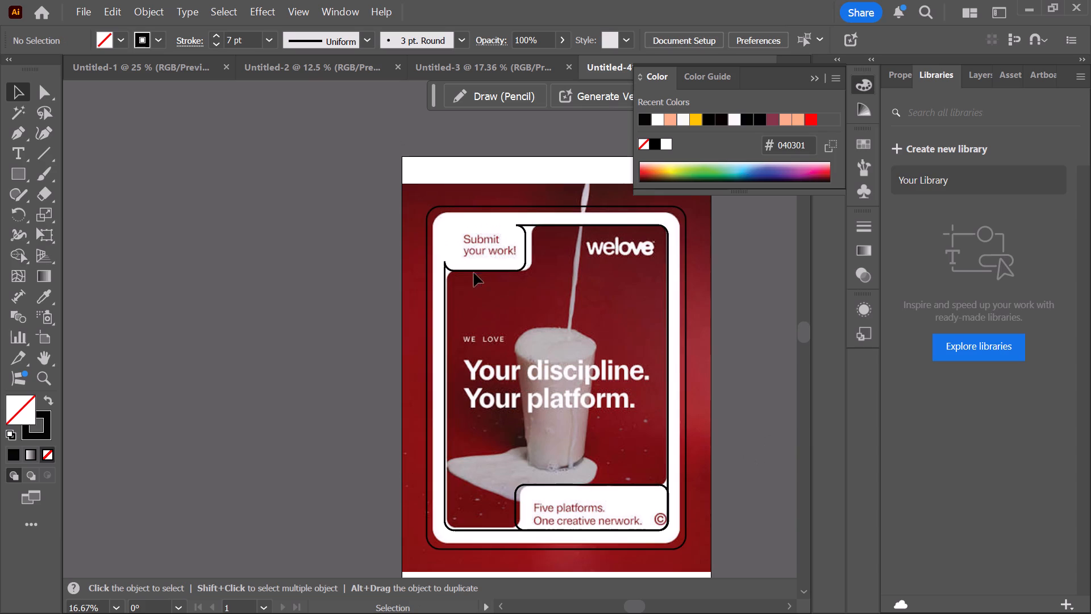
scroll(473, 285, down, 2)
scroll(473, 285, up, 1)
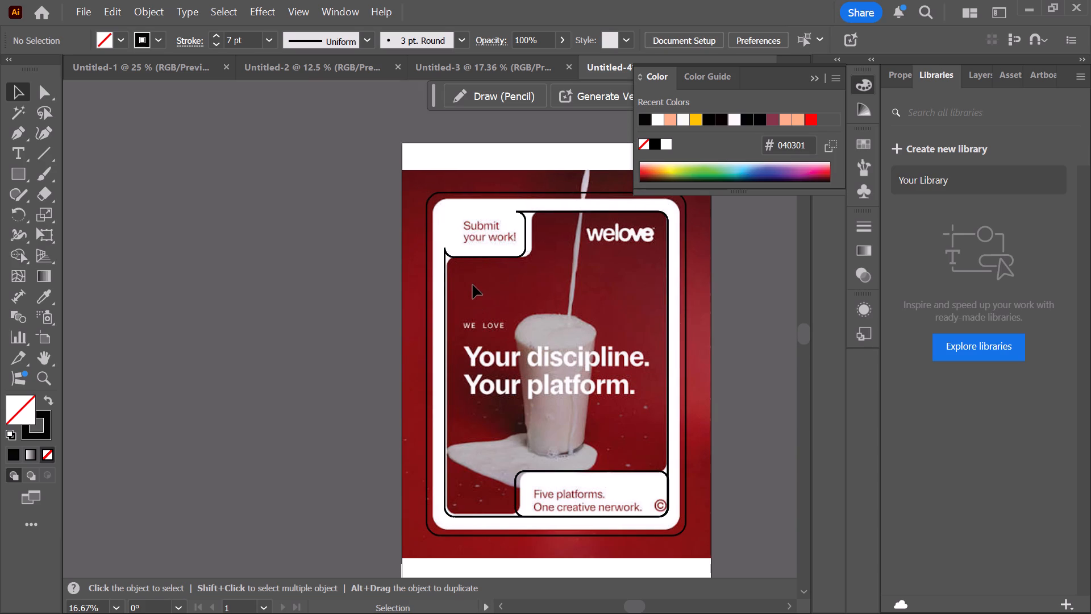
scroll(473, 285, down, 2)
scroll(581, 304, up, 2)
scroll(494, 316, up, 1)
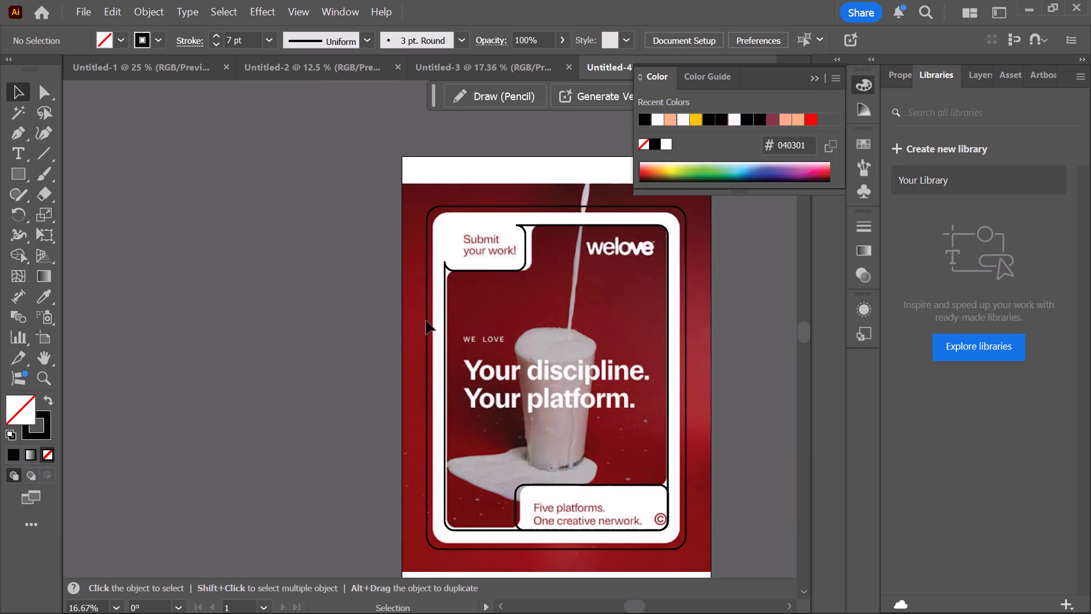
Draw a rectangle about 732 by 1376 px over the panel's "welove" side, align it to the inner outline's top-right corner, and round its corners about 47 px.
click(32, 175)
click(22, 176)
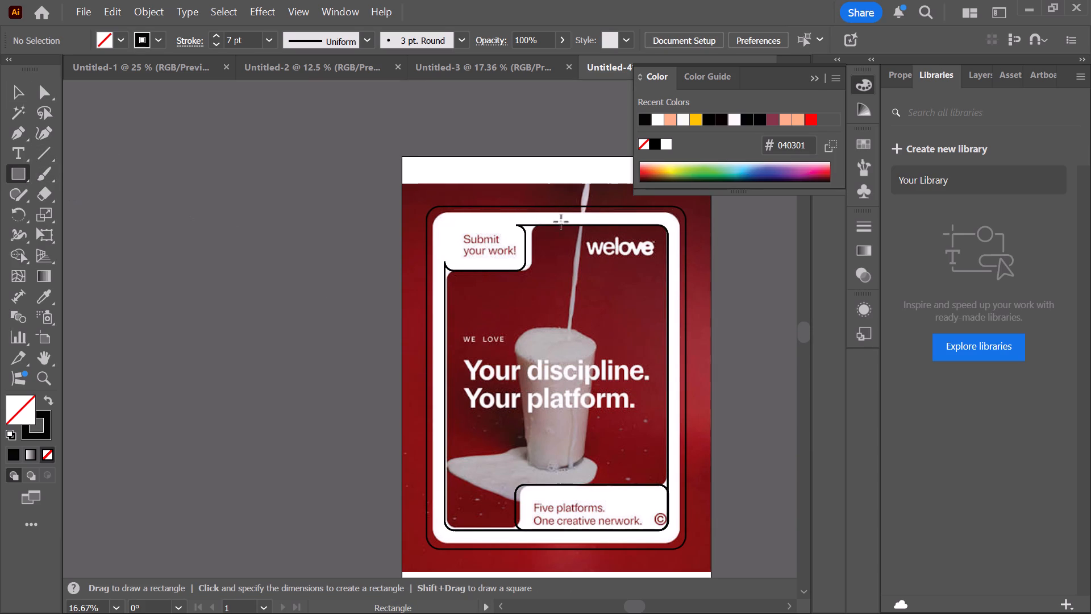
drag(528, 229, 644, 369)
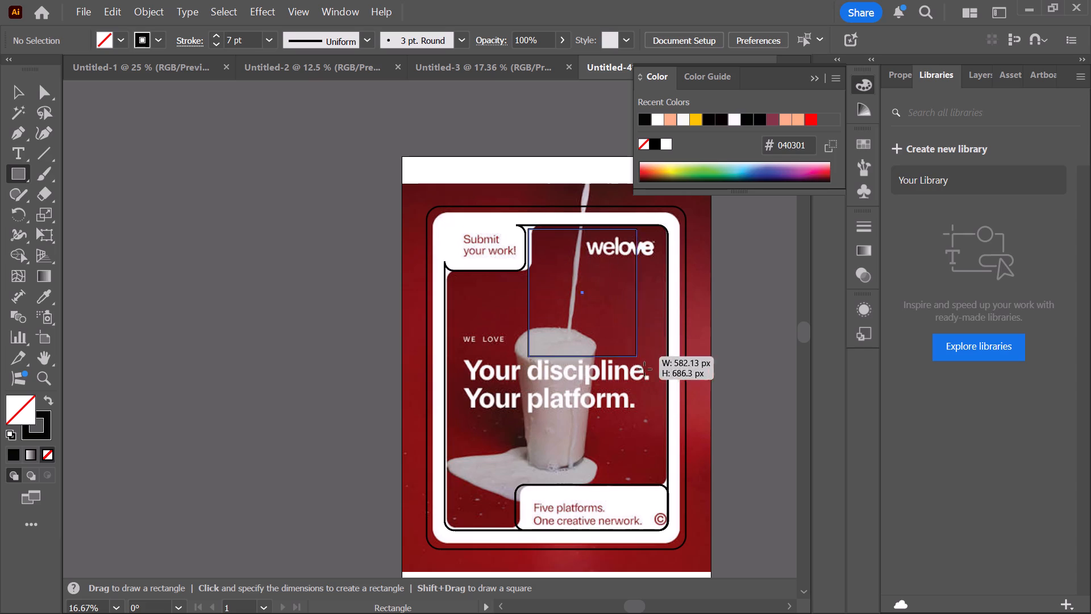
drag(644, 369, 665, 492)
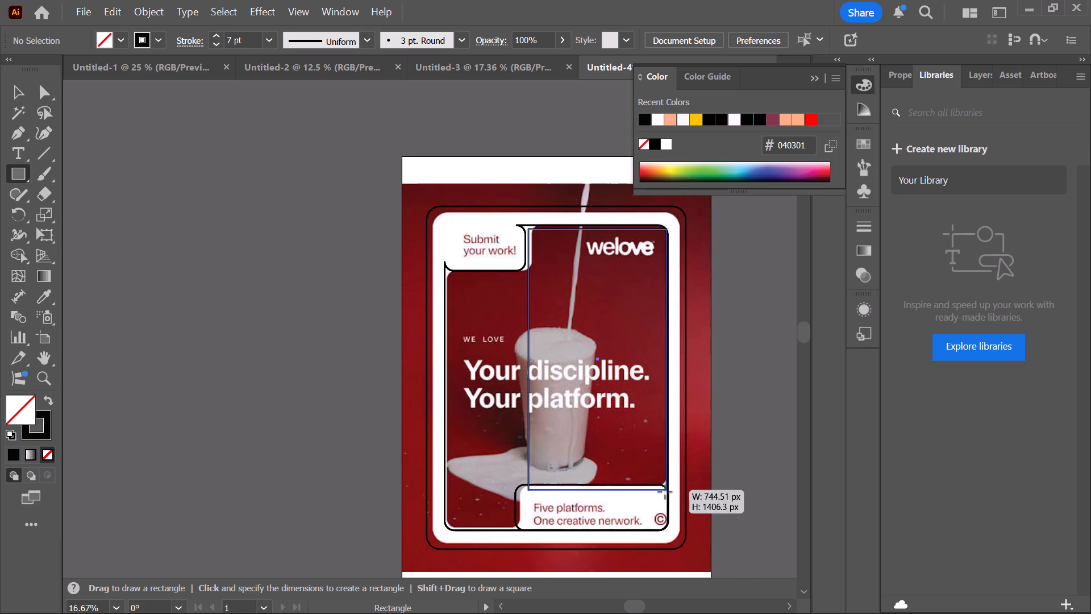
drag(665, 492, 663, 484)
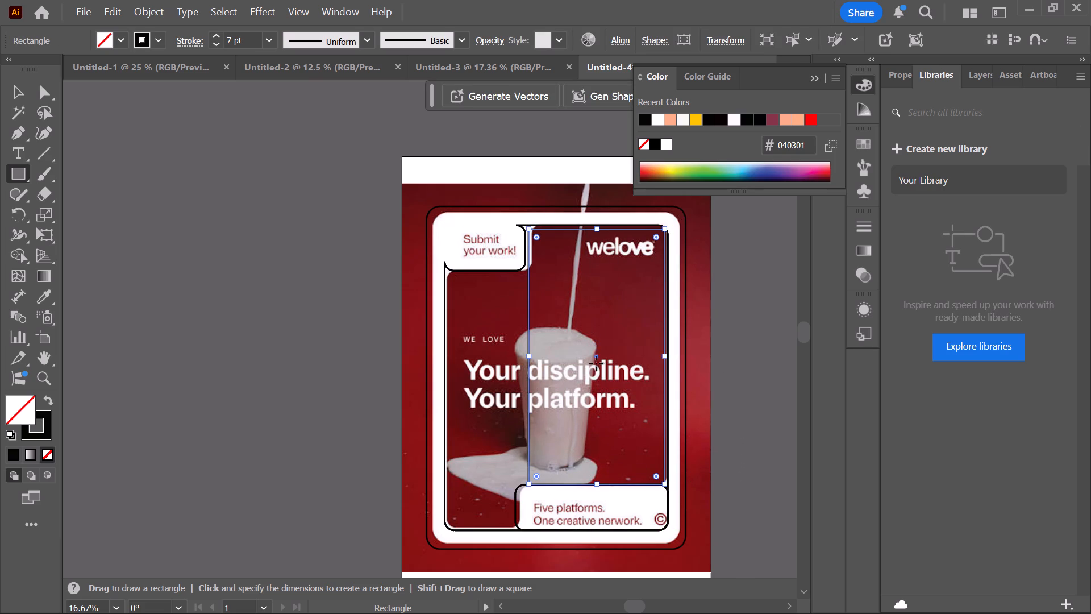
drag(598, 356, 597, 358)
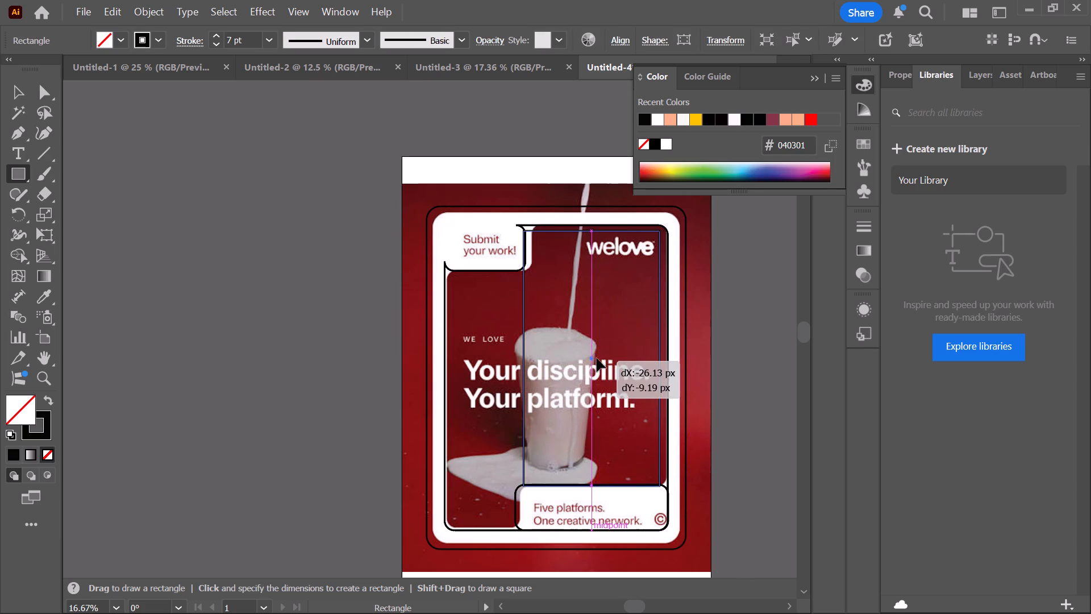
drag(597, 358, 601, 351)
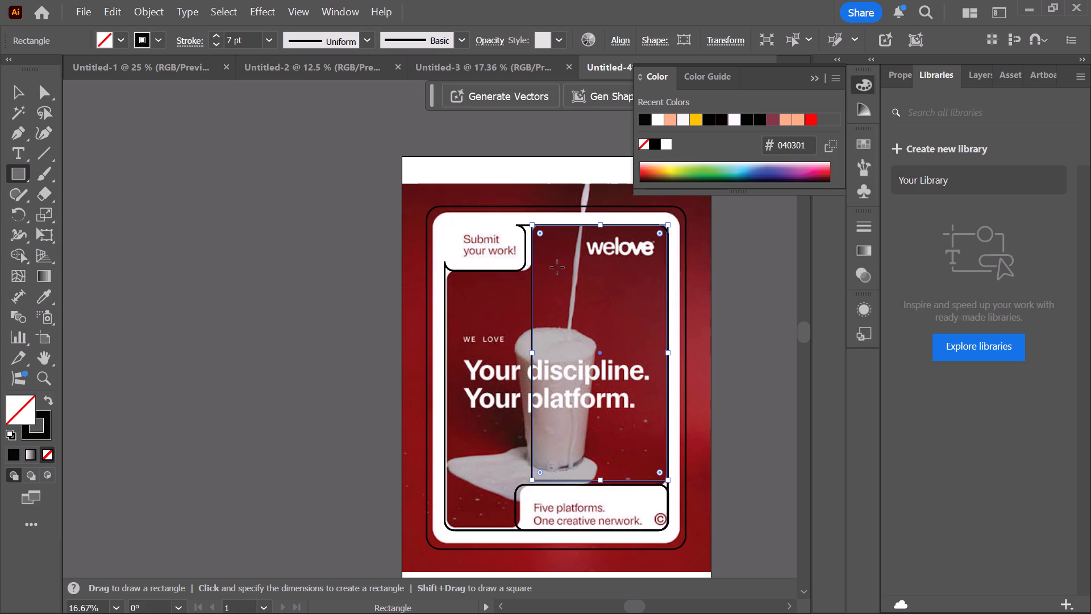
click(542, 234)
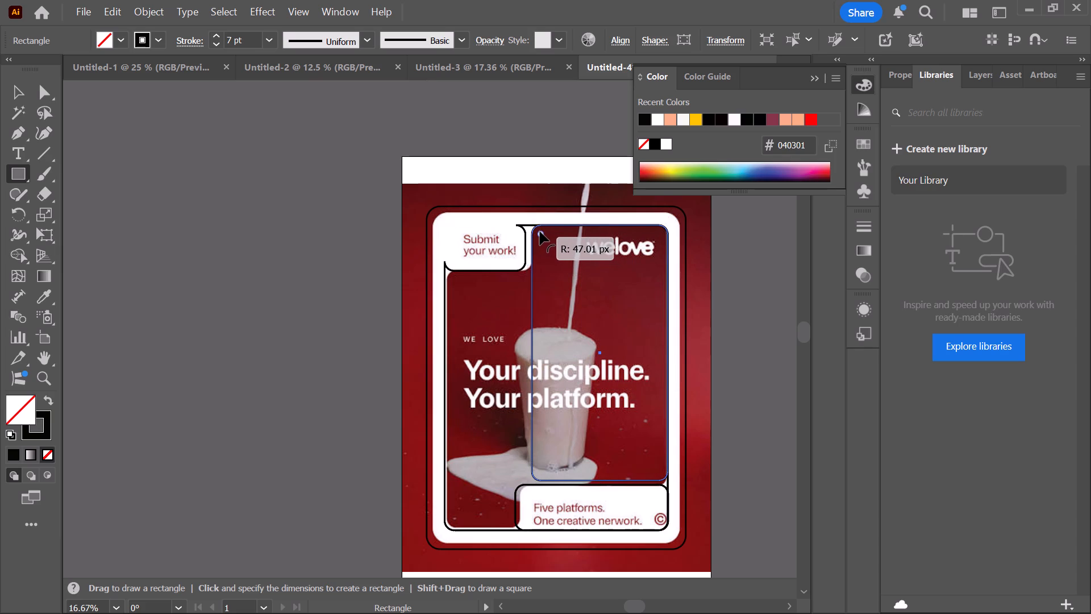
Create a second 732.2553 by 1375.6596 px rectangle and move it below "Submit your work!", its right edge meeting the "Five platforms" label's left edge.
click(597, 323)
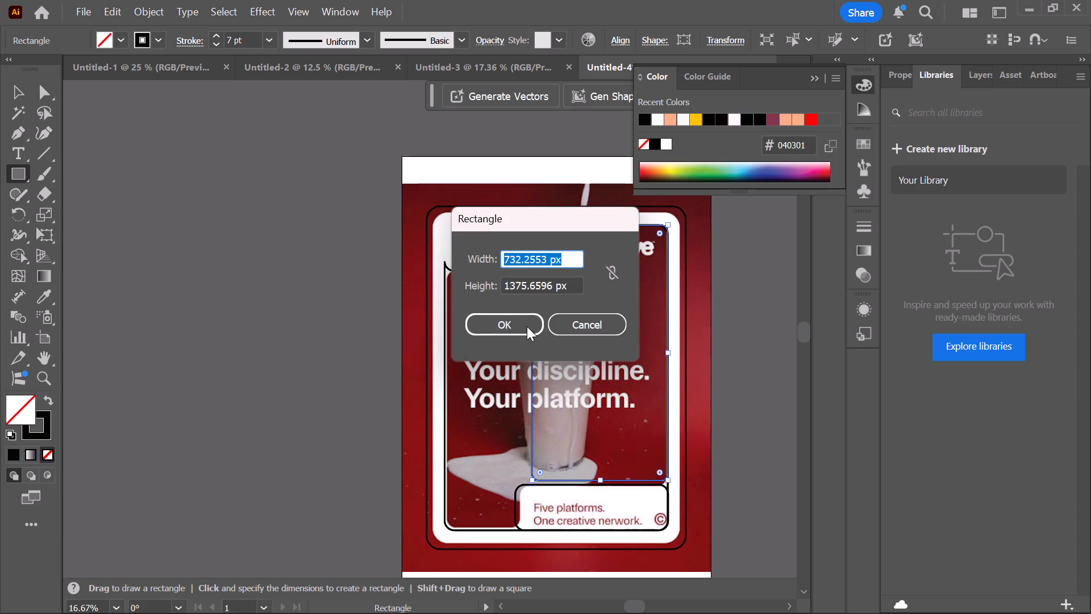
click(527, 326)
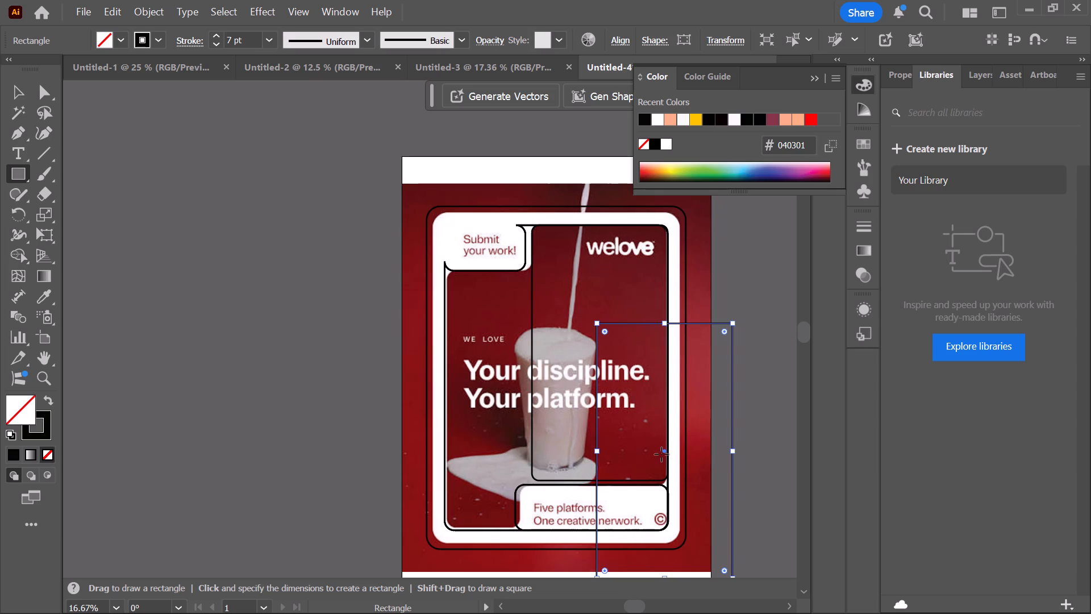
drag(663, 453, 519, 379)
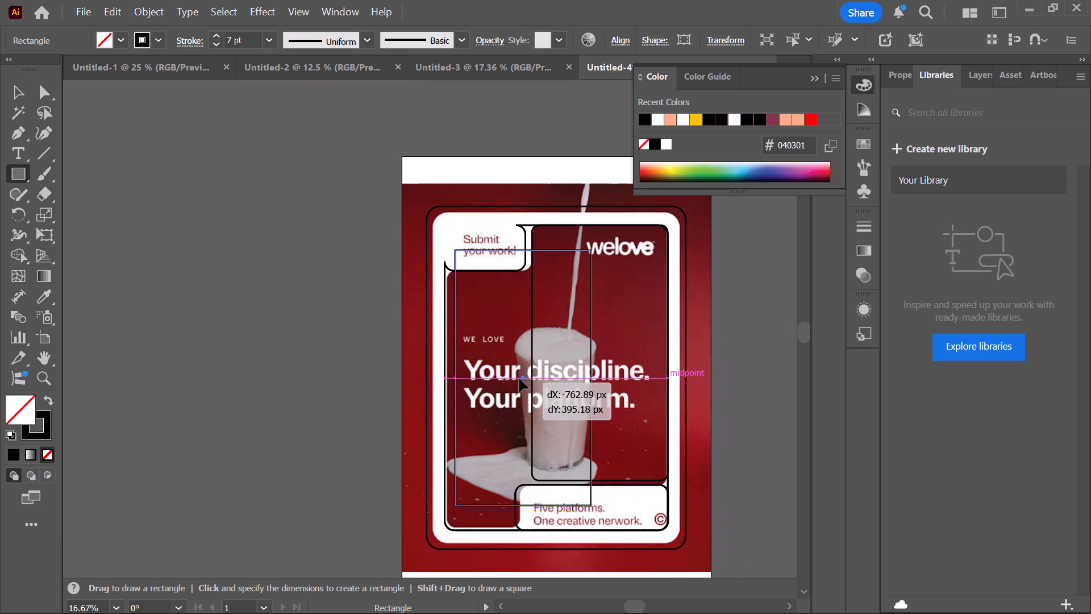
drag(519, 379, 514, 397)
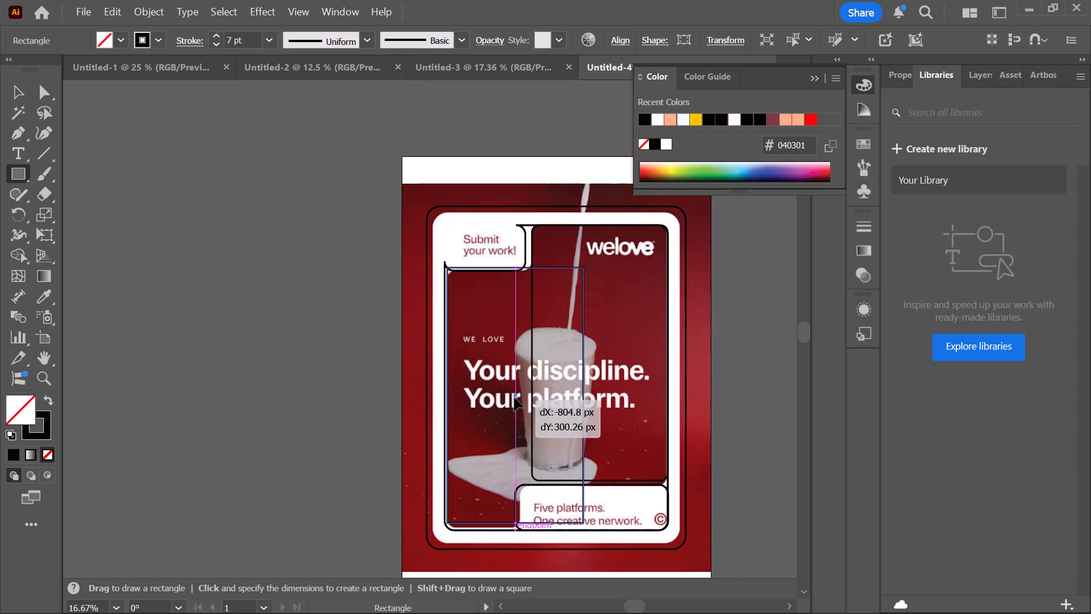
drag(514, 397, 440, 395)
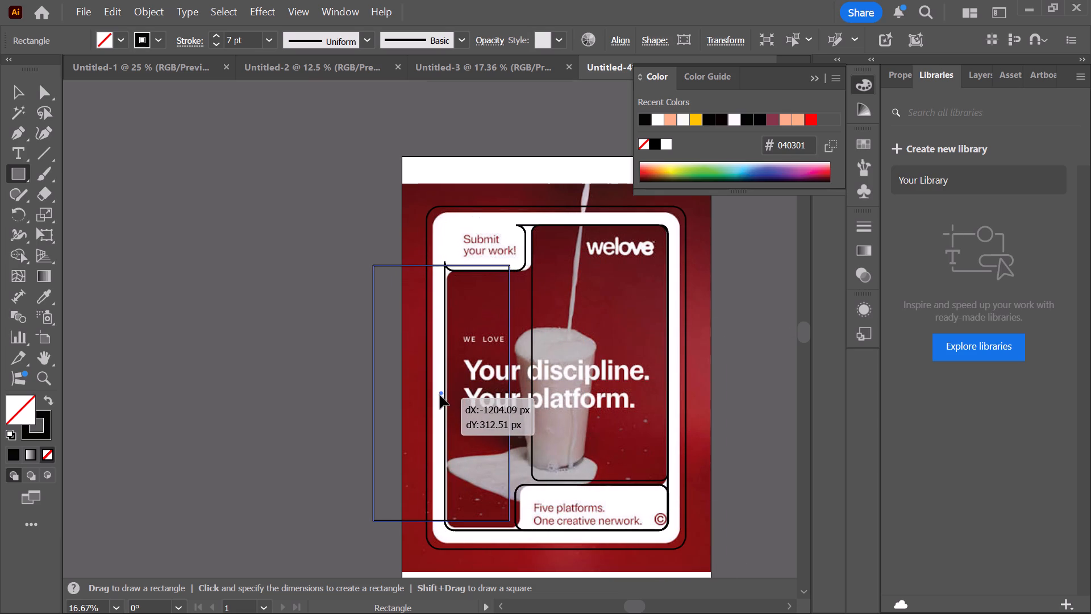
drag(440, 395, 443, 403)
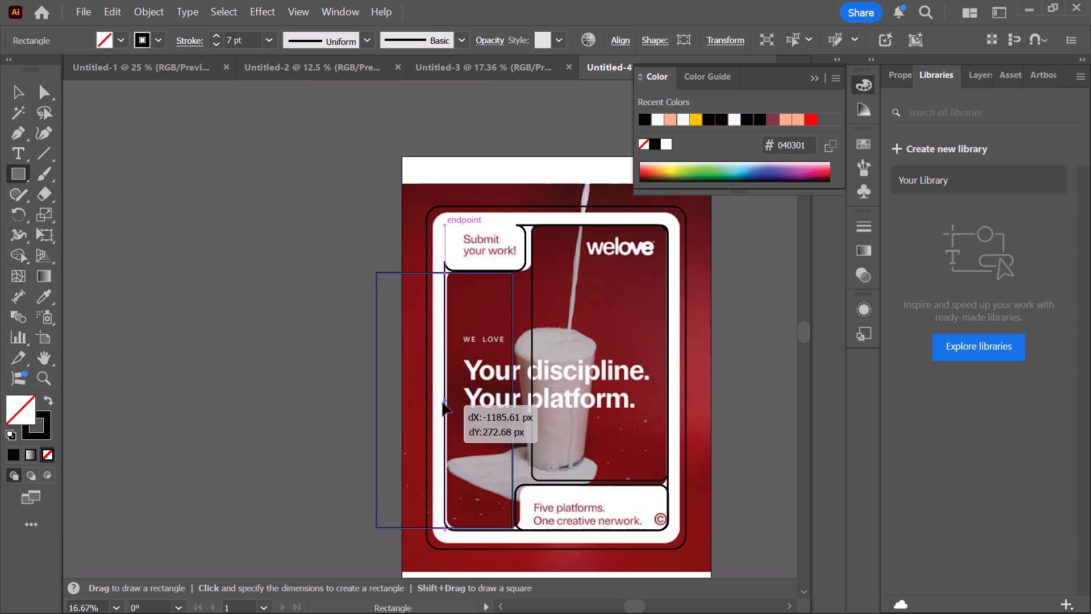
drag(443, 403, 447, 403)
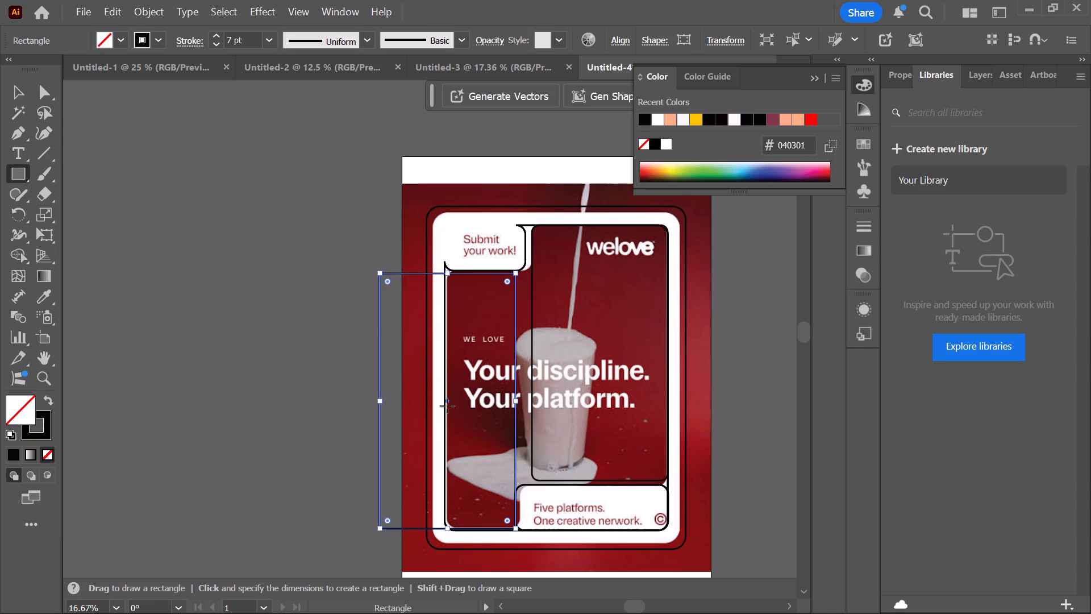
click(447, 402)
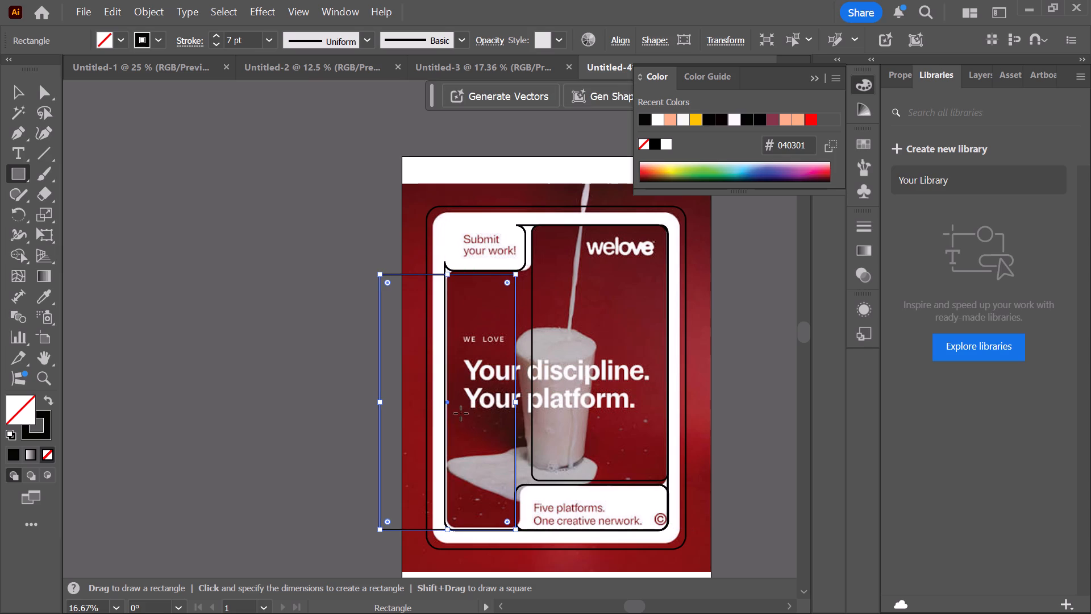
Round the corners of the second rectangle beside the "Five platforms" label.
click(509, 520)
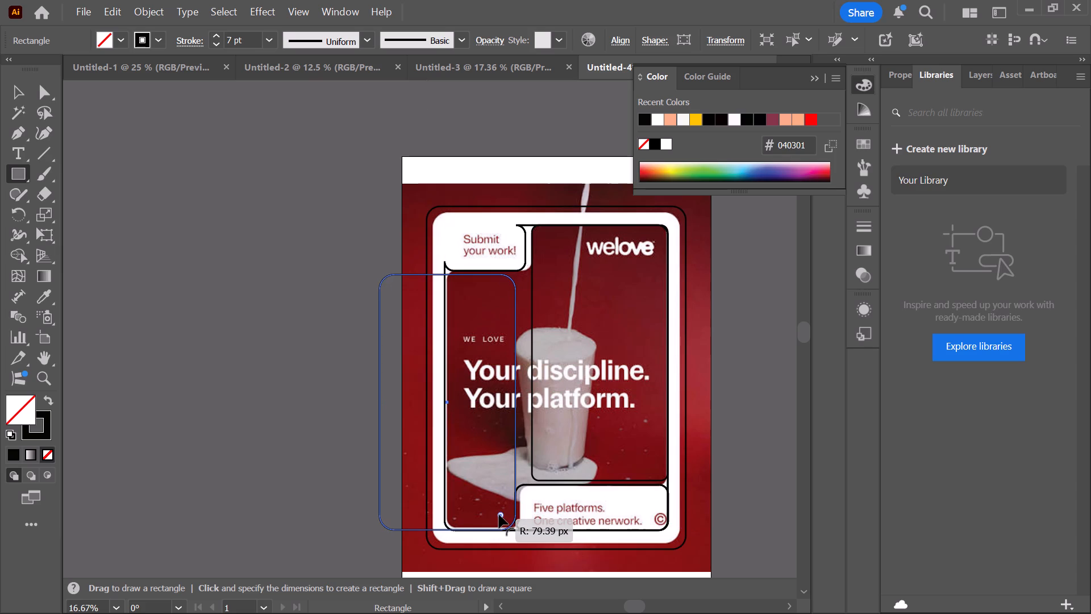
scroll(576, 484, up, 2)
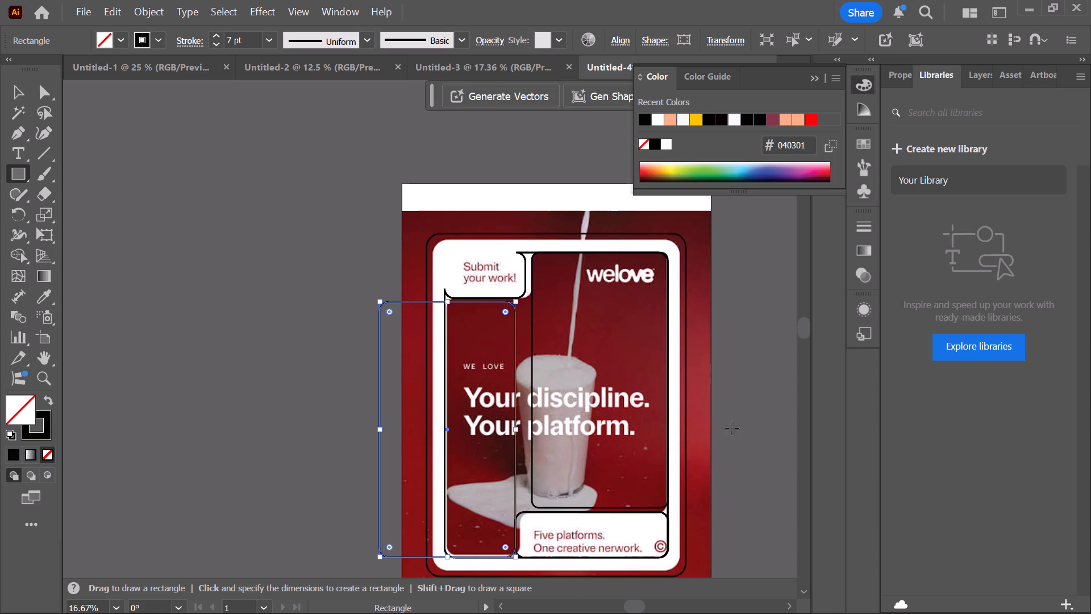
click(782, 409)
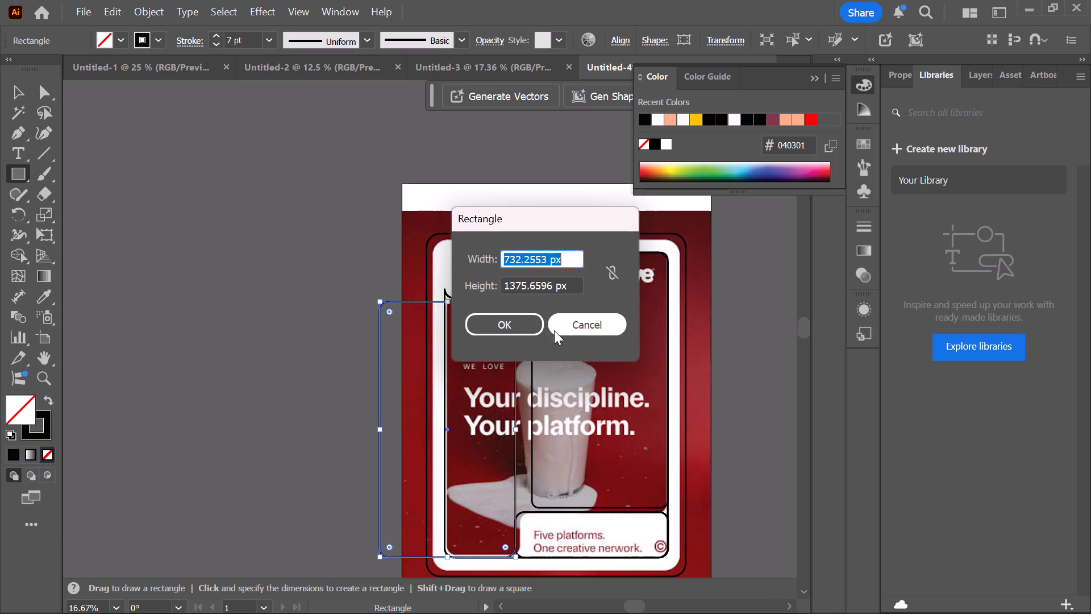
click(610, 331)
Select all the outlines over the poster and merge the overlapping photo-panel regions into one shape with Shape Builder.
click(20, 92)
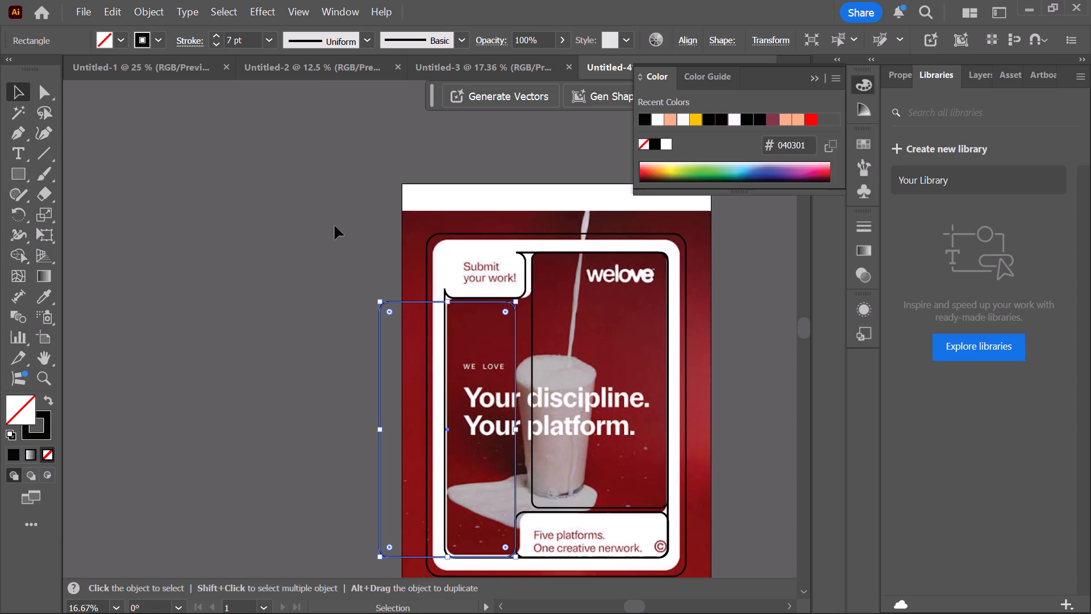
drag(322, 200, 715, 613)
scroll(325, 431, down, 3)
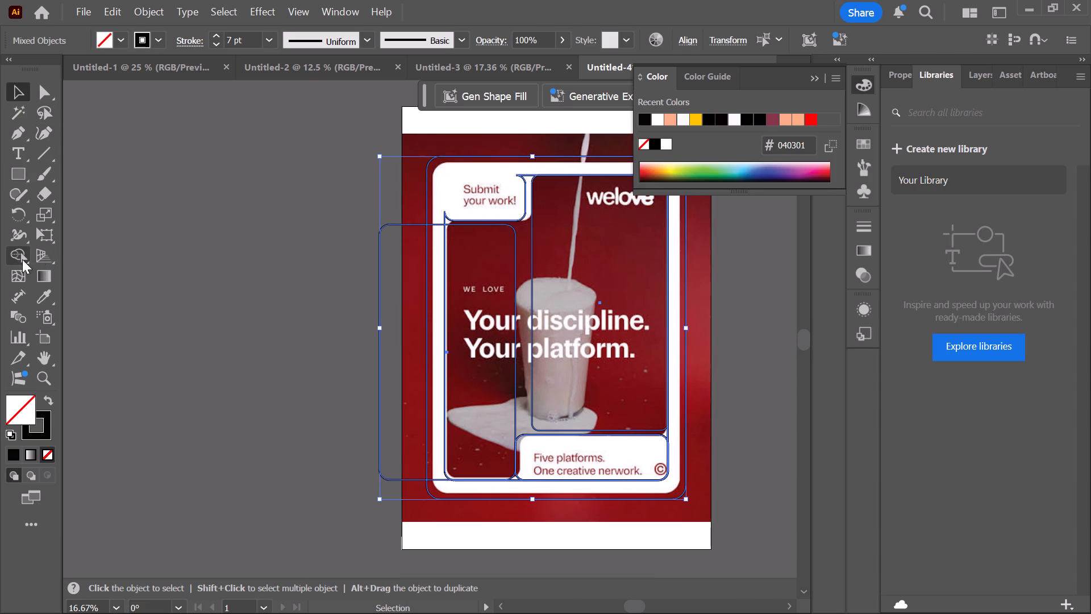
click(17, 260)
drag(492, 305, 551, 308)
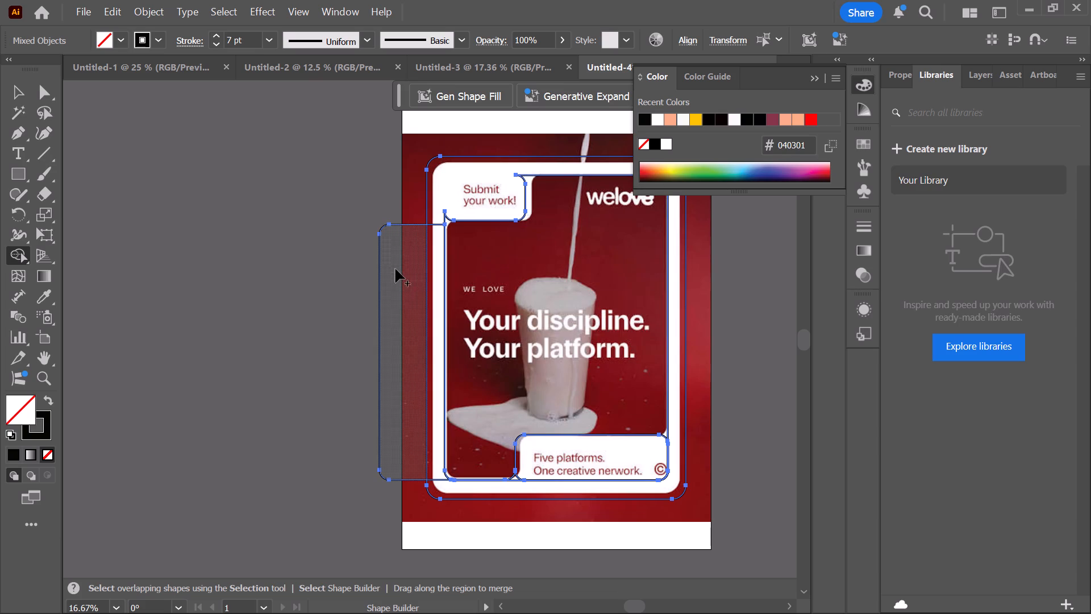
Merge the frame band with the "Five platforms" label area using Shape Builder.
click(399, 269)
drag(432, 243, 442, 212)
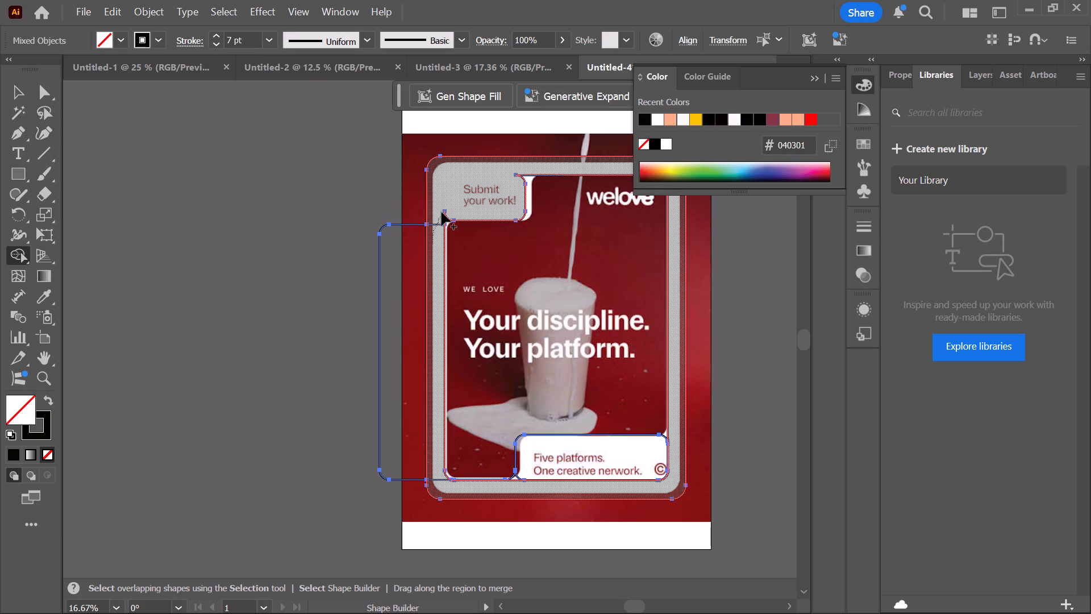
drag(442, 212, 442, 208)
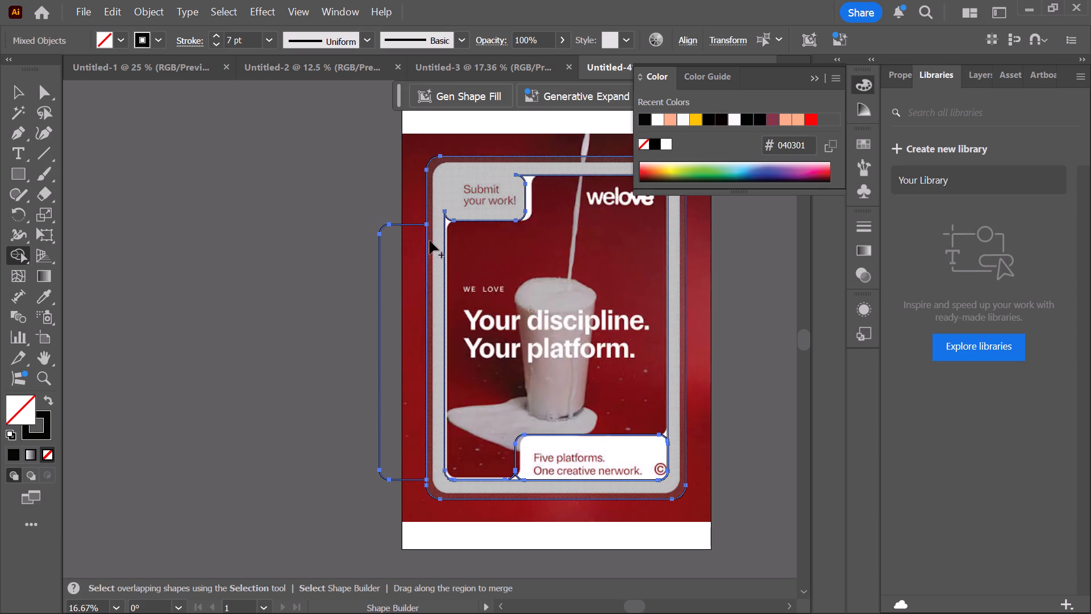
click(545, 466)
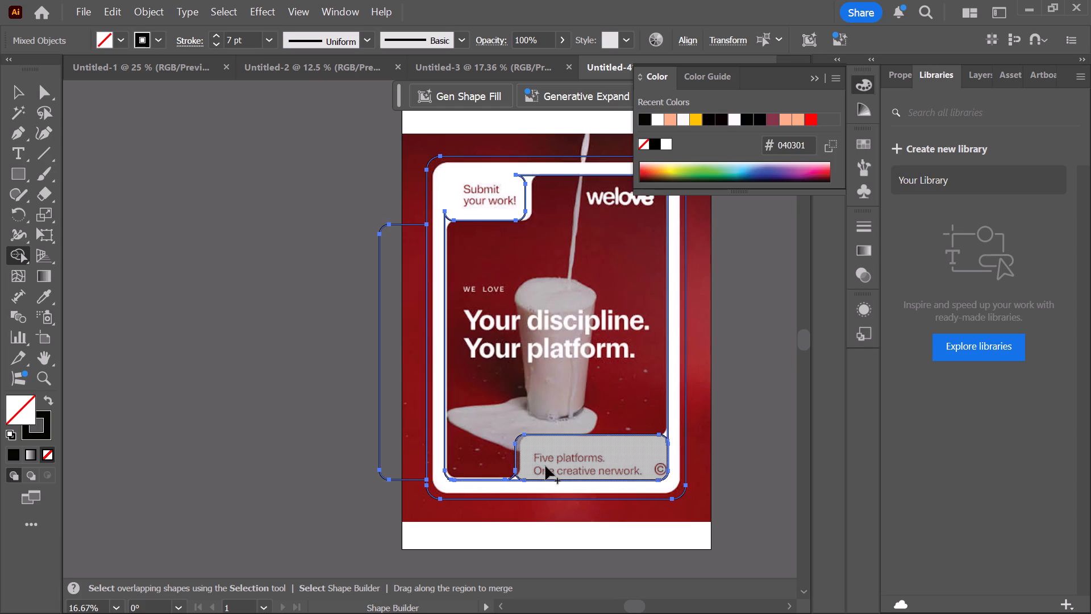
drag(543, 492, 540, 466)
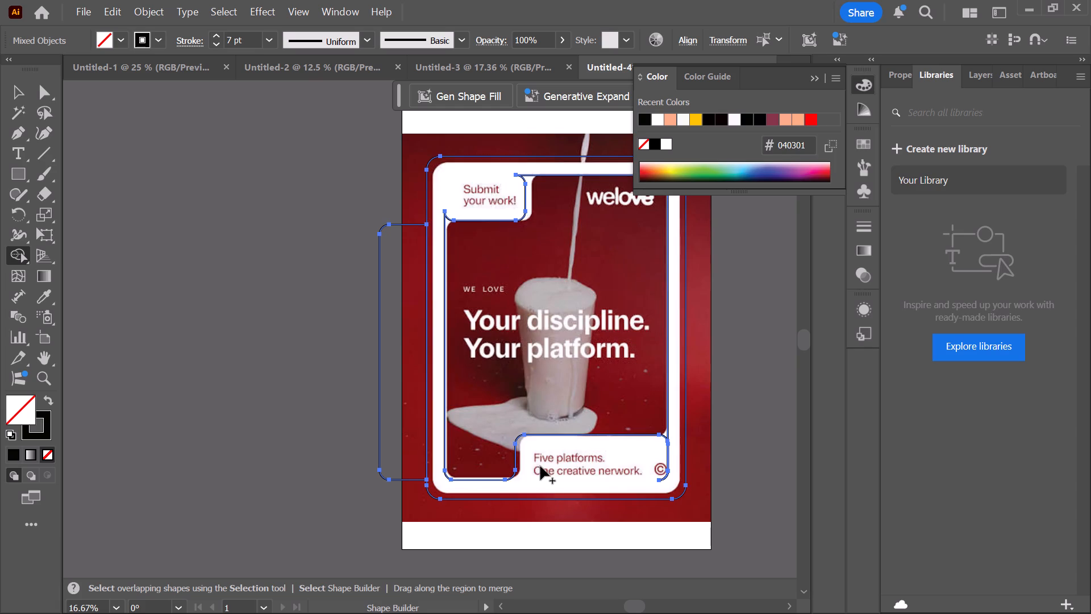
Deselect the outlines and delete the leftover rectangle piece protruding outside the frame's "WE LOVE" side.
scroll(553, 489, up, 2)
scroll(218, 378, up, 1)
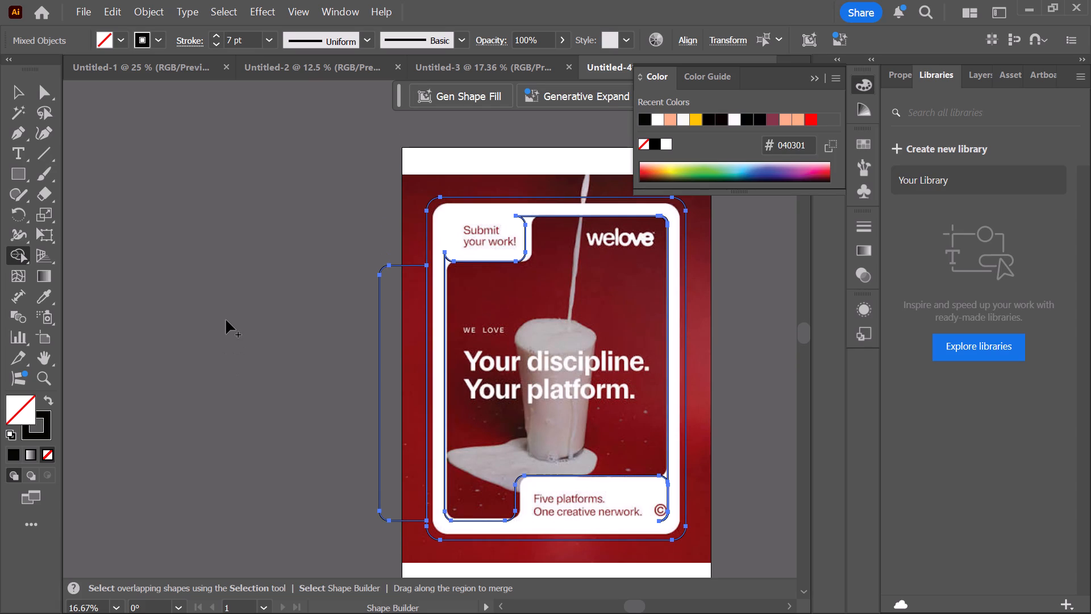
key(v)
click(226, 320)
click(380, 354)
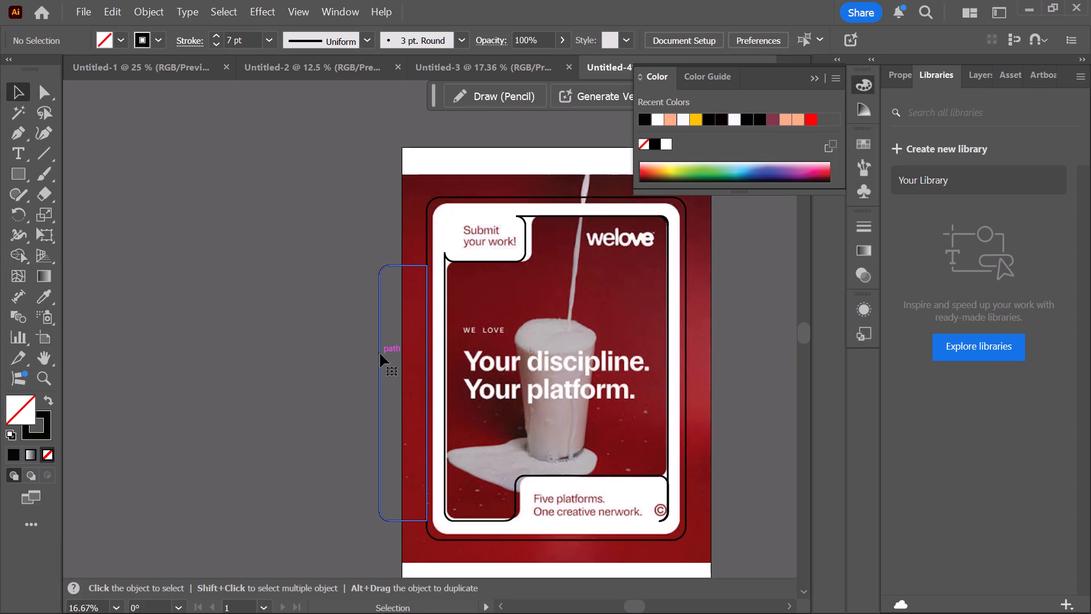
key(BackSpace)
Examine the merged frame outline around the "Five platforms" and "Submit your work!" label corners.
scroll(480, 445, down, 3)
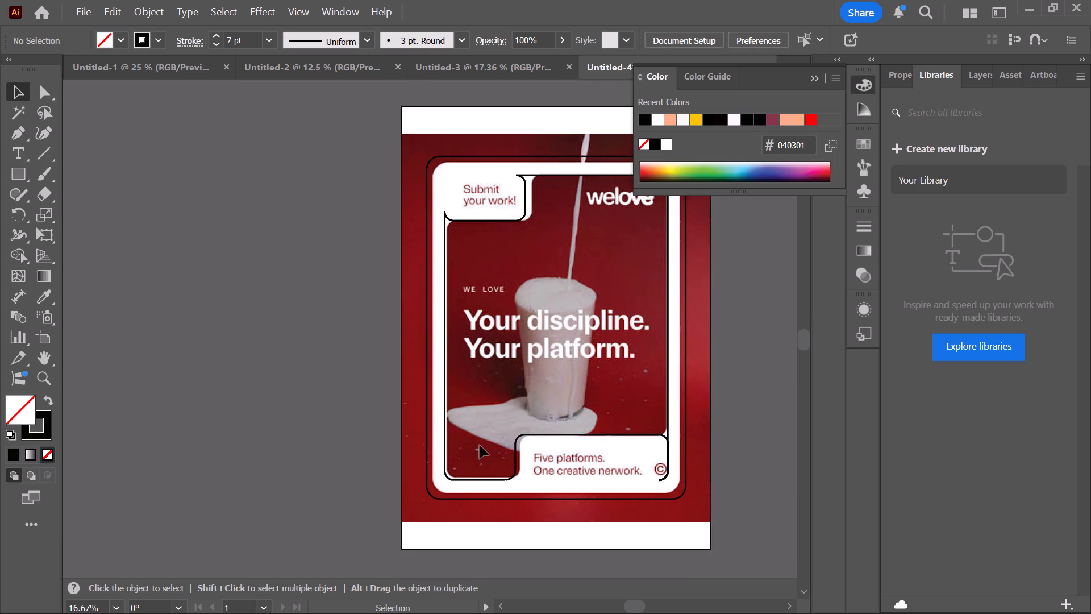
scroll(477, 441, down, 4)
click(486, 425)
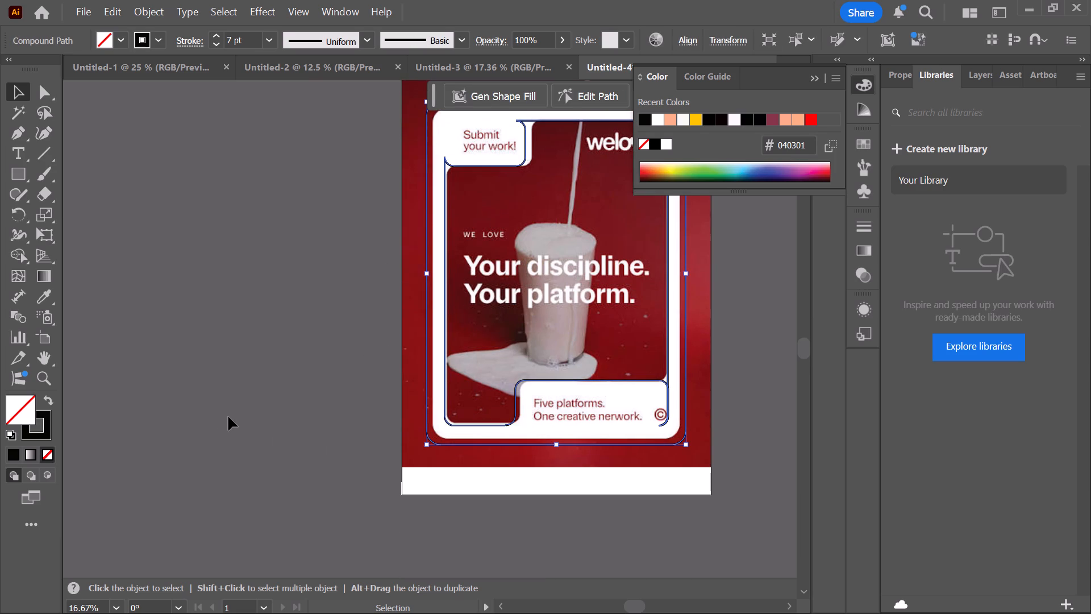
scroll(44, 429, up, 1)
click(738, 397)
click(668, 412)
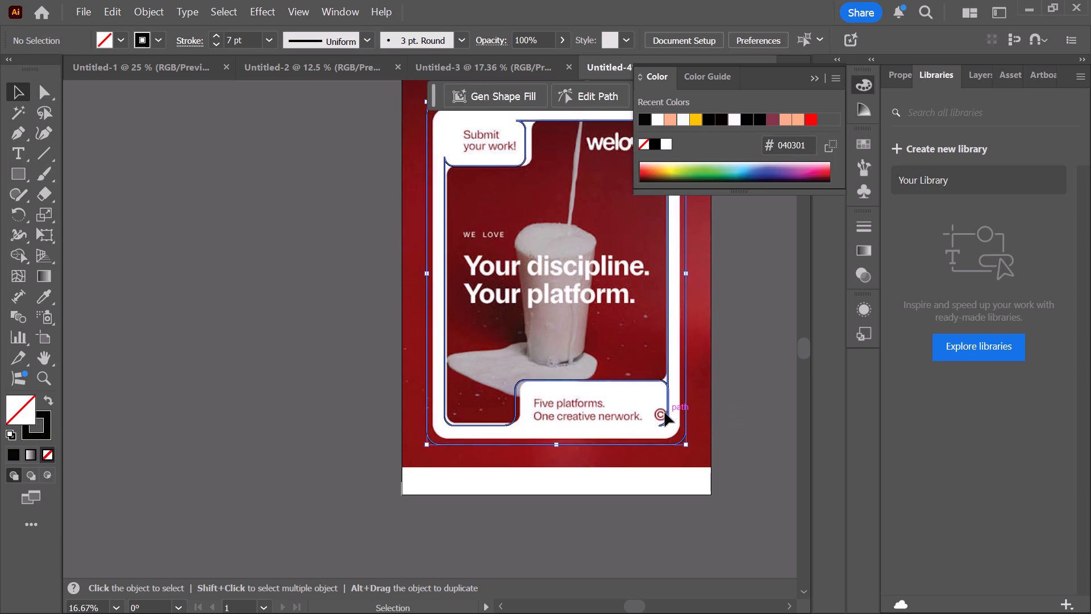
scroll(789, 388, up, 2)
click(792, 392)
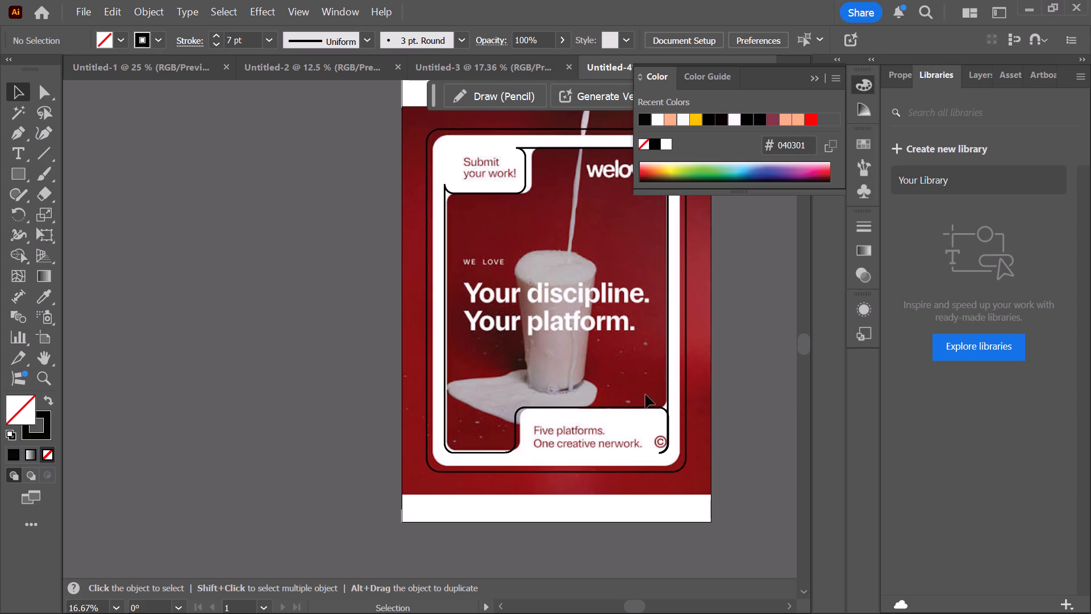
click(528, 177)
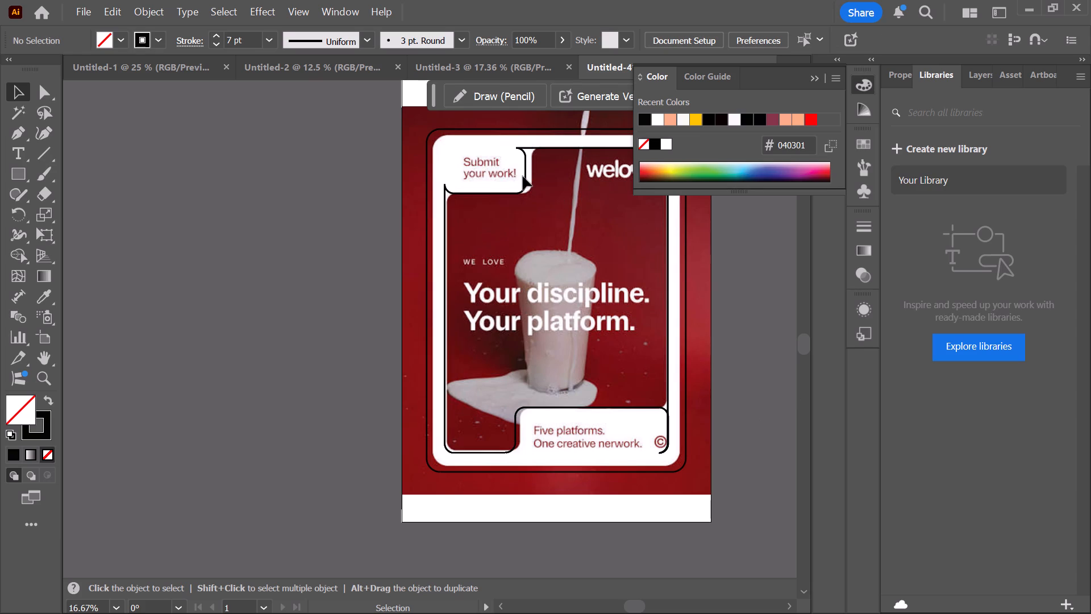
click(523, 176)
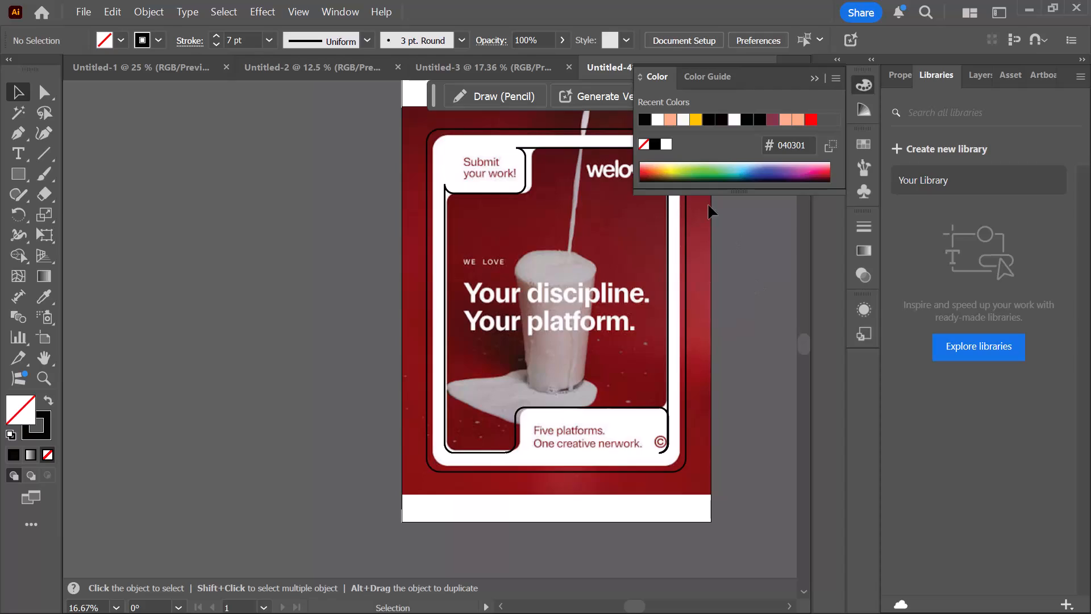
Delete the stray curved path segment and its leftover anchor points beside the © mark.
alt+scroll(532, 478, up, 2)
scroll(620, 499, up, 3)
key(space)
key(space)
key(space)
key(space)
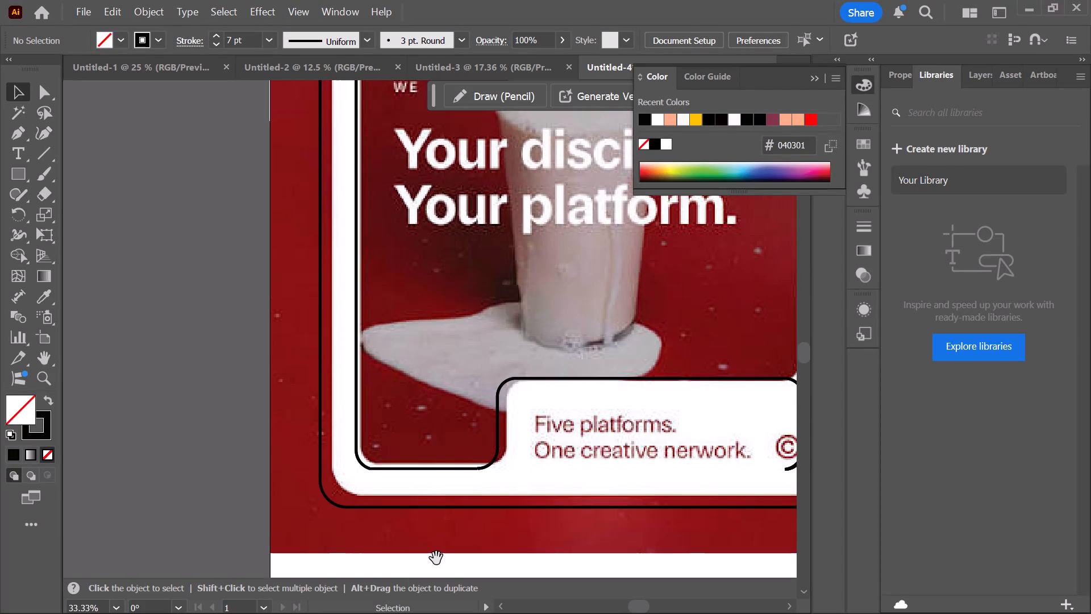
drag(436, 558, 0, 442)
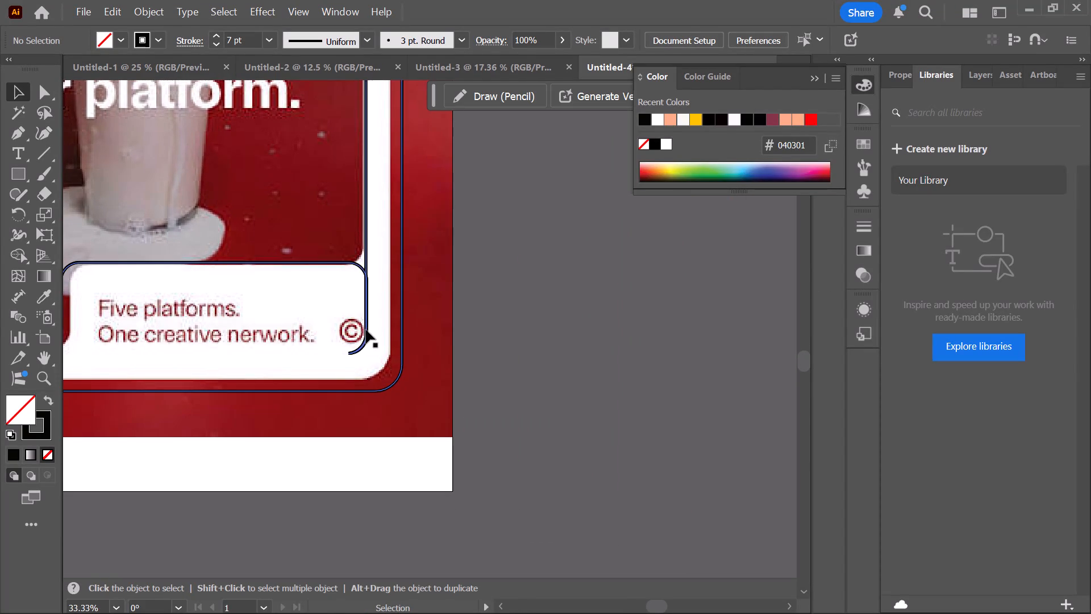
click(35, 102)
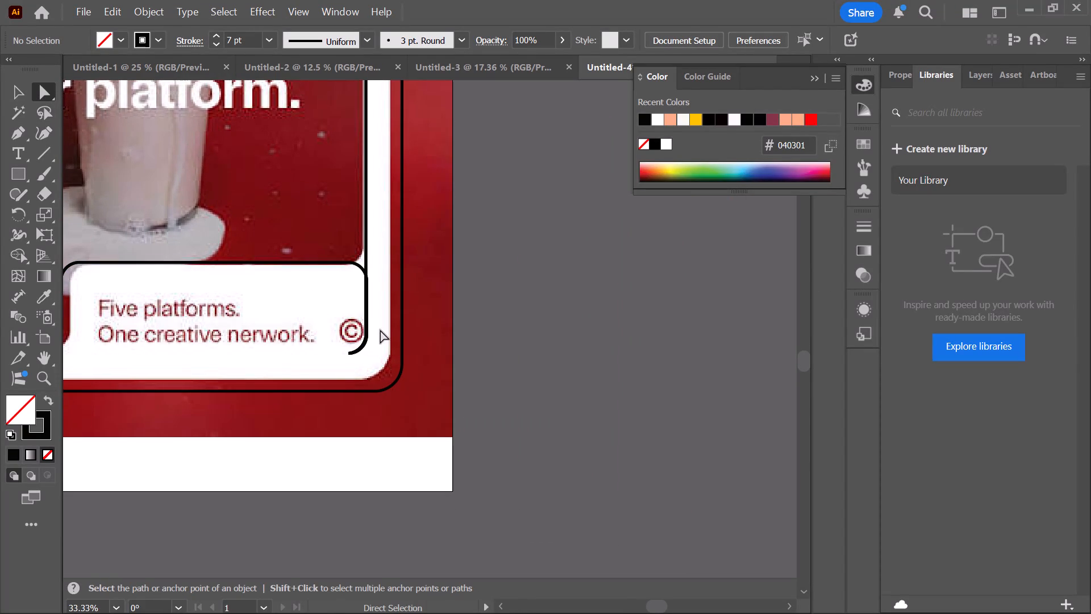
click(366, 331)
drag(515, 291, 510, 293)
drag(299, 322, 384, 349)
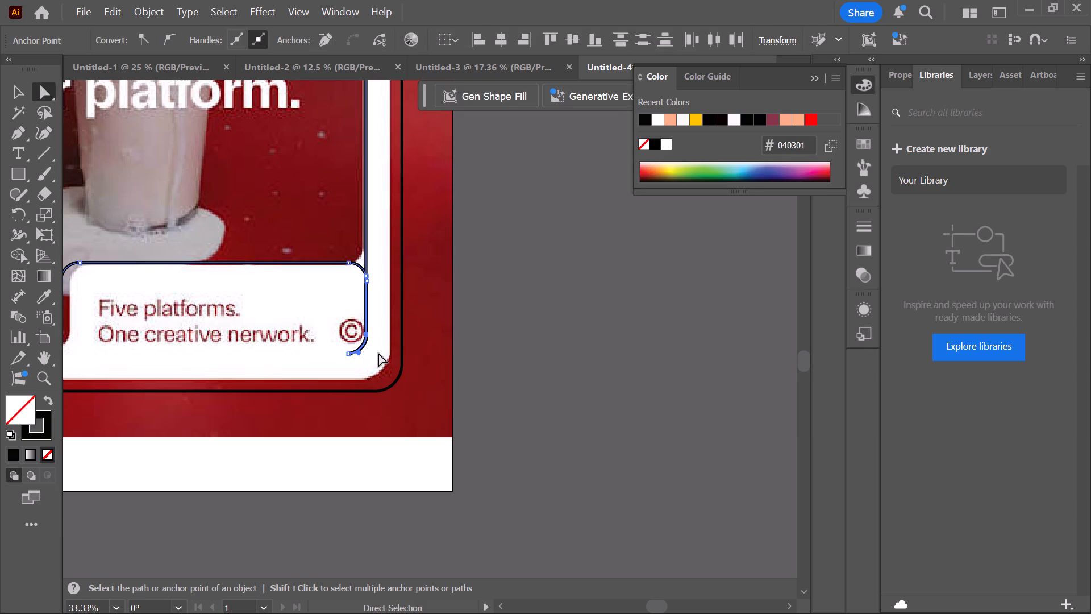
key(BackSpace)
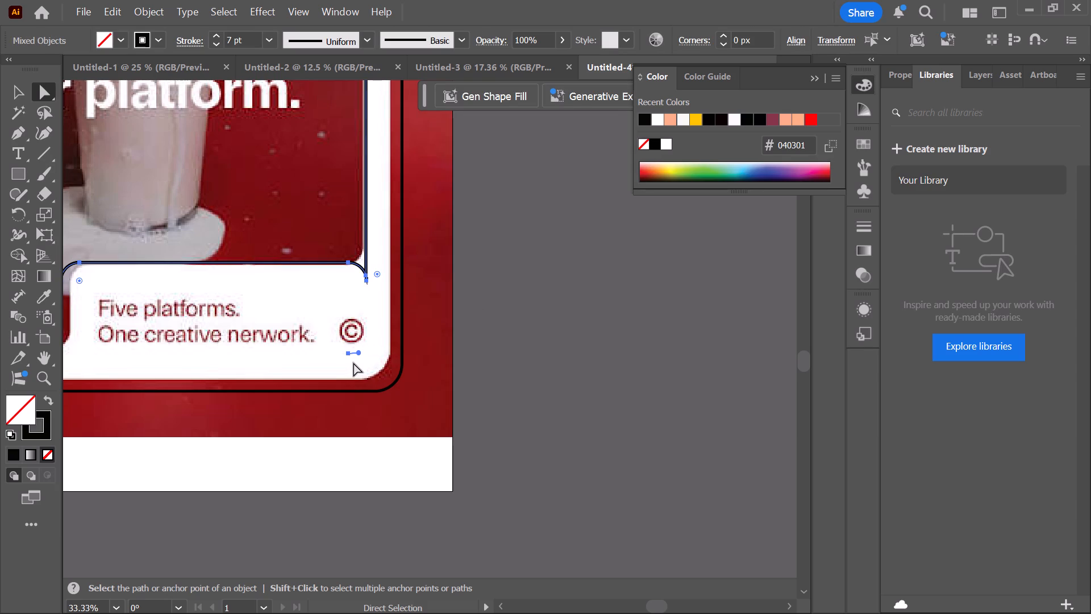
key(BackSpace)
click(520, 309)
Examine the notched panel outline from the "Five platforms" label up to the "Submit your work!" label.
scroll(421, 349, up, 5)
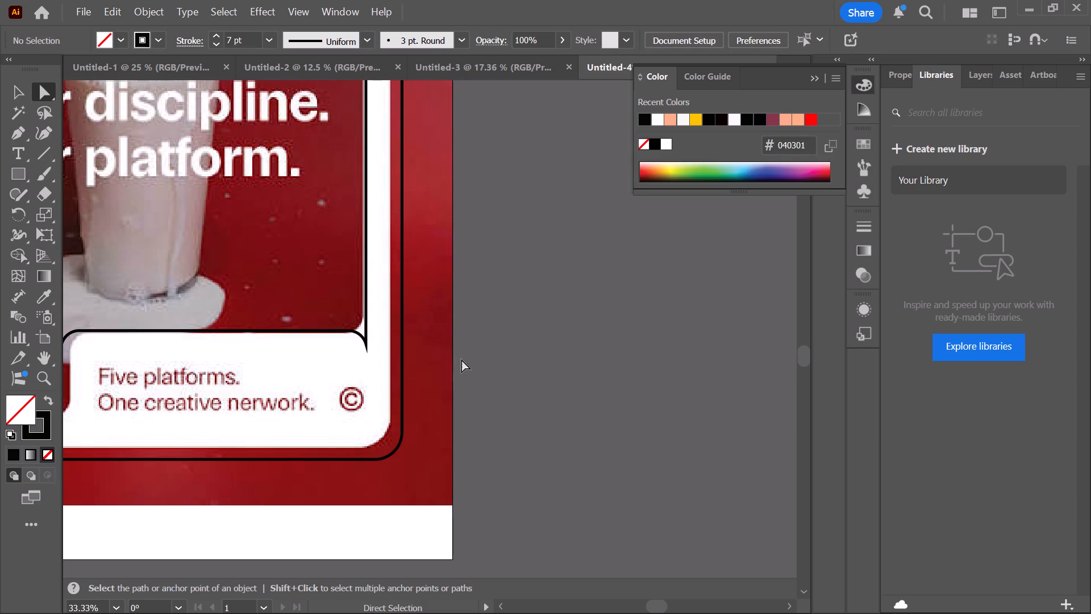
drag(464, 414, 597, 404)
key(space)
key(space)
key(space)
key(space)
key(space)
key(space)
key(space)
key(space)
key(space)
key(space)
key(space)
drag(361, 514, 563, 494)
key(space)
drag(474, 507, 527, 508)
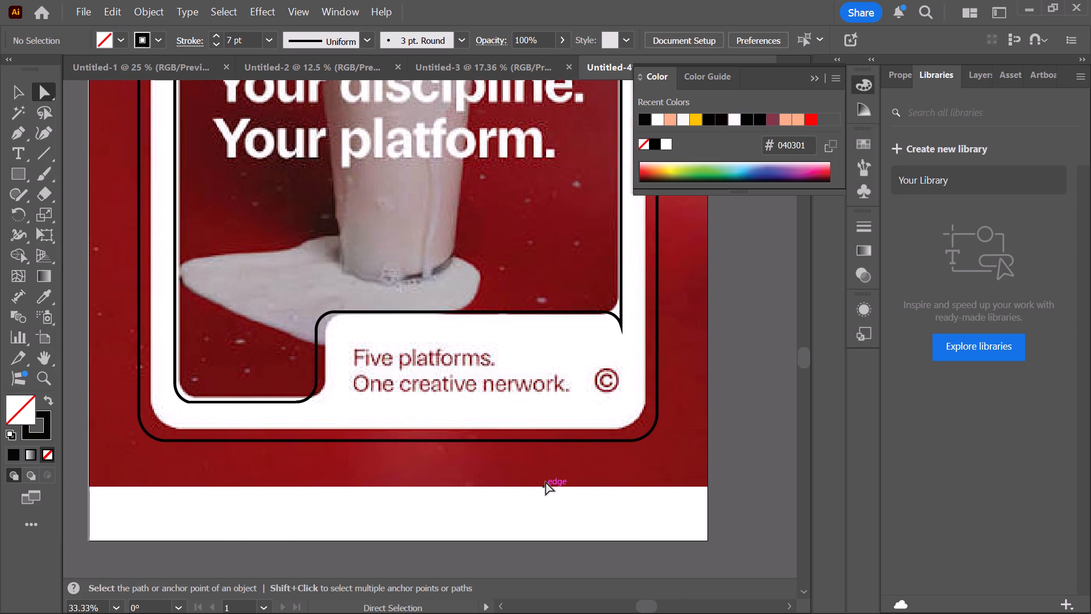
scroll(344, 501, up, 10)
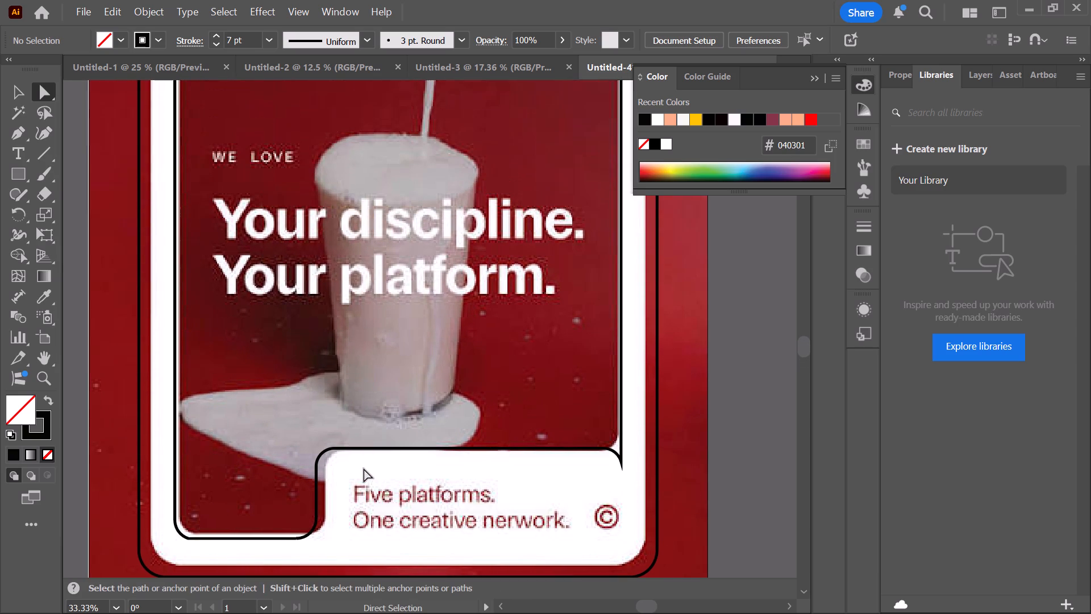
scroll(364, 460, up, 6)
scroll(372, 453, down, 7)
scroll(395, 491, up, 10)
scroll(386, 359, up, 4)
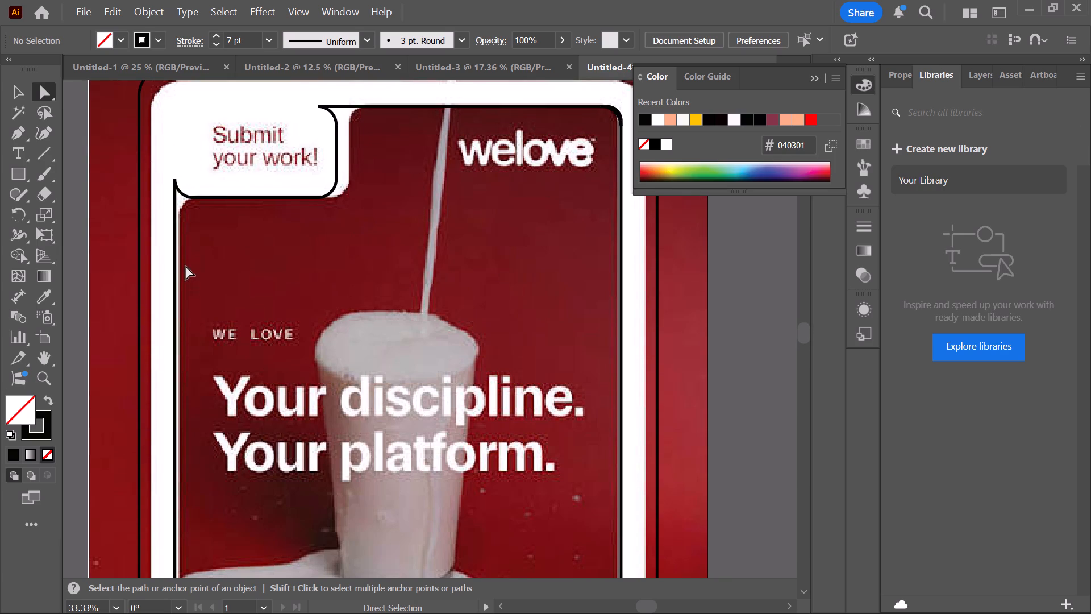
scroll(261, 276, down, 3)
alt+scroll(264, 274, down, 2)
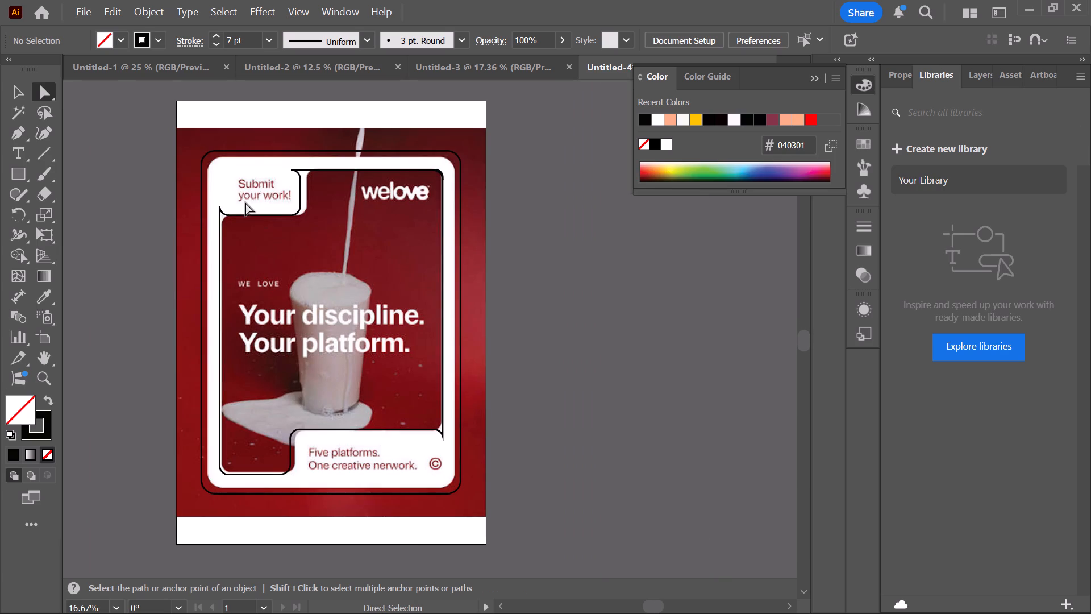
Select the outer rounded frame outline and apply the poster frame's white to it with the Eyedropper.
click(201, 218)
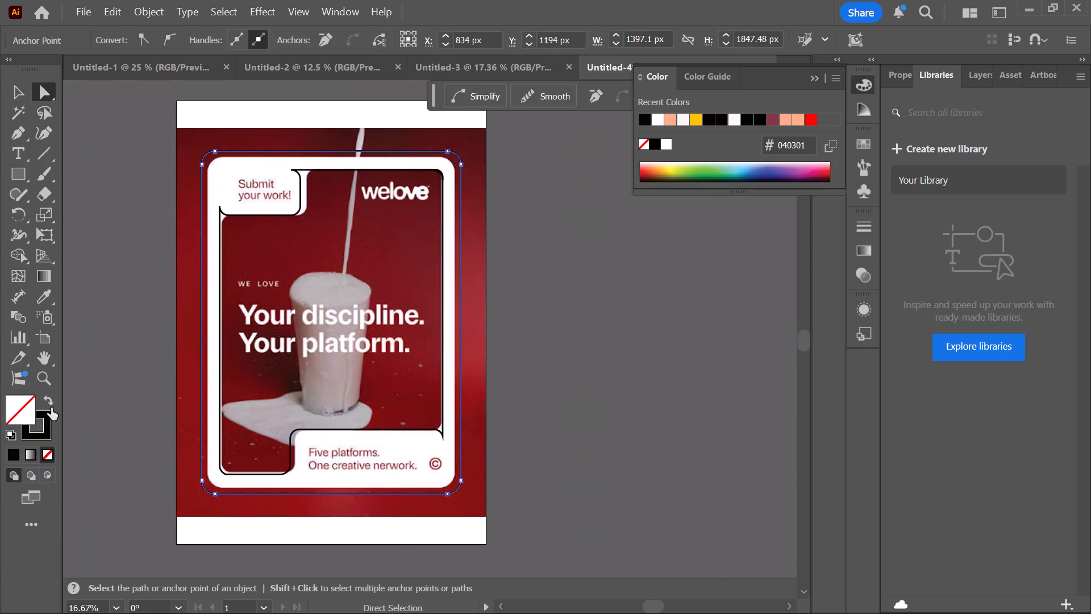
click(49, 299)
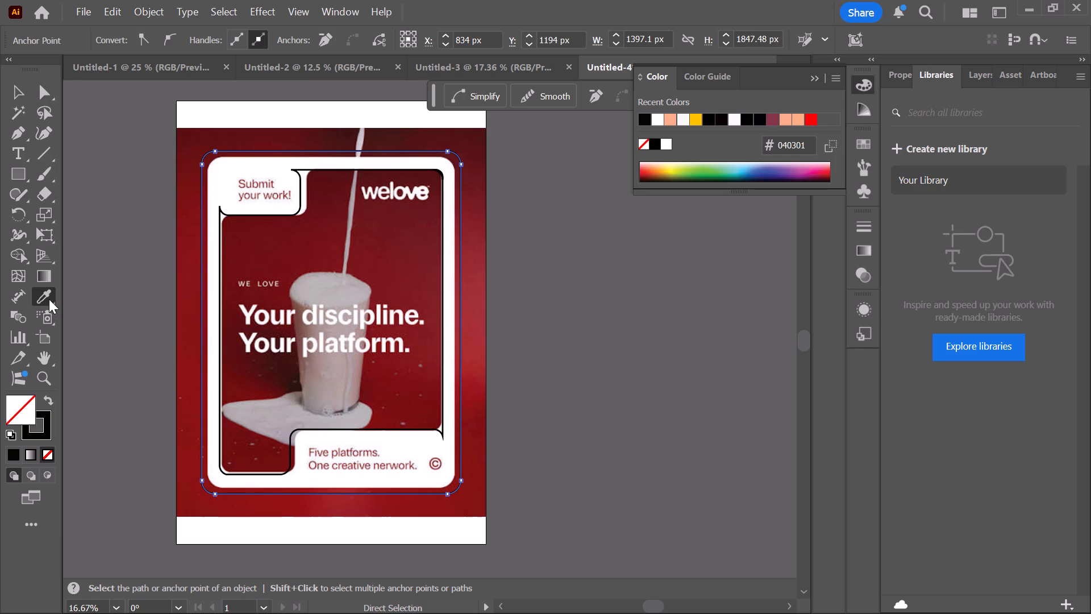
click(223, 186)
Recolour the outer rounded frame shape with the pasteboard's grey 606060 using the Eyedropper.
scroll(367, 201, up, 2)
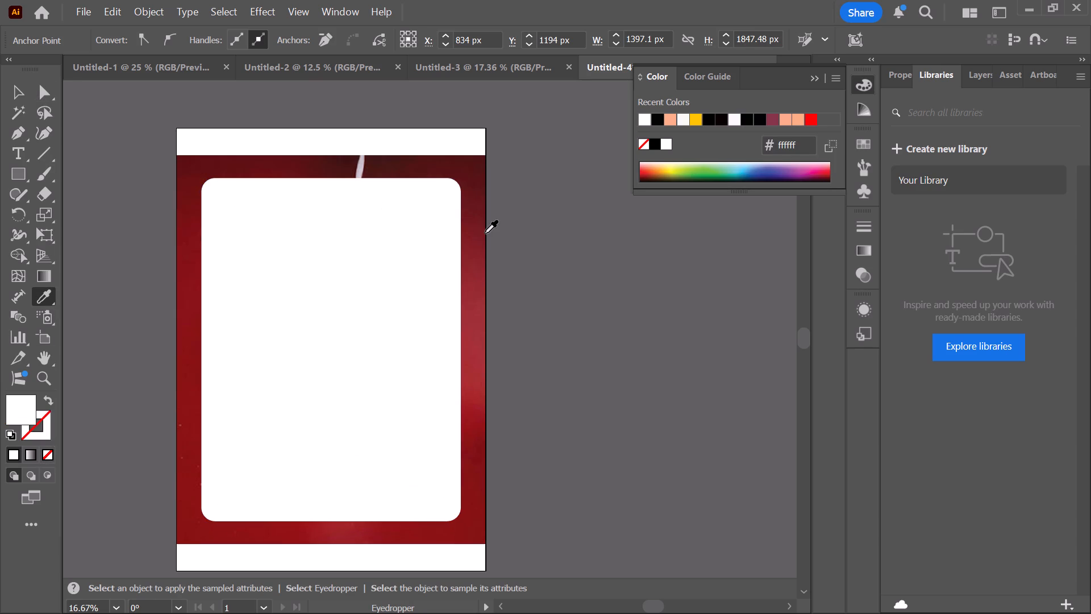
scroll(492, 237, up, 1)
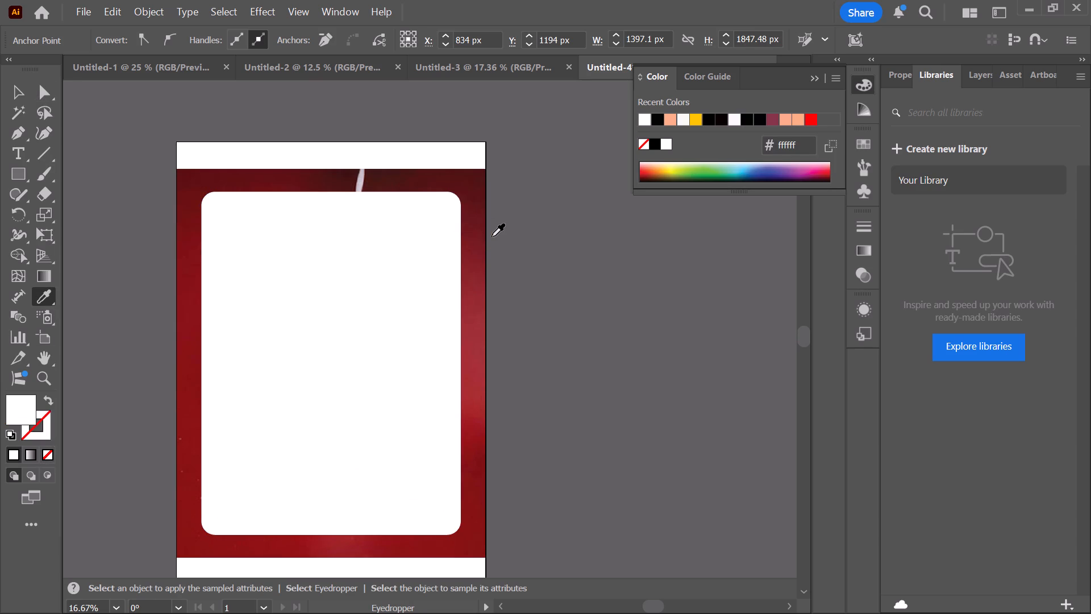
click(534, 276)
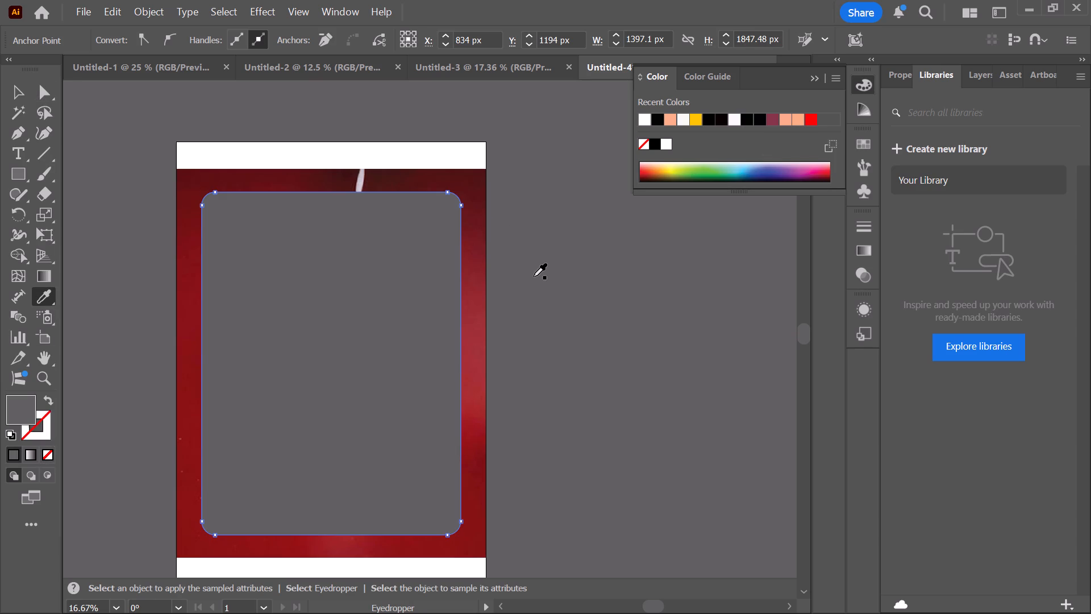
click(244, 227)
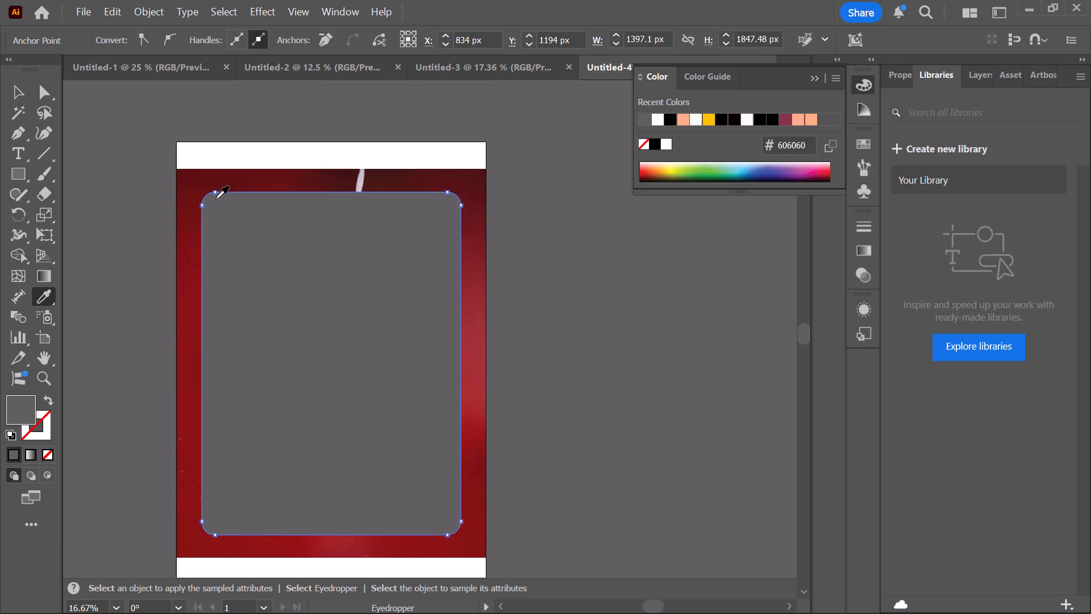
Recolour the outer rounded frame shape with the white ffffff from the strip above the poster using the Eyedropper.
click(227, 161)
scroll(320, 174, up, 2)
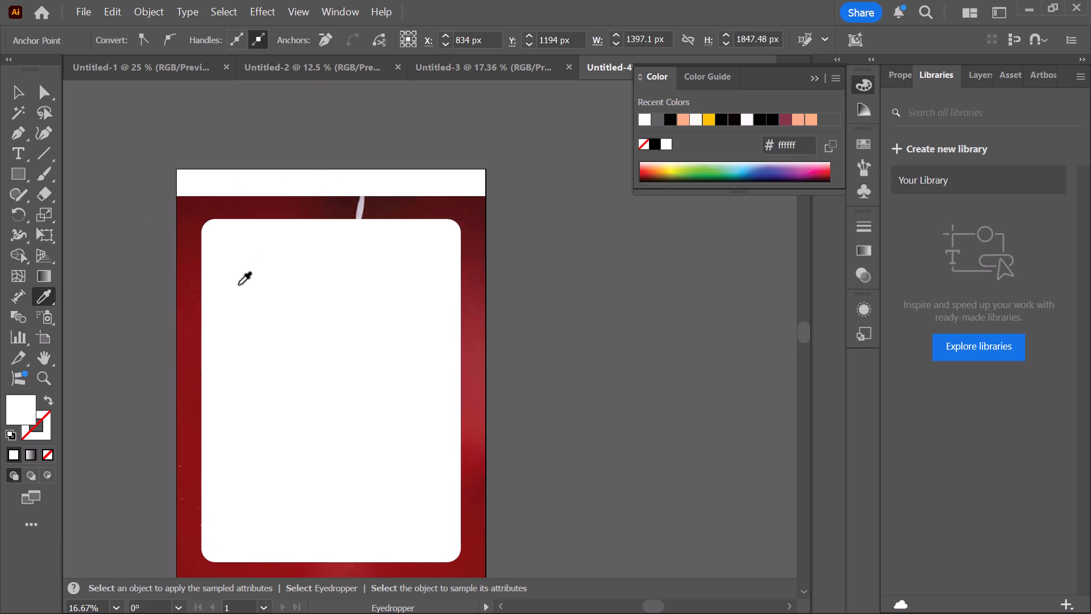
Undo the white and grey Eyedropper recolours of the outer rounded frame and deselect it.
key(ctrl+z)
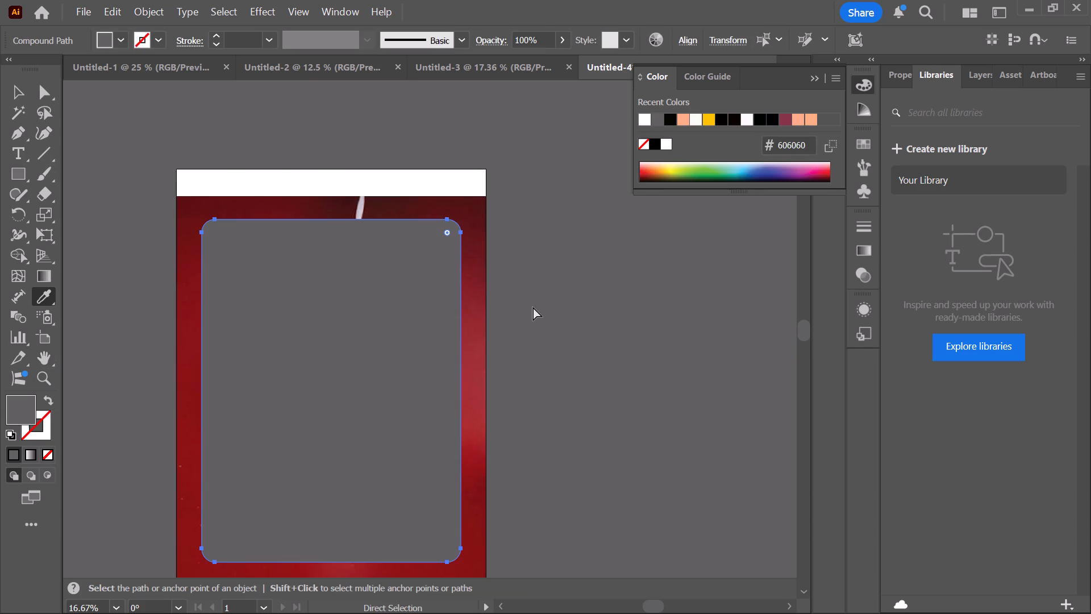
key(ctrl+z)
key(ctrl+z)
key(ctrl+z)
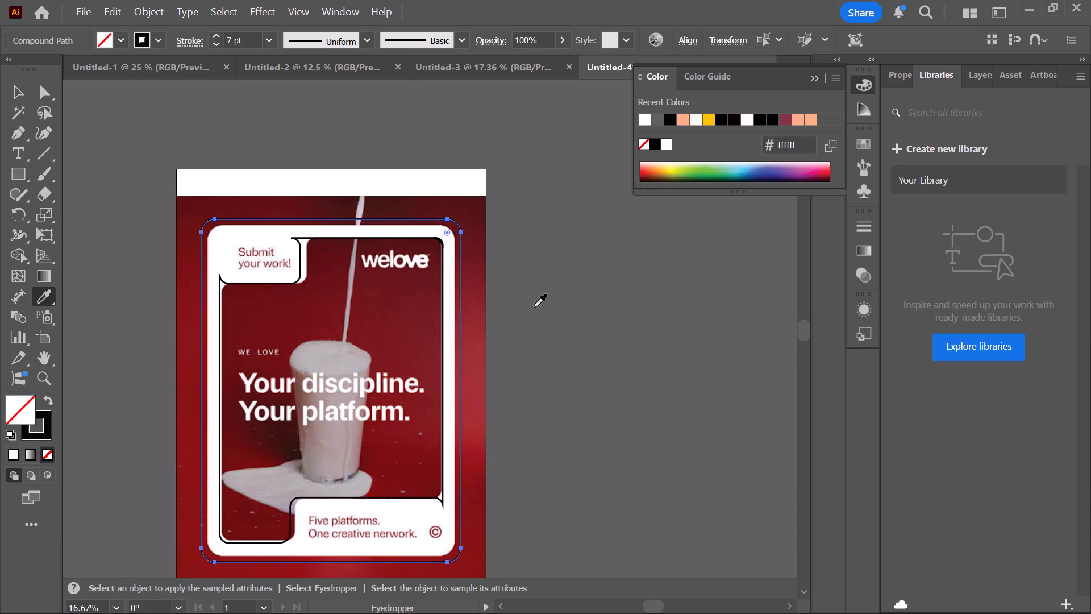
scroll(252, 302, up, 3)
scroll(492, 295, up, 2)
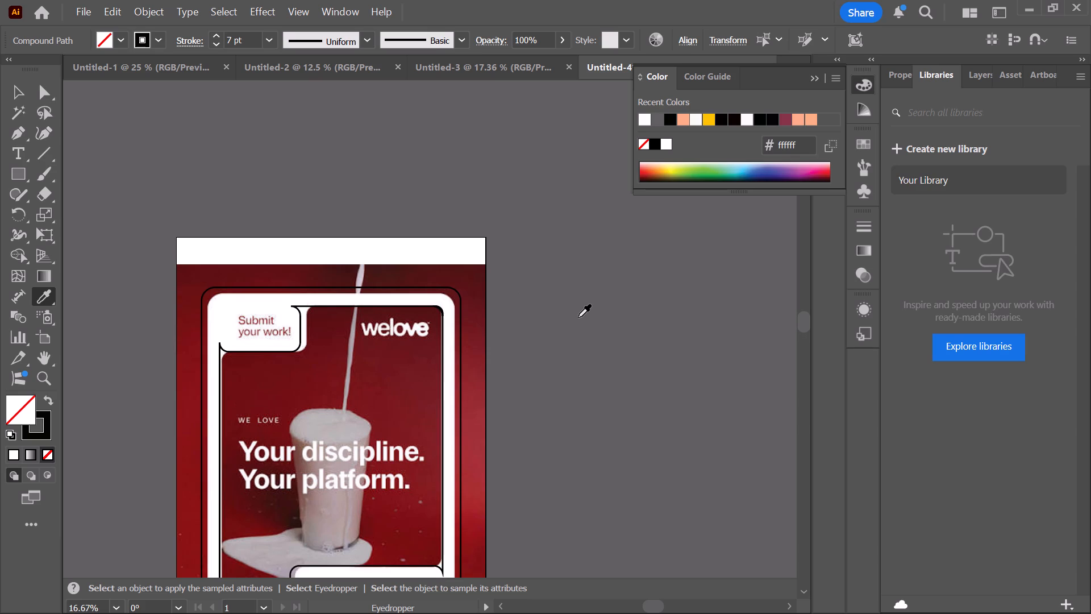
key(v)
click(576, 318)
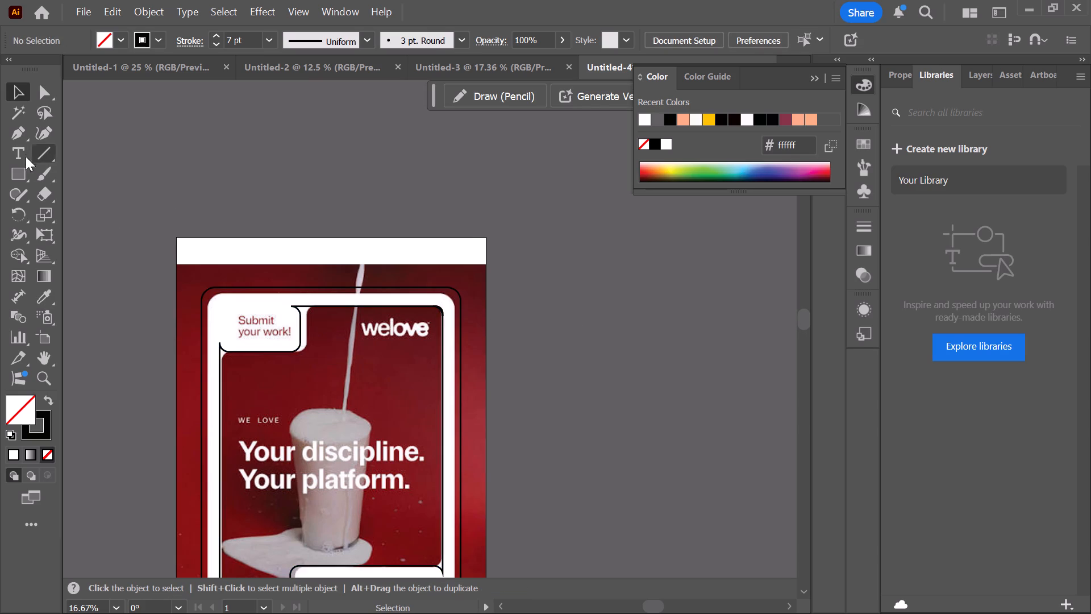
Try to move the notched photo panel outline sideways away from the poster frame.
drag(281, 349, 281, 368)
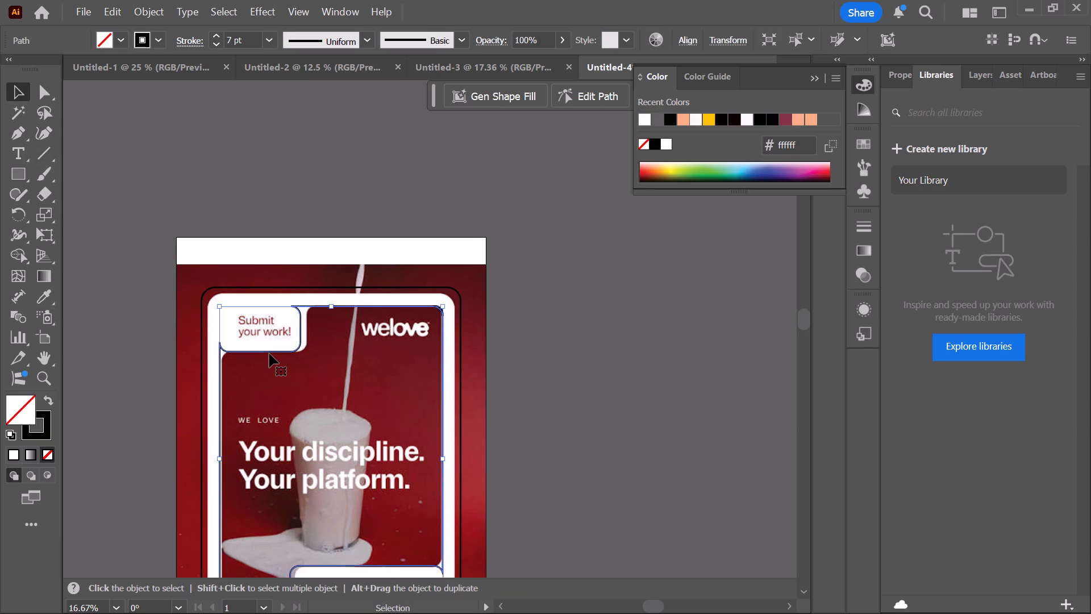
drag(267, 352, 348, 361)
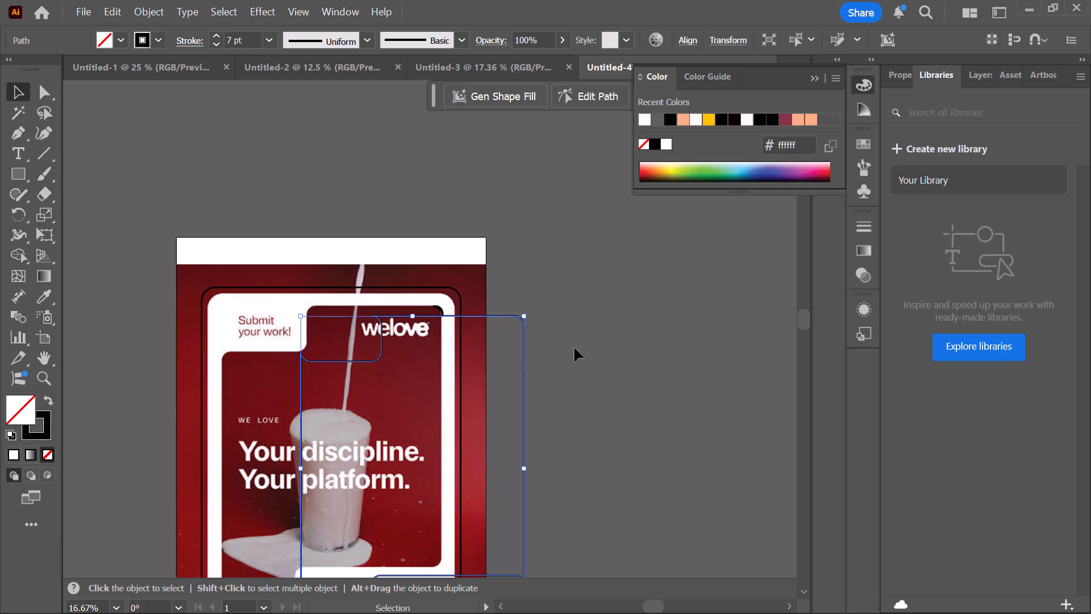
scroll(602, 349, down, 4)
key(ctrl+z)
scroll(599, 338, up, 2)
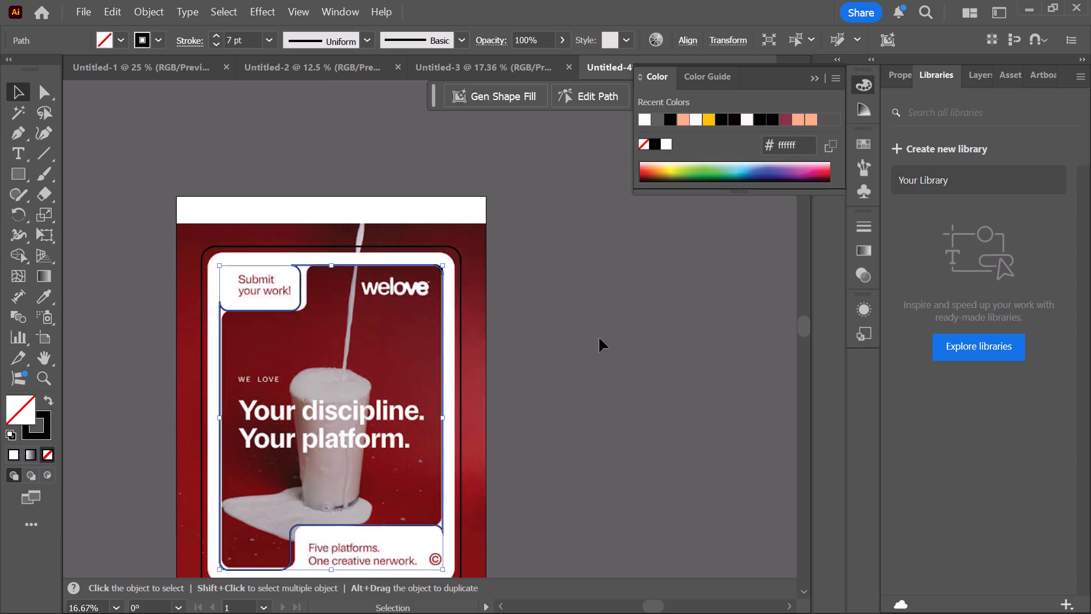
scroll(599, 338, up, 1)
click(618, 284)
Select both the outer frame and notched panel outlines and split the panel area from the surrounding frame with Shape Builder.
scroll(492, 305, down, 5)
drag(103, 146, 540, 515)
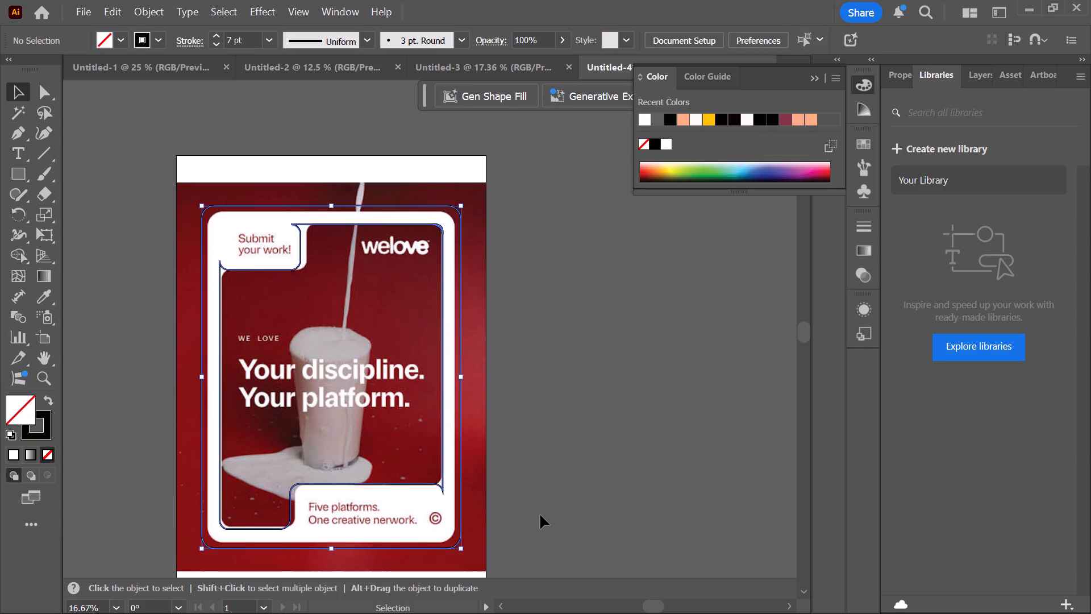
scroll(540, 482, down, 5)
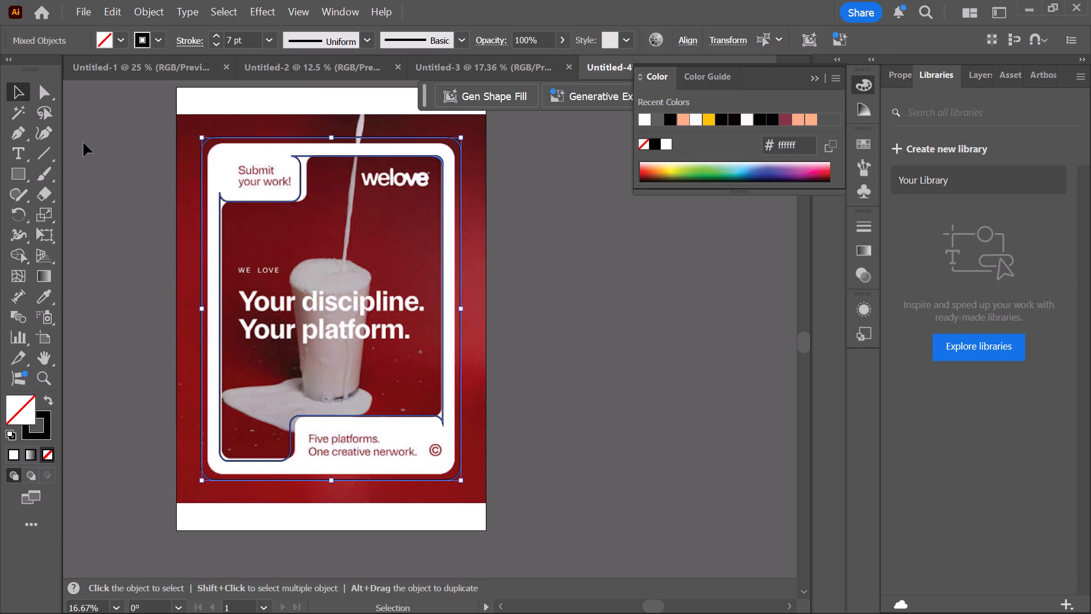
drag(149, 105, 576, 566)
click(24, 246)
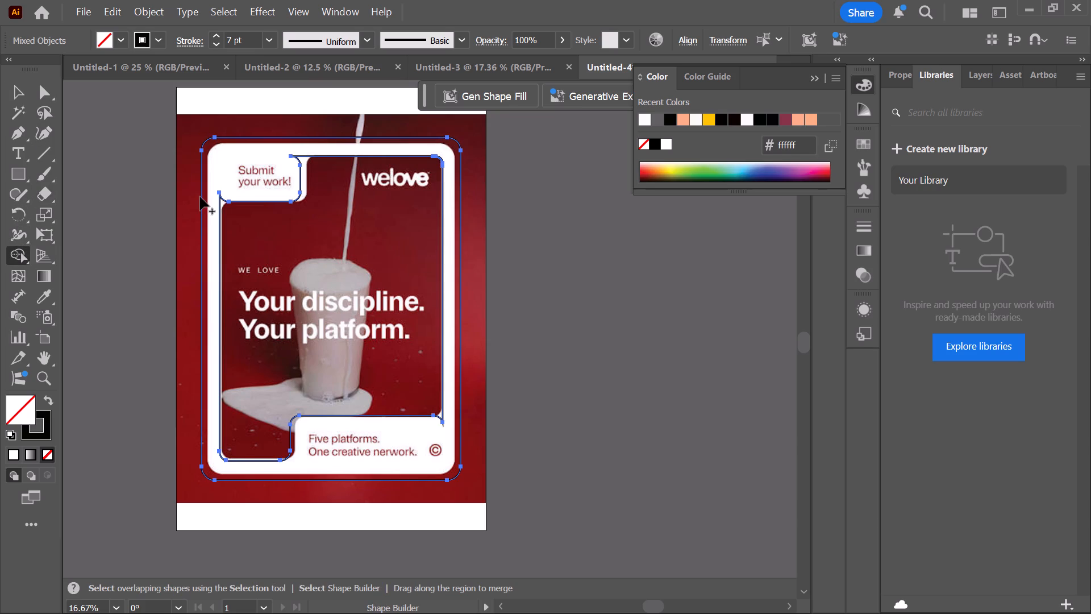
click(242, 166)
click(242, 166)
click(254, 175)
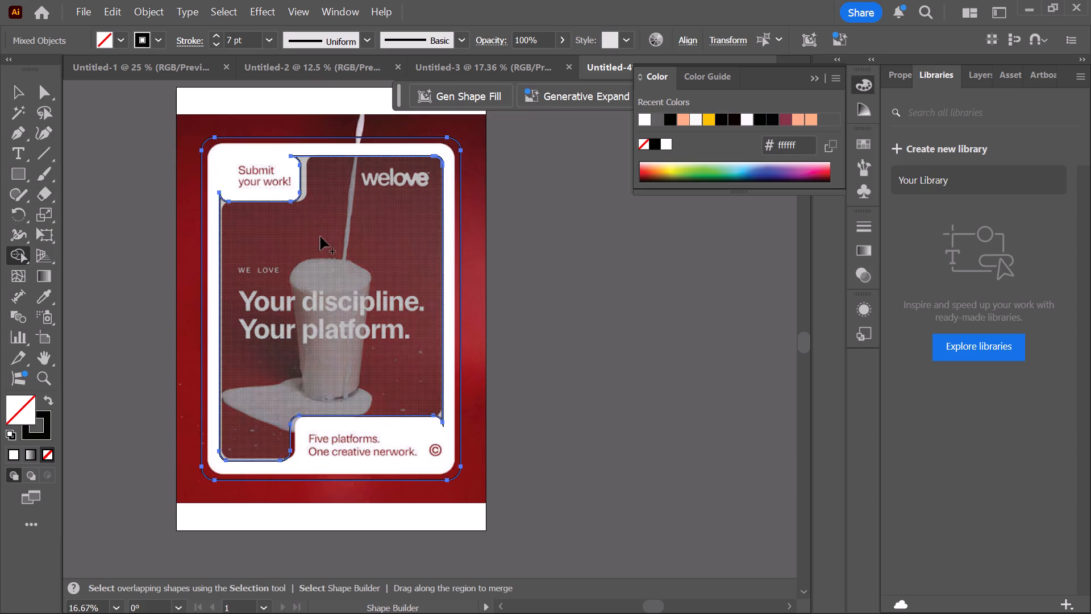
click(321, 239)
click(293, 242)
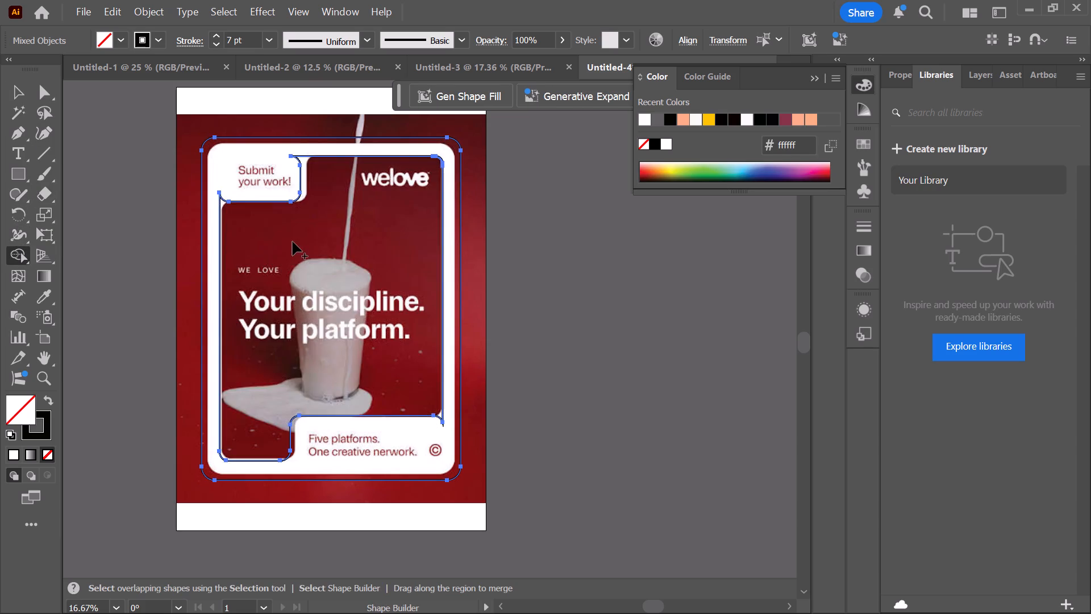
scroll(38, 221, up, 1)
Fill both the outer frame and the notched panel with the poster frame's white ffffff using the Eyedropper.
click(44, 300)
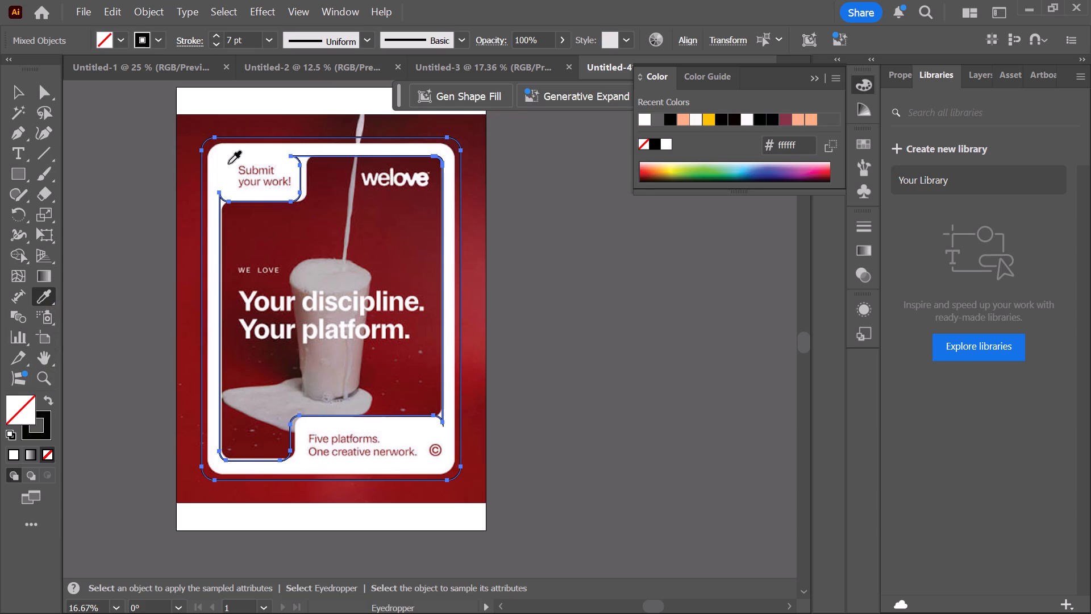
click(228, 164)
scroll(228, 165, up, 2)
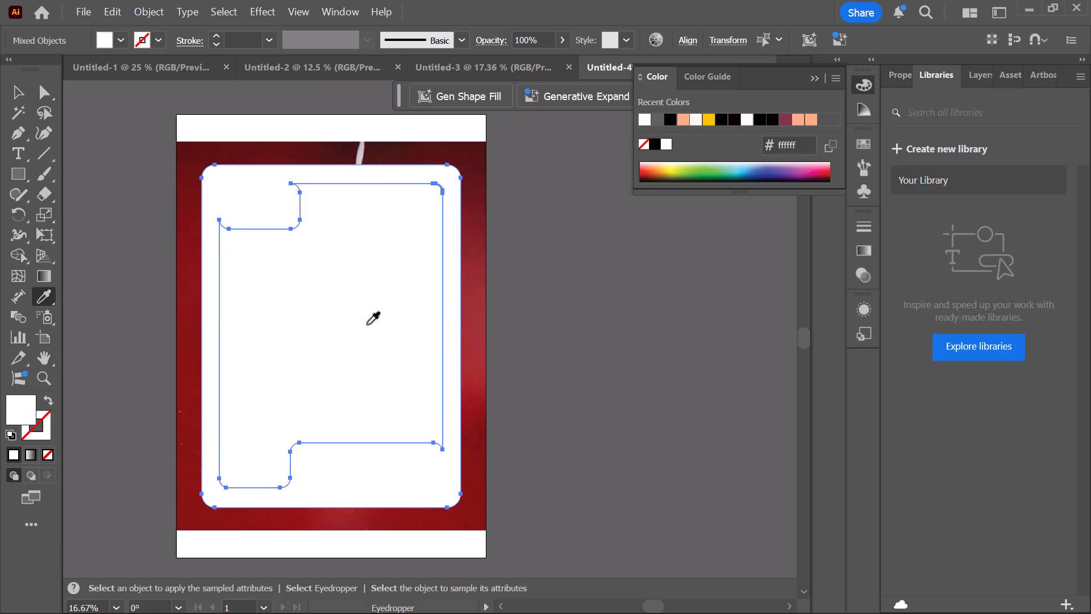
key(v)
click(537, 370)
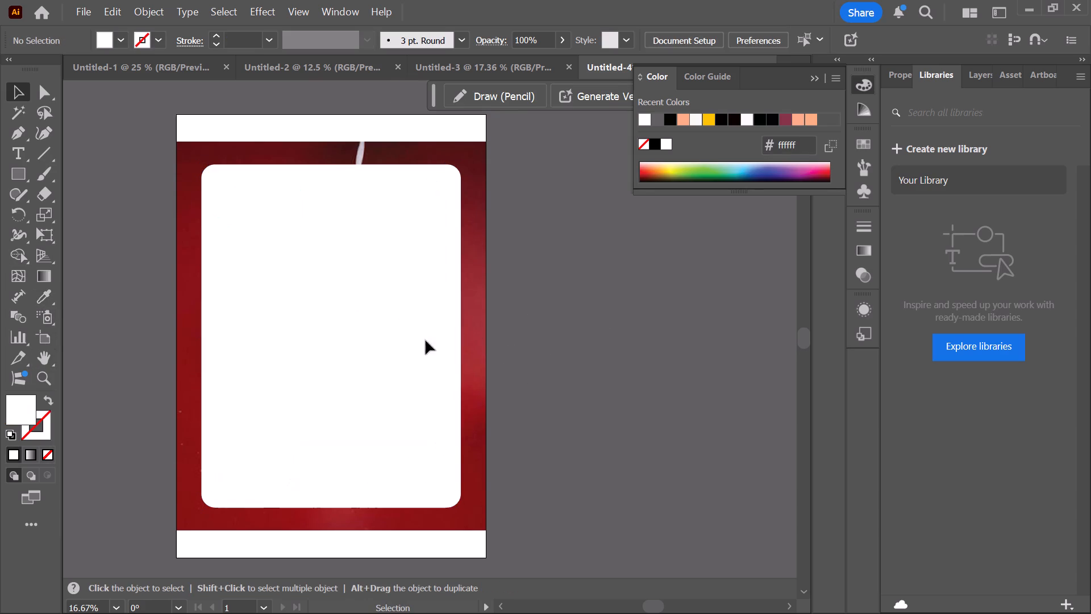
Fill only the notched panel shape with dark red 601013 sampled from the poster background using the Eyedropper.
click(276, 238)
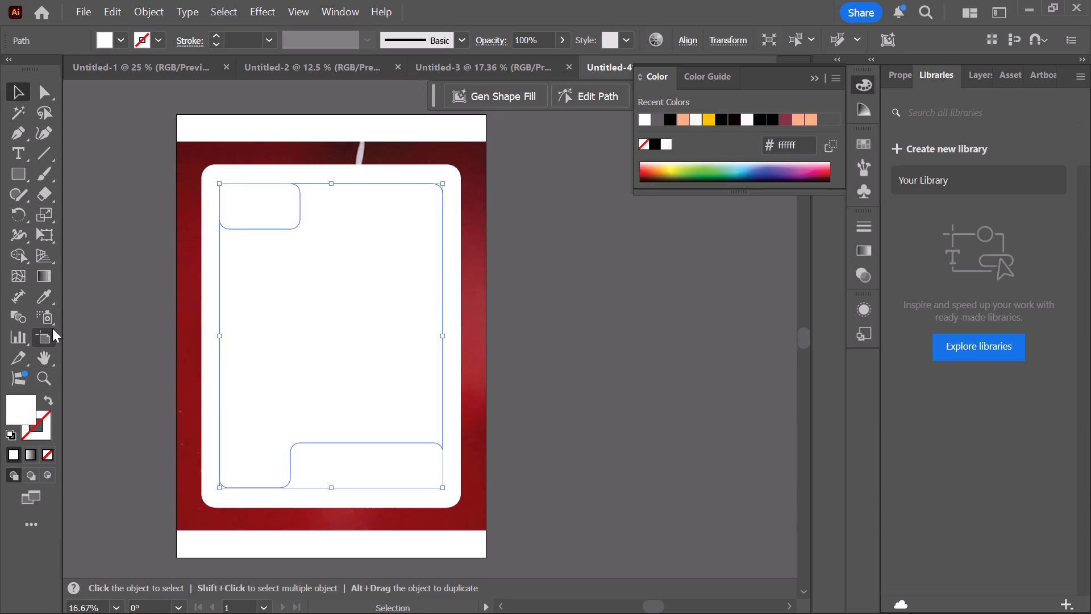
click(46, 304)
click(213, 153)
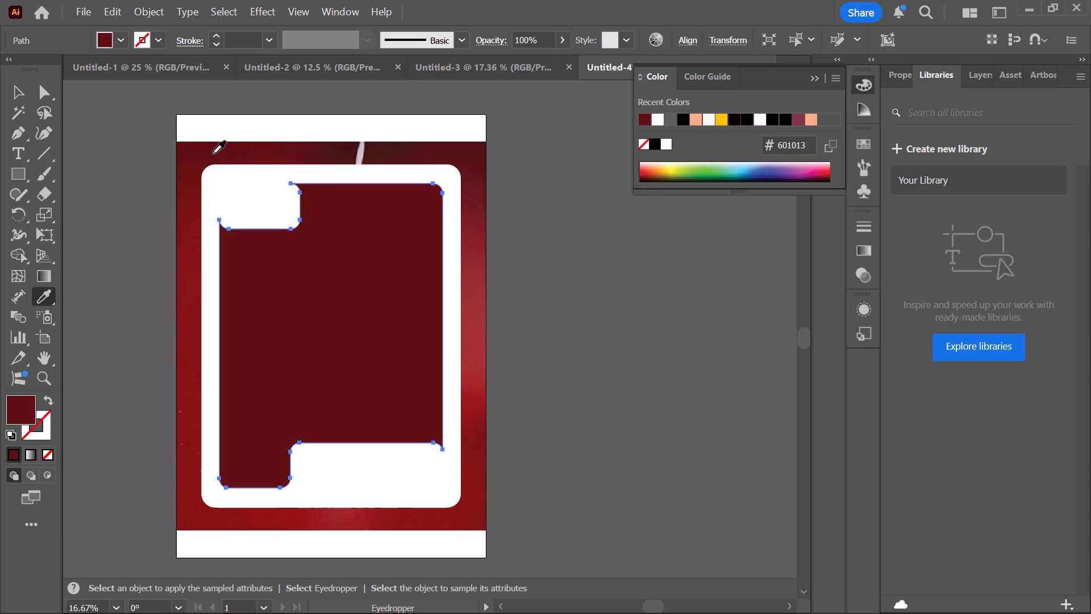
scroll(315, 182, up, 3)
key(v)
click(611, 302)
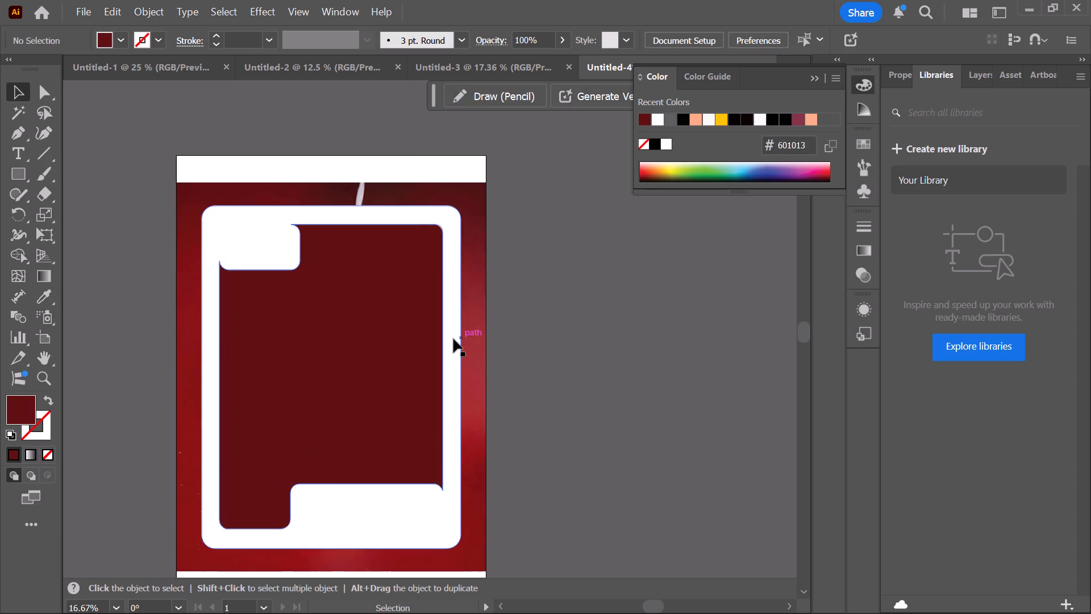
Examine the white frame and dark red panel shapes up close and across the whole poster.
scroll(453, 339, down, 7)
scroll(271, 447, down, 5)
alt+scroll(347, 453, up, 3)
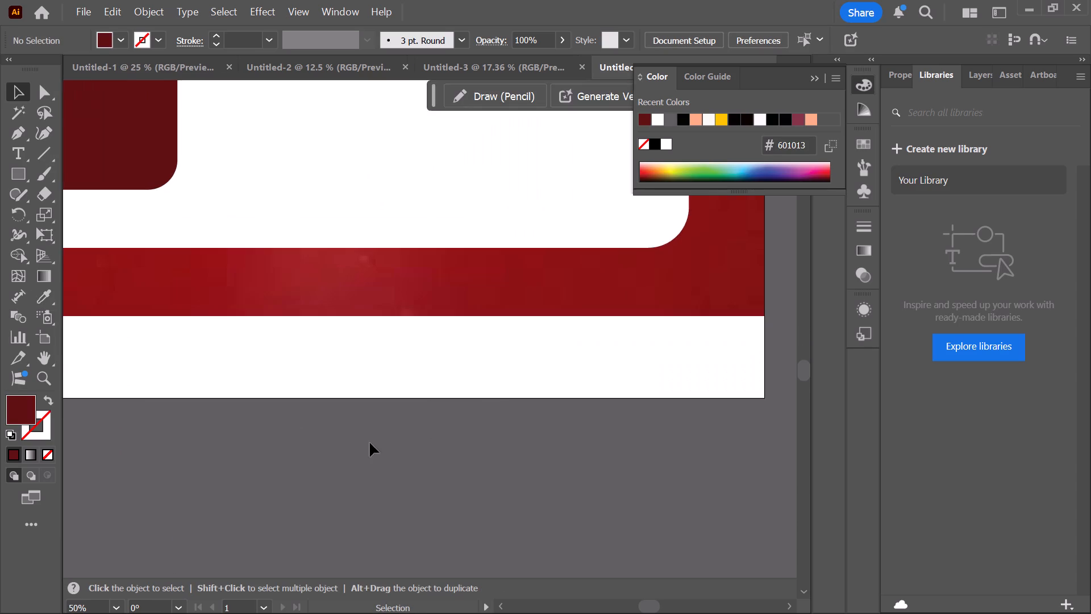
scroll(512, 405, up, 10)
alt+scroll(528, 393, down, 4)
scroll(377, 338, up, 5)
scroll(308, 302, up, 4)
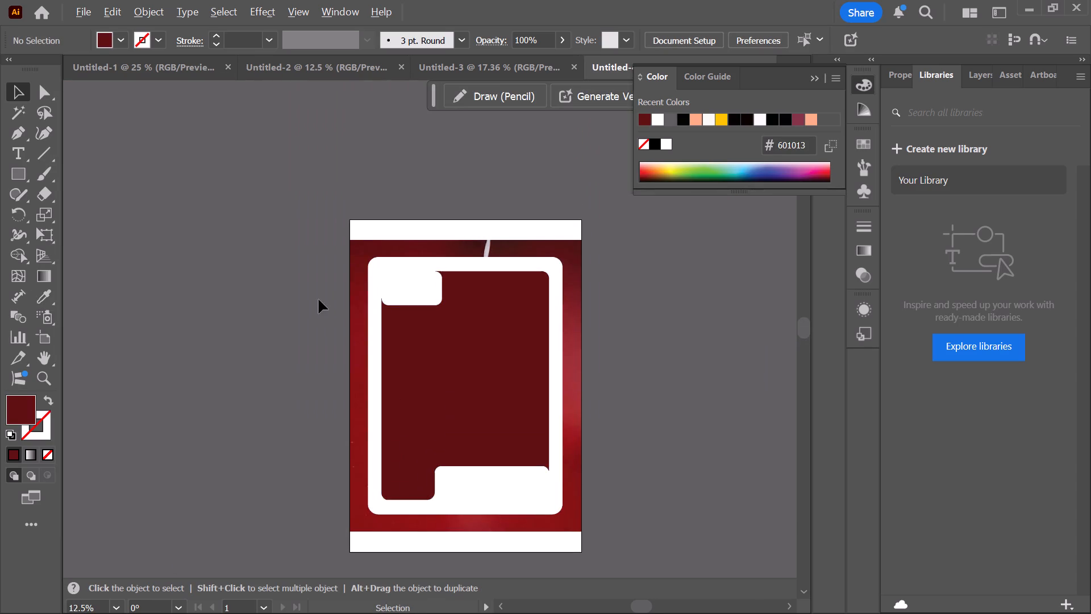
scroll(344, 294, up, 3)
scroll(371, 384, up, 3)
scroll(655, 341, down, 7)
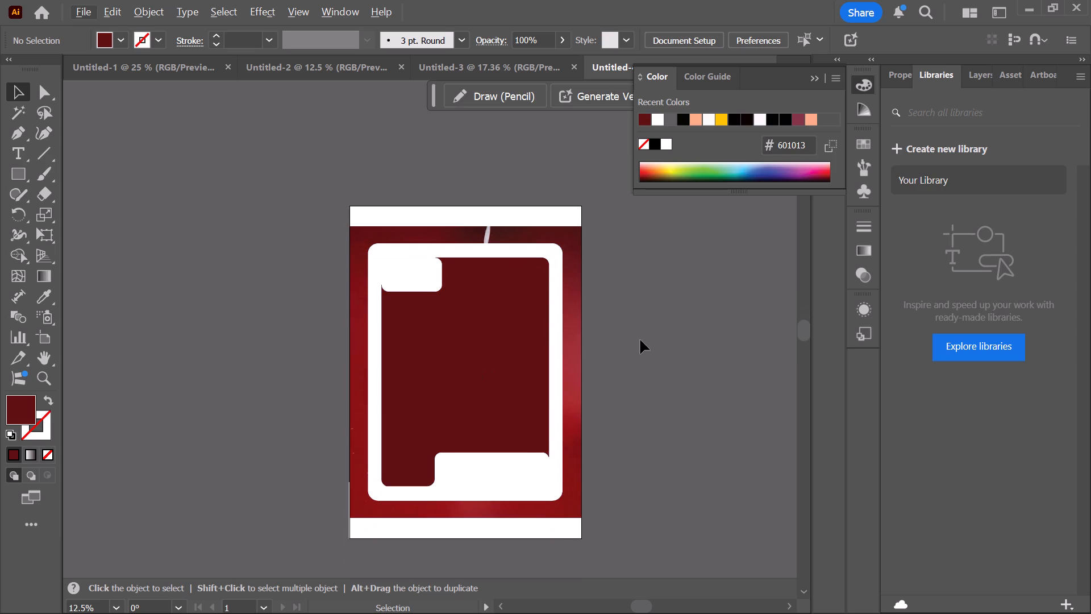
Remove the white fill from the outer rounded frame shape.
click(448, 360)
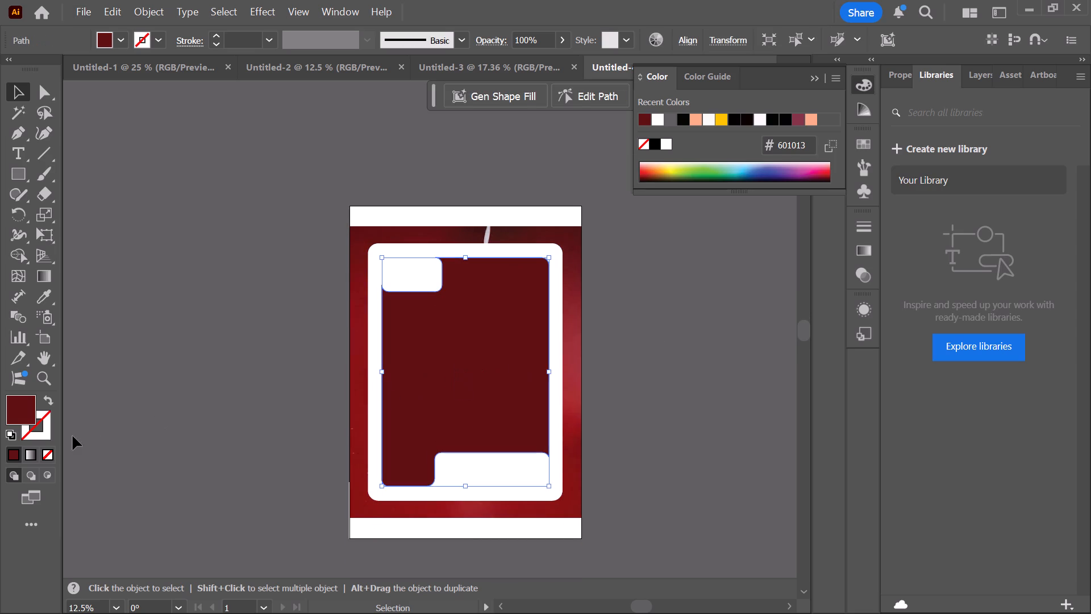
click(537, 248)
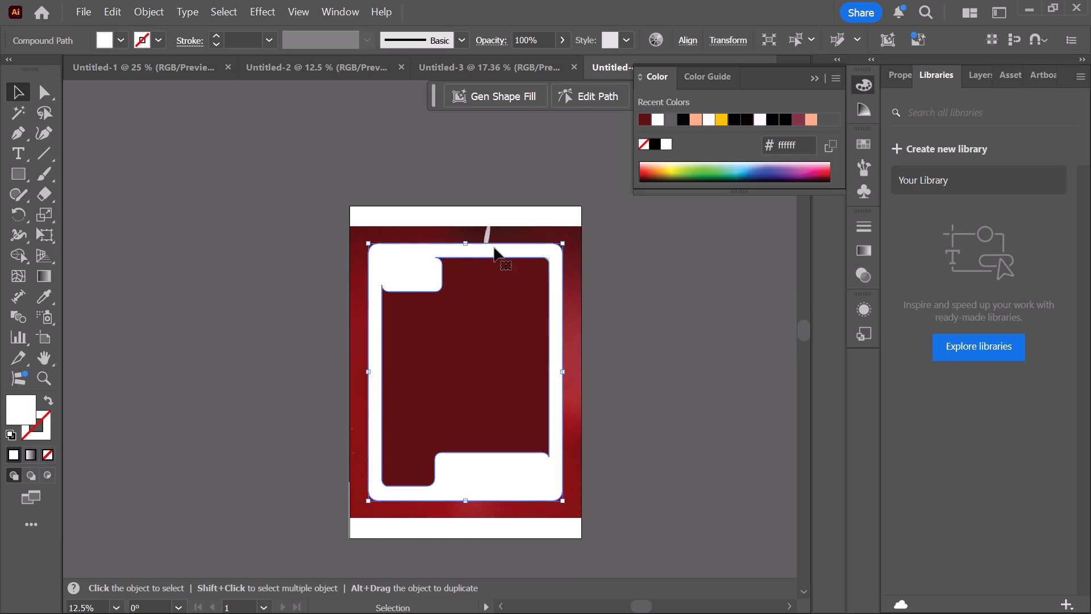
click(43, 456)
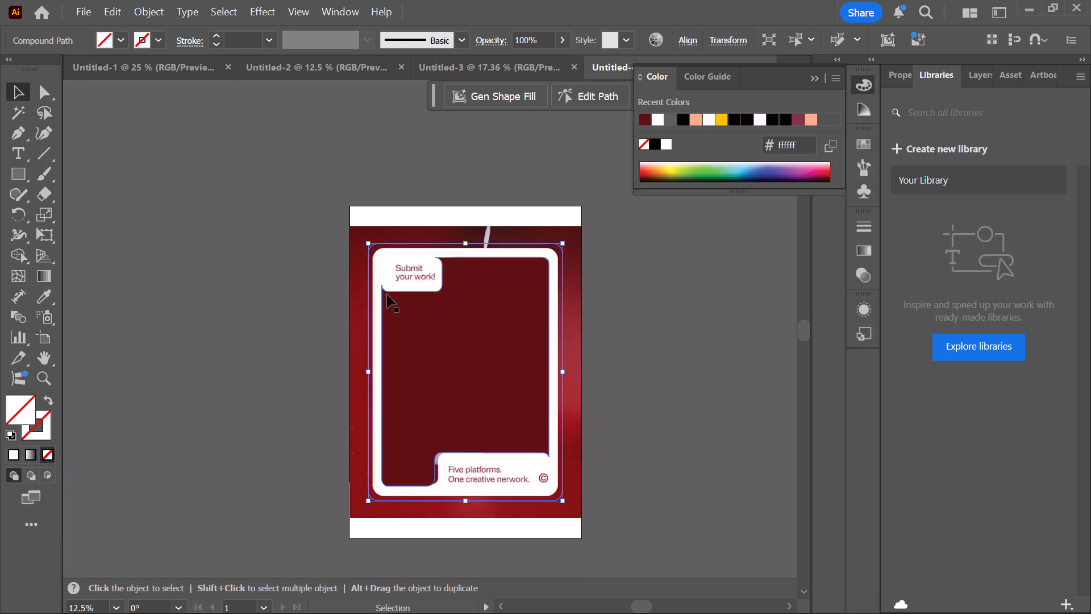
click(640, 308)
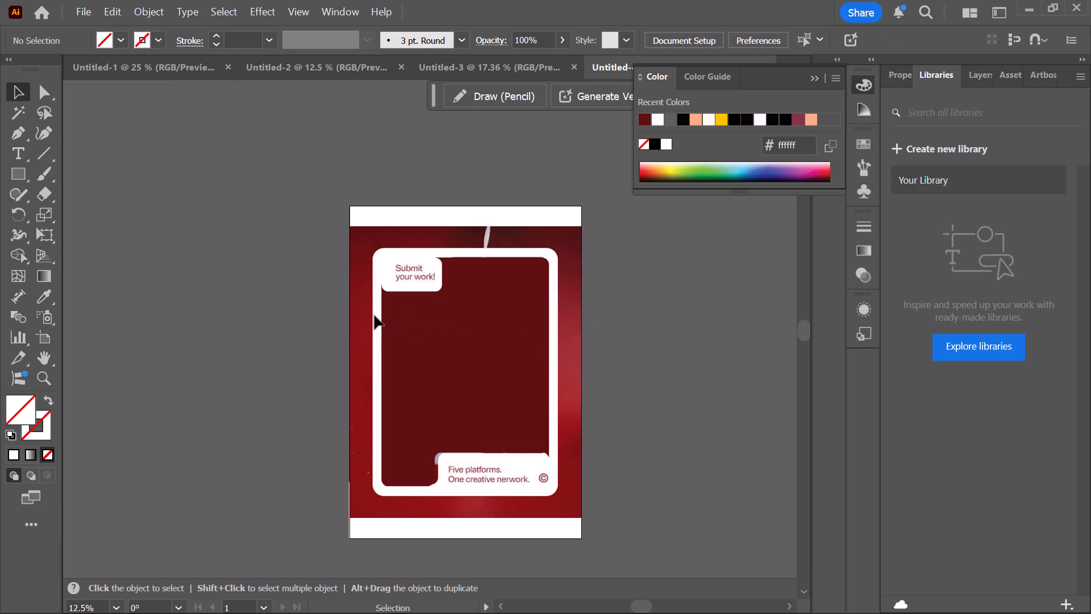
Give the outer rounded frame shape a black 040301 stroke.
click(372, 318)
click(371, 318)
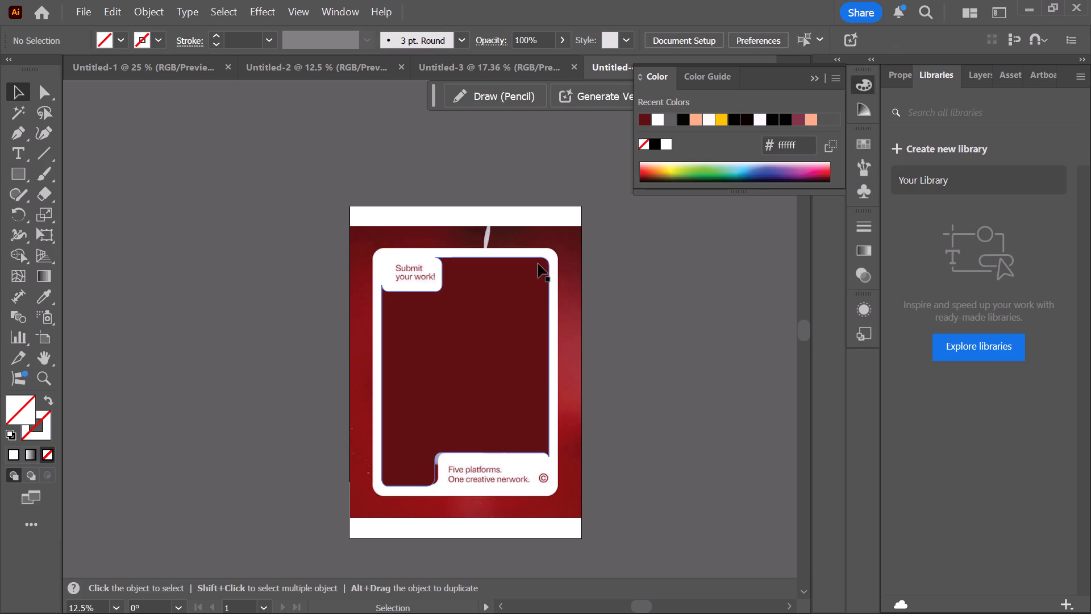
click(561, 264)
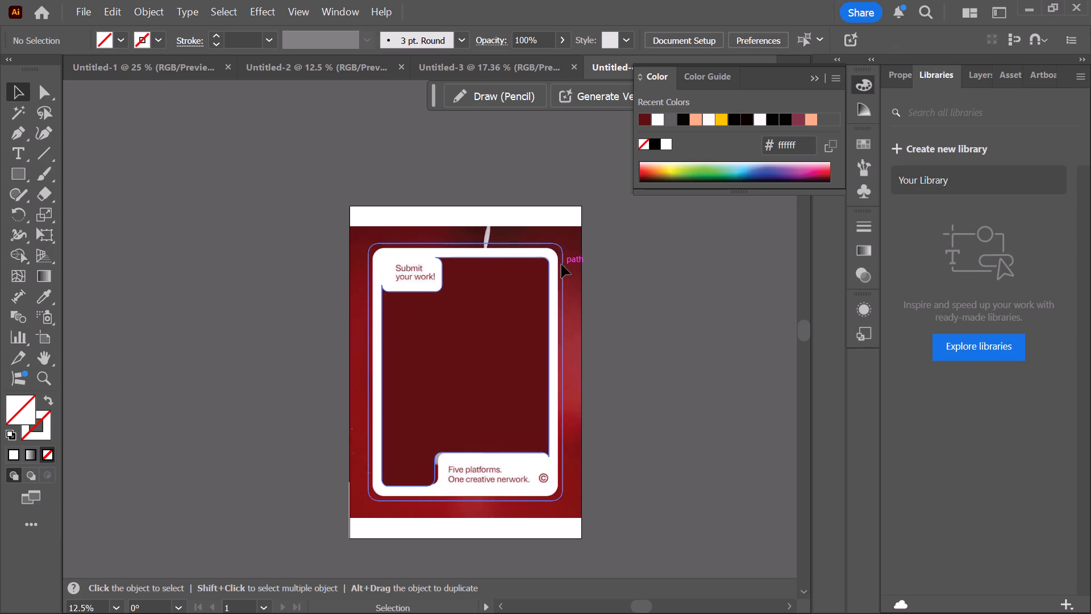
click(43, 433)
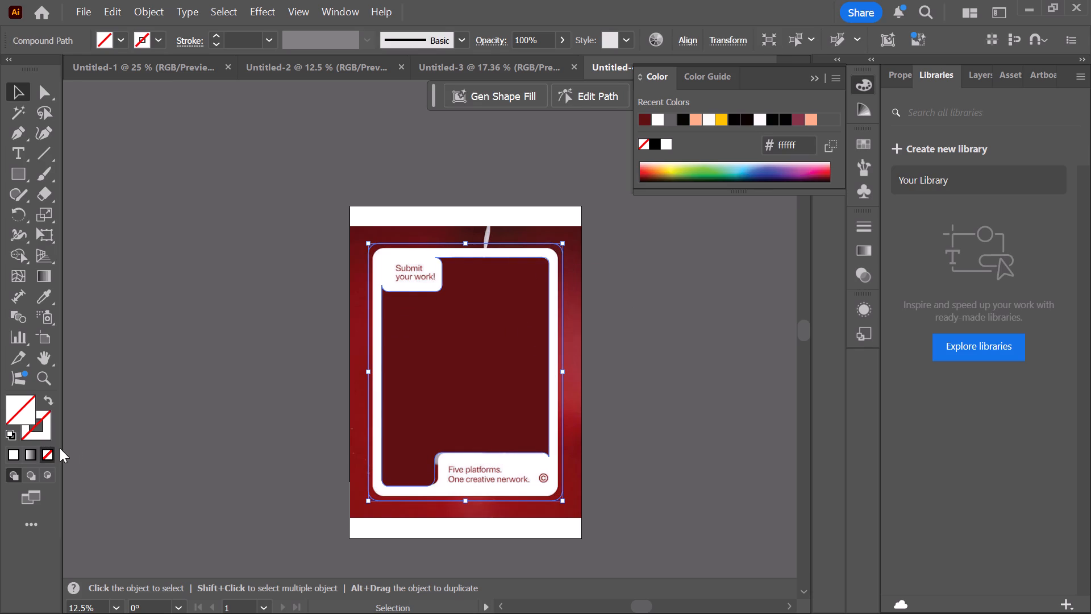
click(686, 122)
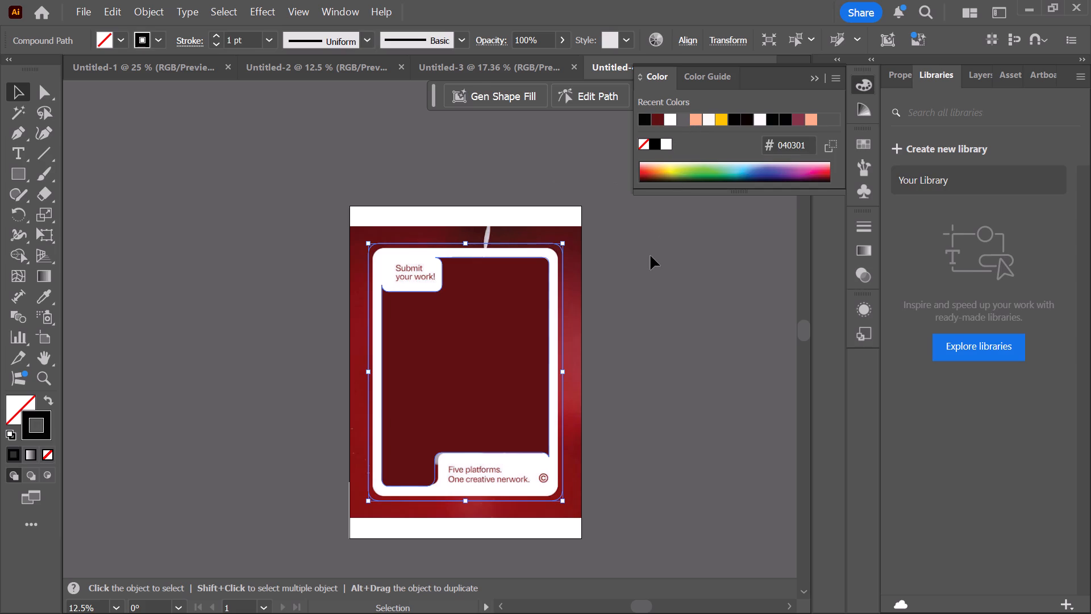
click(651, 256)
Remove the dark red fill from the notched photo panel shape.
scroll(602, 319, down, 2)
alt+scroll(559, 317, up, 2)
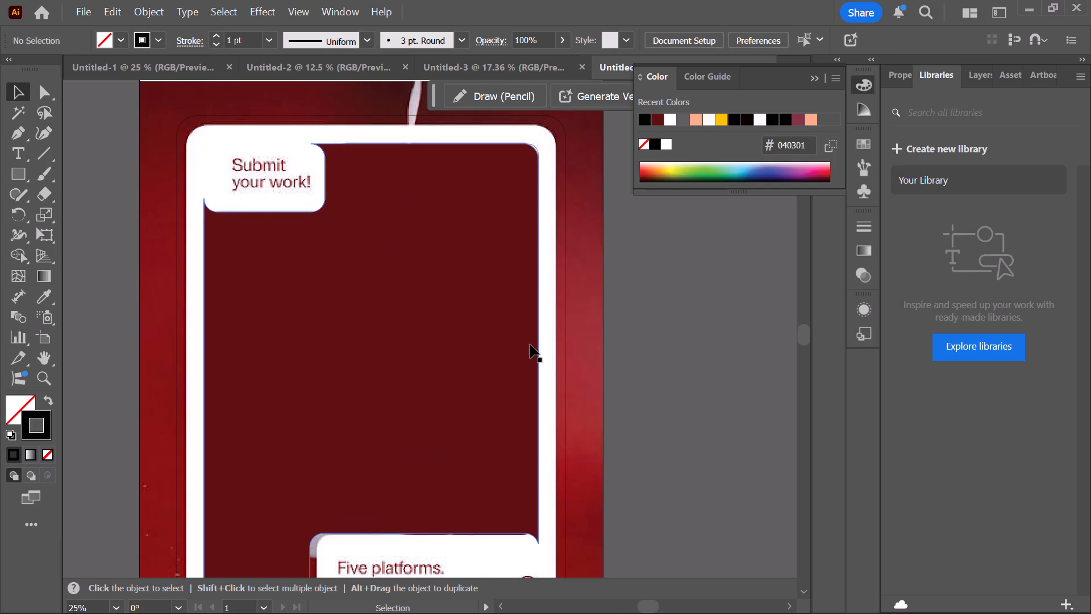
click(532, 345)
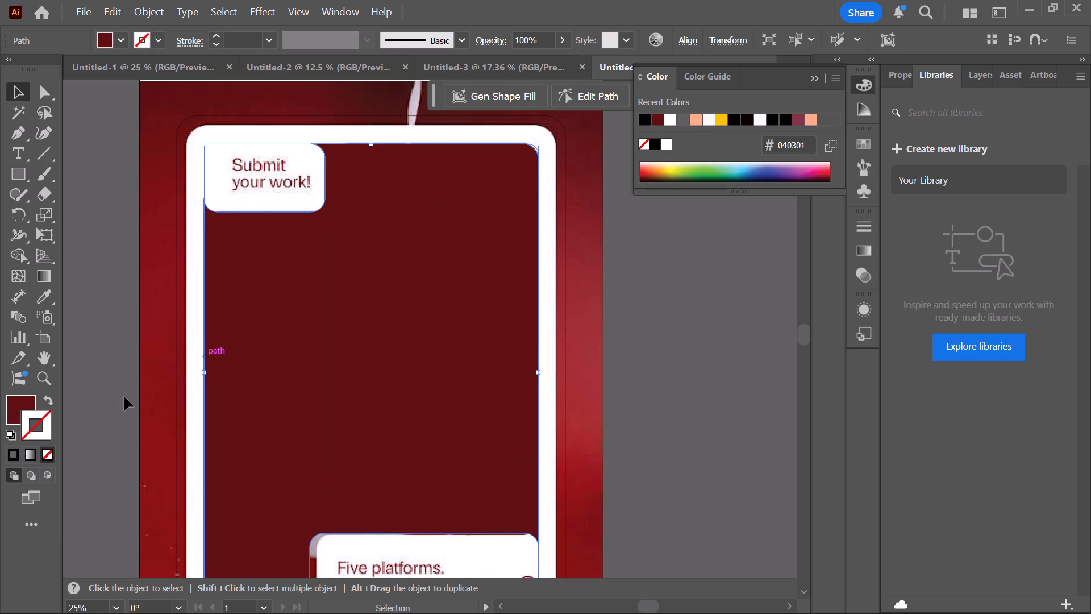
click(51, 450)
click(47, 459)
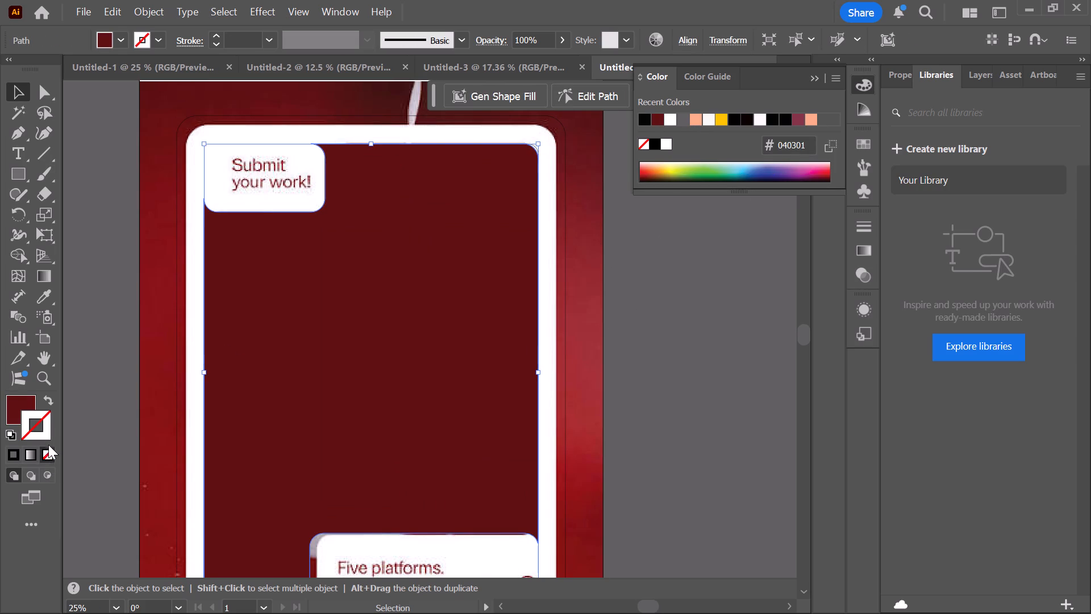
click(50, 450)
click(19, 406)
click(48, 450)
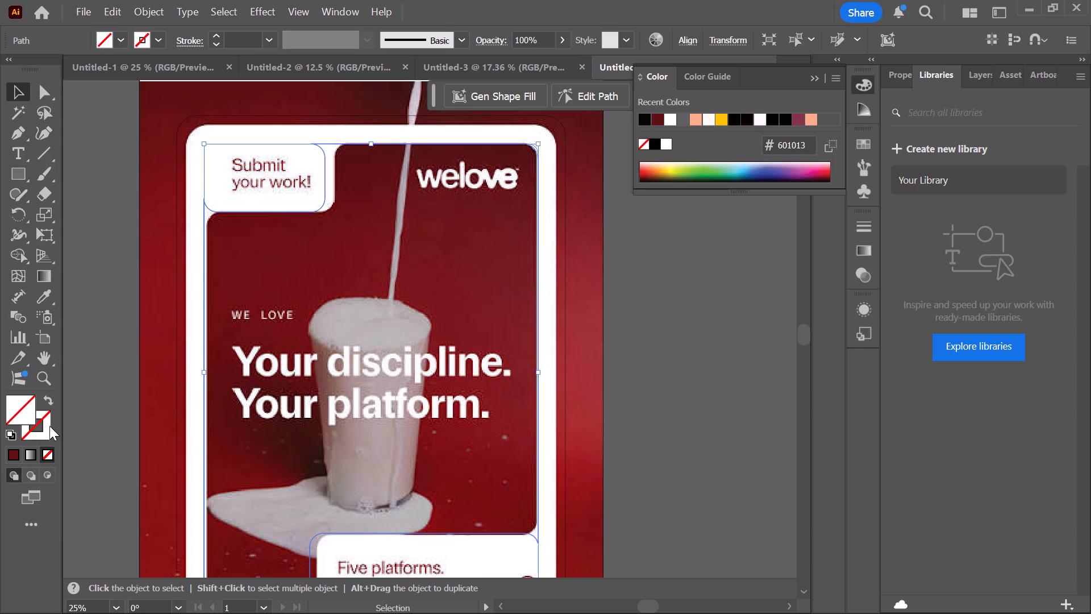
Give the notched photo panel shape a black 040301 stroke.
click(47, 421)
click(646, 124)
click(607, 275)
Increase the notched panel's stroke weight to 3 pt.
scroll(607, 272, up, 2)
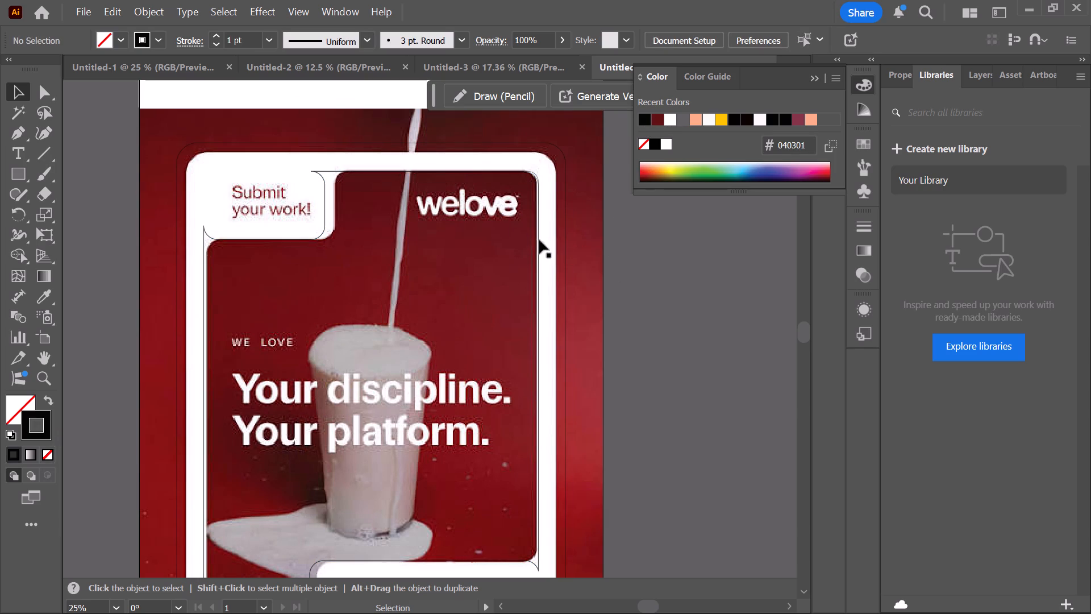
click(536, 244)
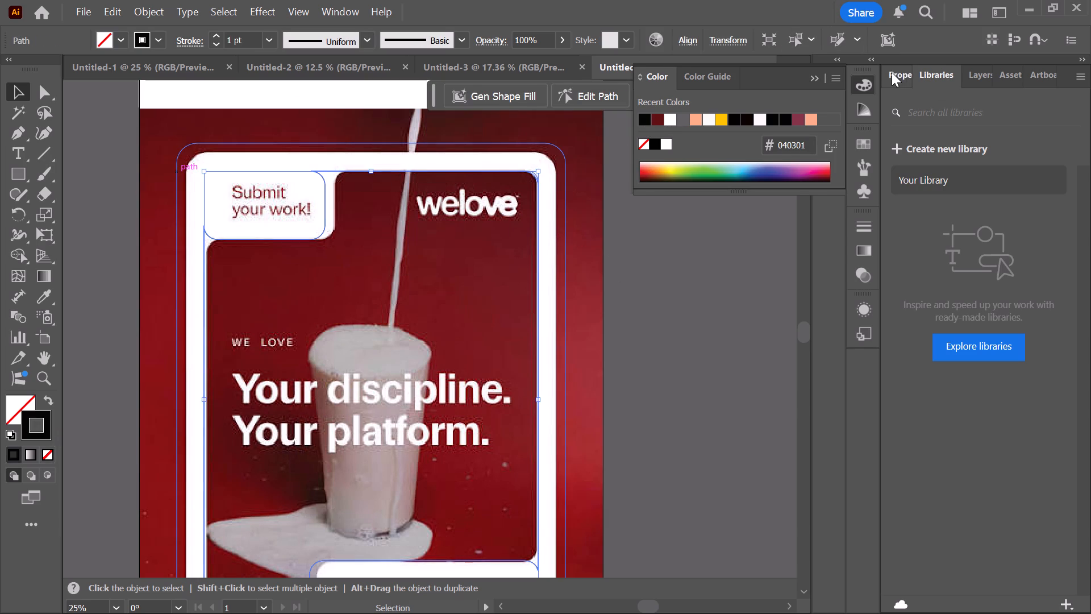
click(892, 72)
click(958, 278)
click(958, 278)
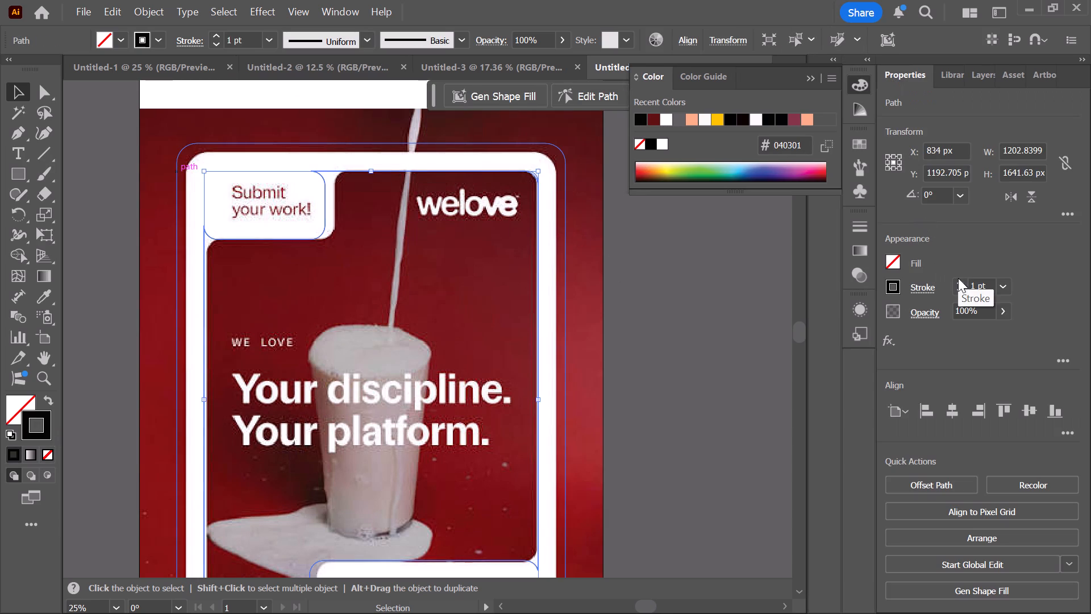
click(959, 281)
click(959, 281)
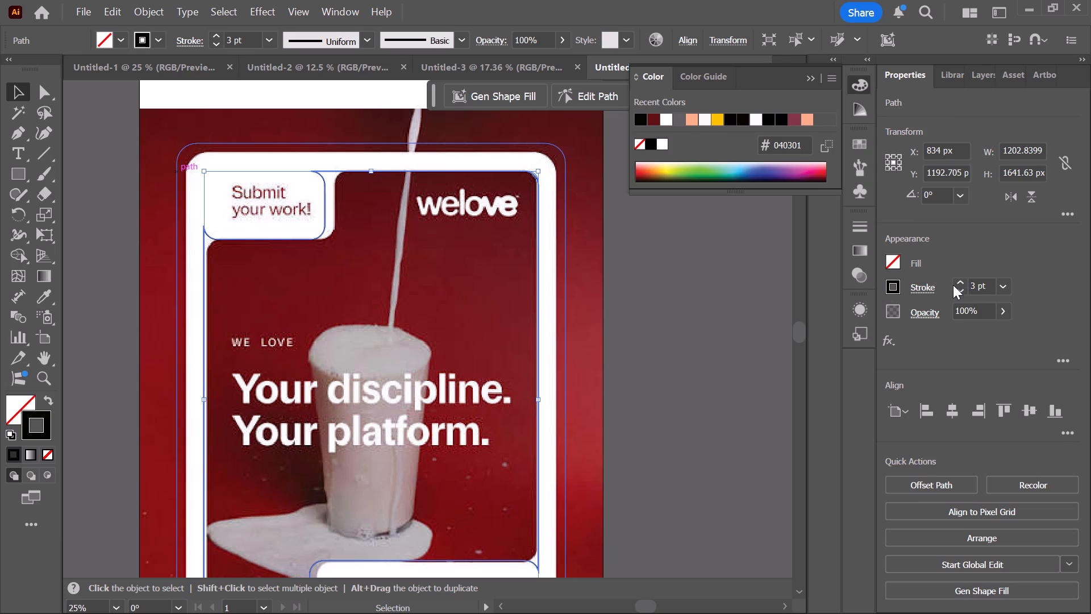
Increase the outer rounded frame's stroke weight to 6 pt.
click(643, 347)
click(567, 288)
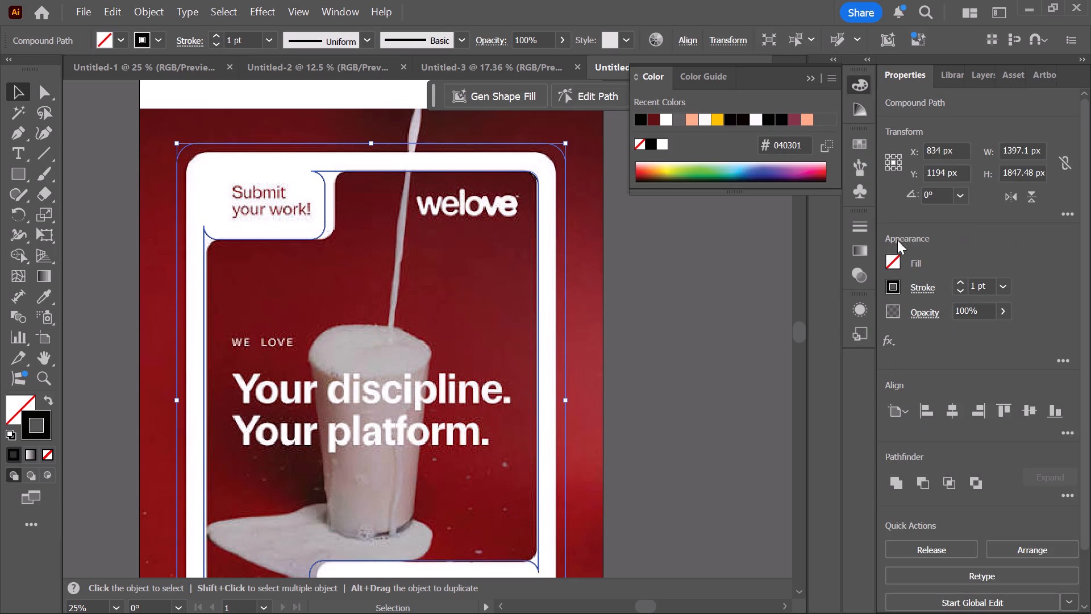
triple_click(959, 283)
double_click(959, 283)
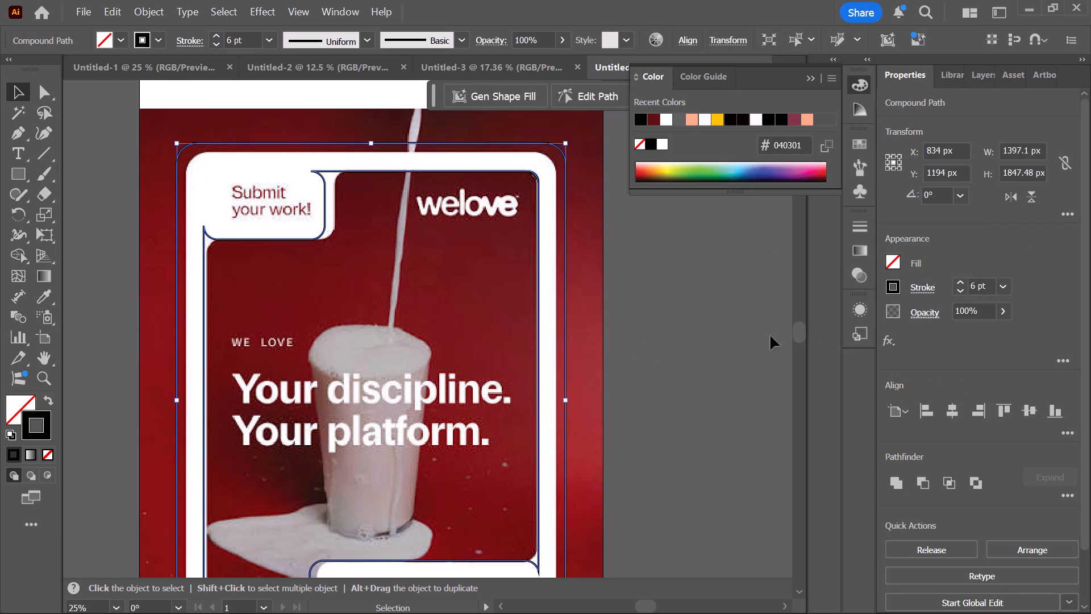
click(718, 336)
Increase the notched panel's stroke weight to 6 pt to match the outer frame.
click(536, 345)
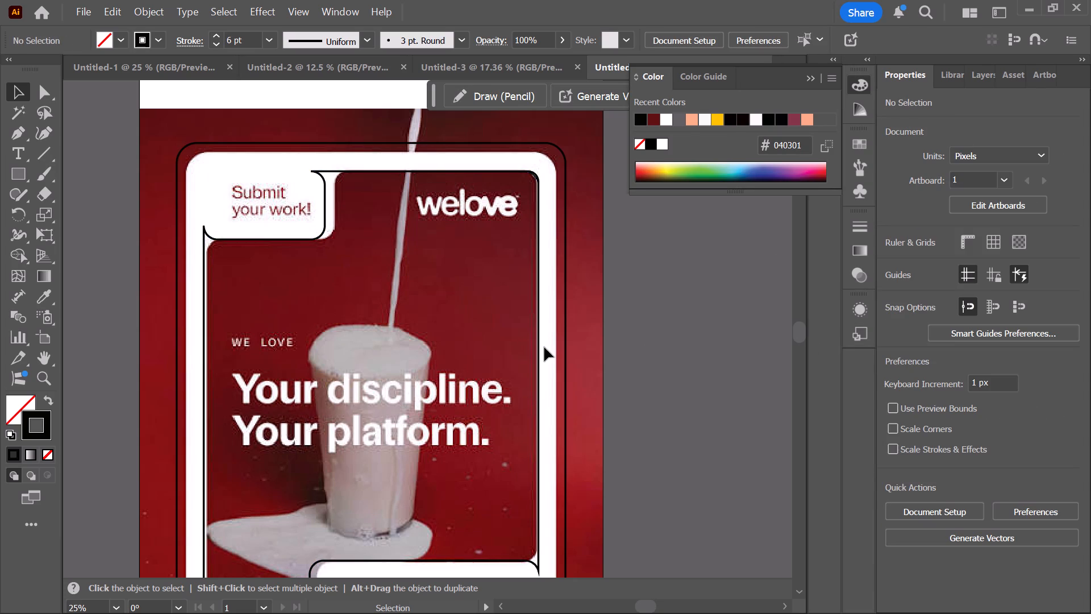
click(540, 350)
triple_click(959, 283)
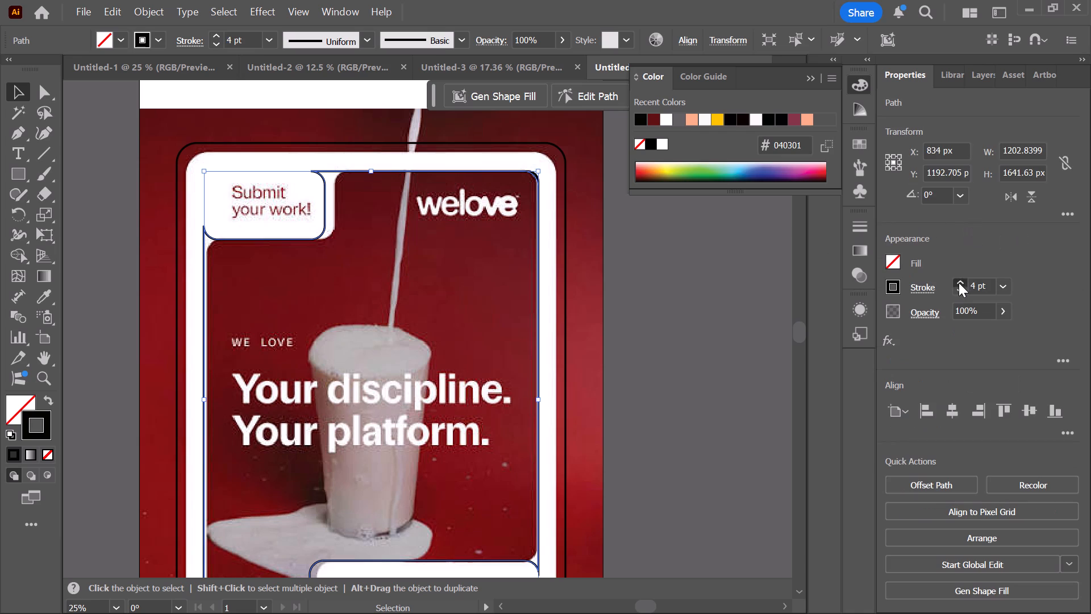
click(668, 391)
Draw a rectangle about 759 × 1383 px between the "Submit your work!" notch, the panel's right edge and the lower notch.
scroll(627, 366, up, 2)
scroll(627, 364, down, 7)
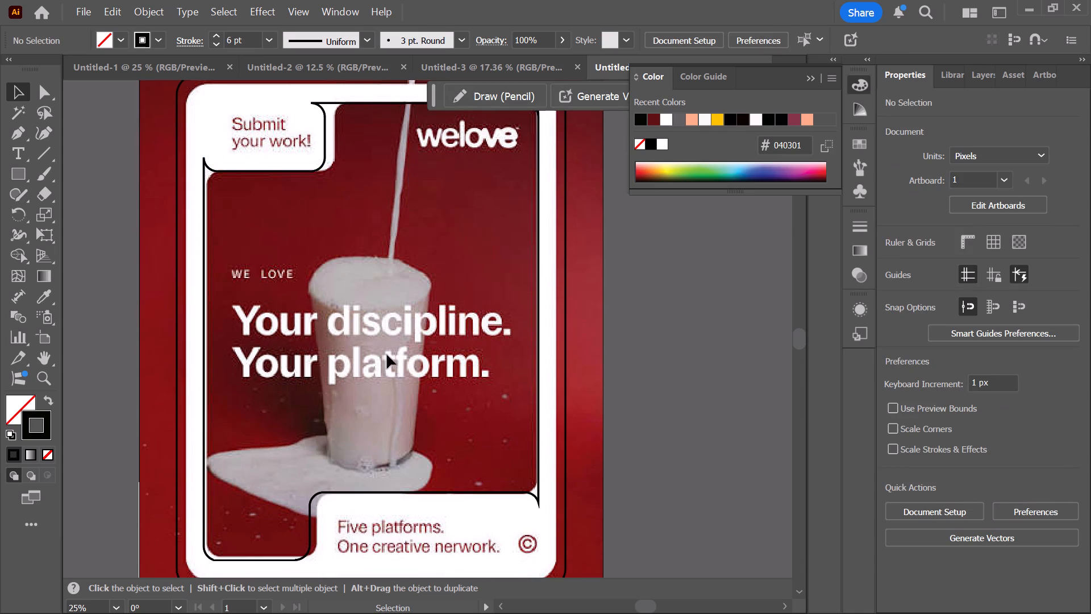
scroll(248, 302, down, 1)
scroll(263, 298, up, 3)
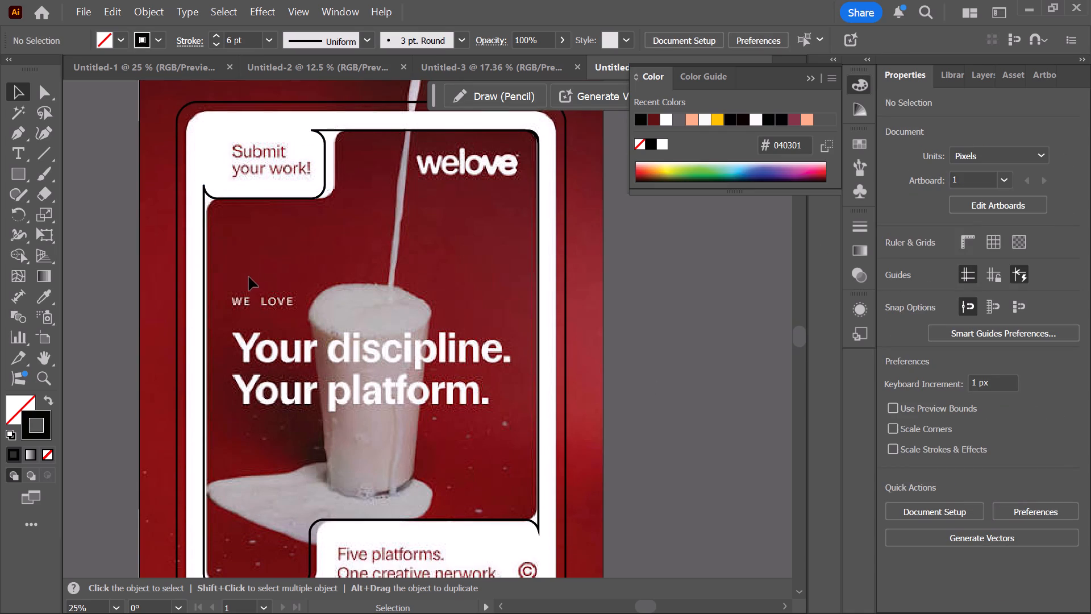
scroll(223, 242, up, 1)
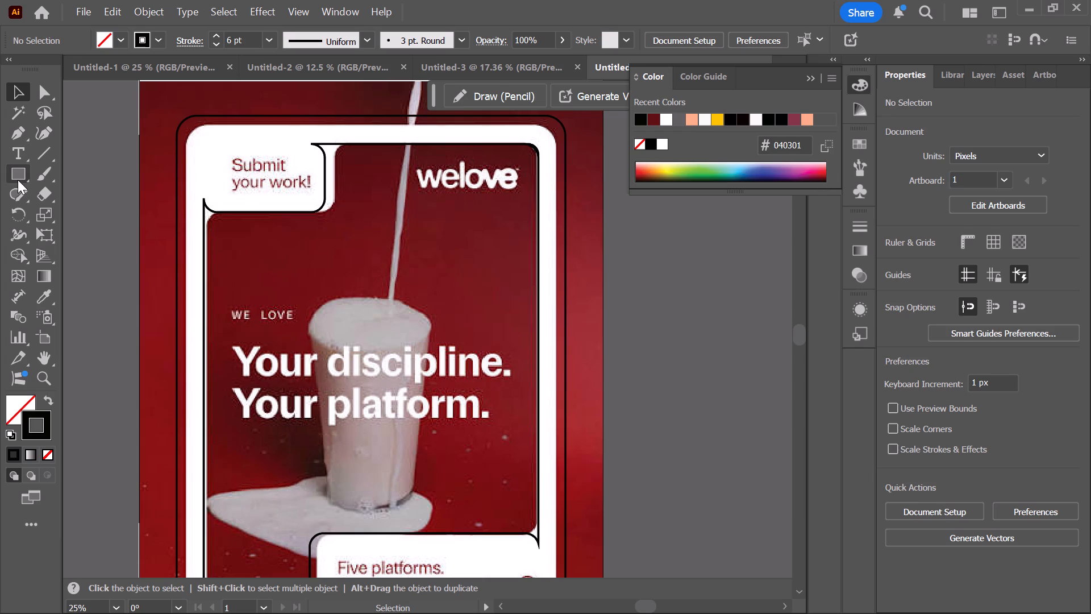
click(11, 179)
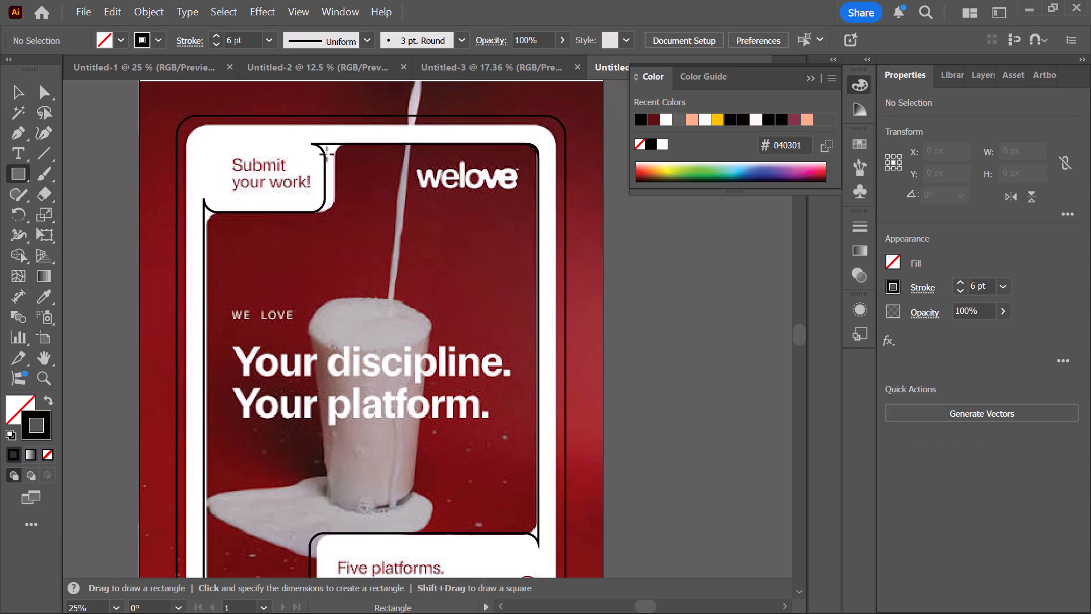
drag(327, 149, 534, 534)
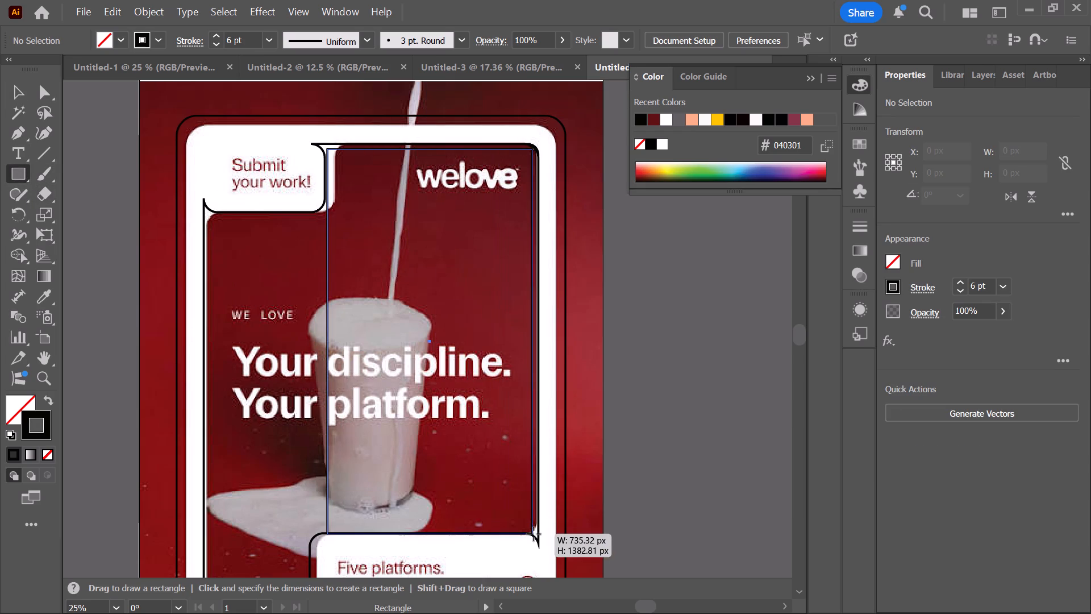
drag(534, 534, 539, 534)
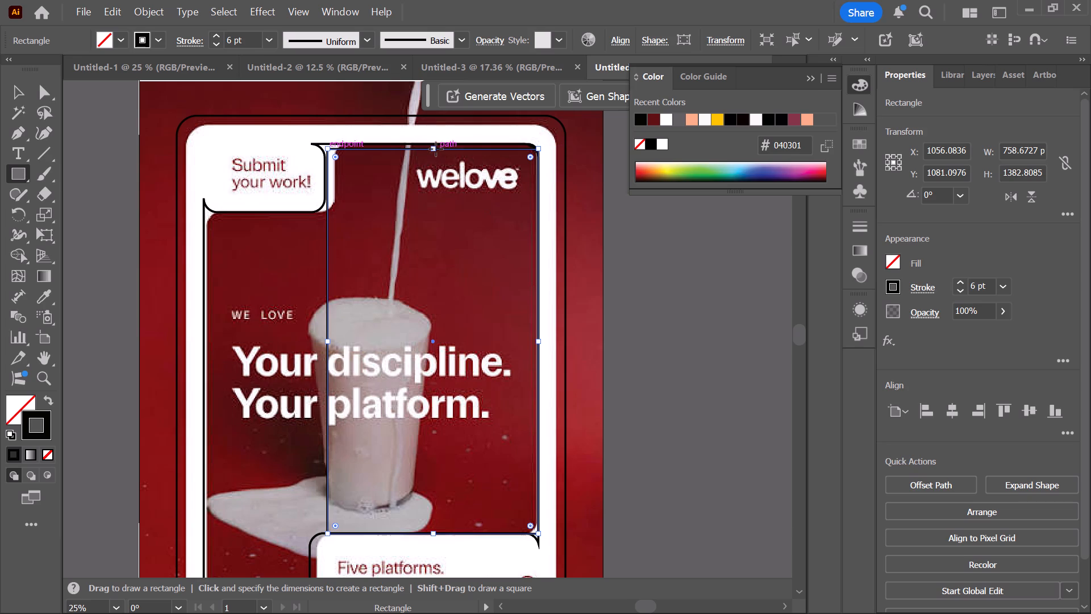
Align the rectangle's top with the panel's top edge and extend its bottom to the lower notch, about 1399 px tall.
click(27, 98)
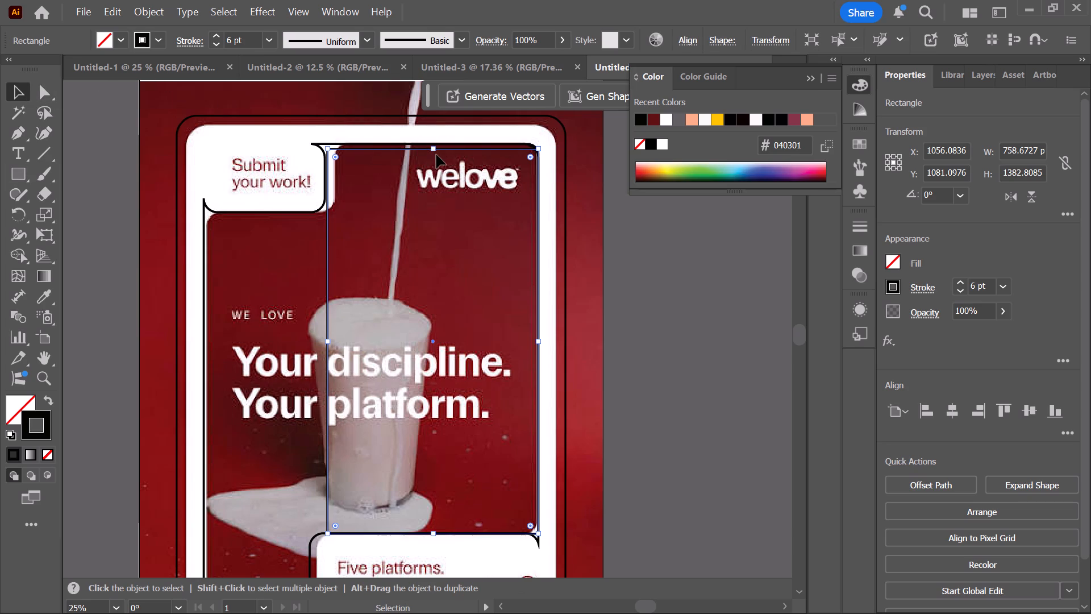
drag(434, 149, 431, 144)
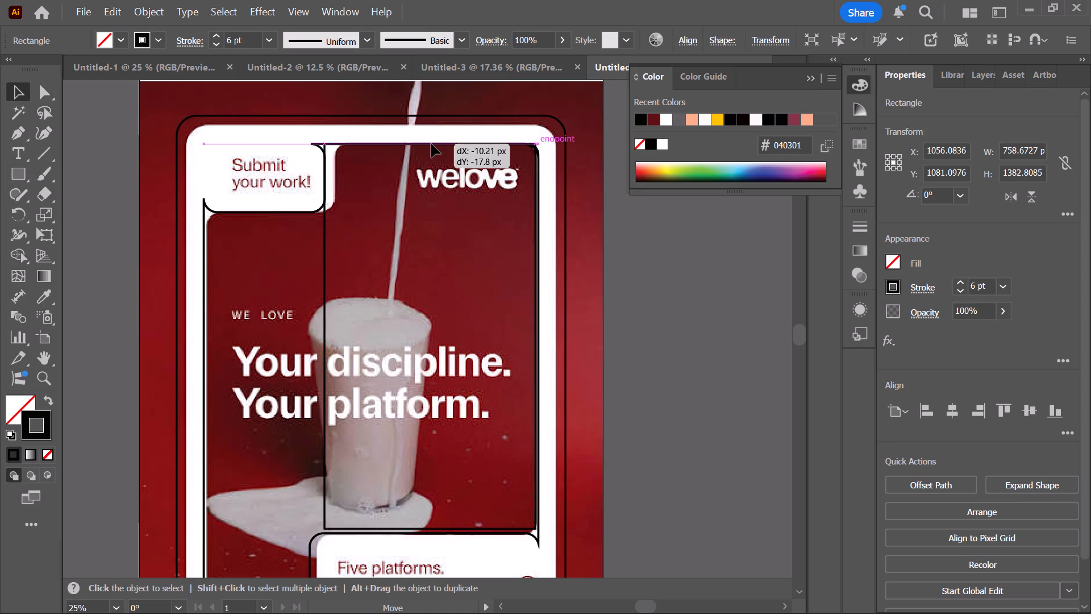
drag(431, 144, 434, 144)
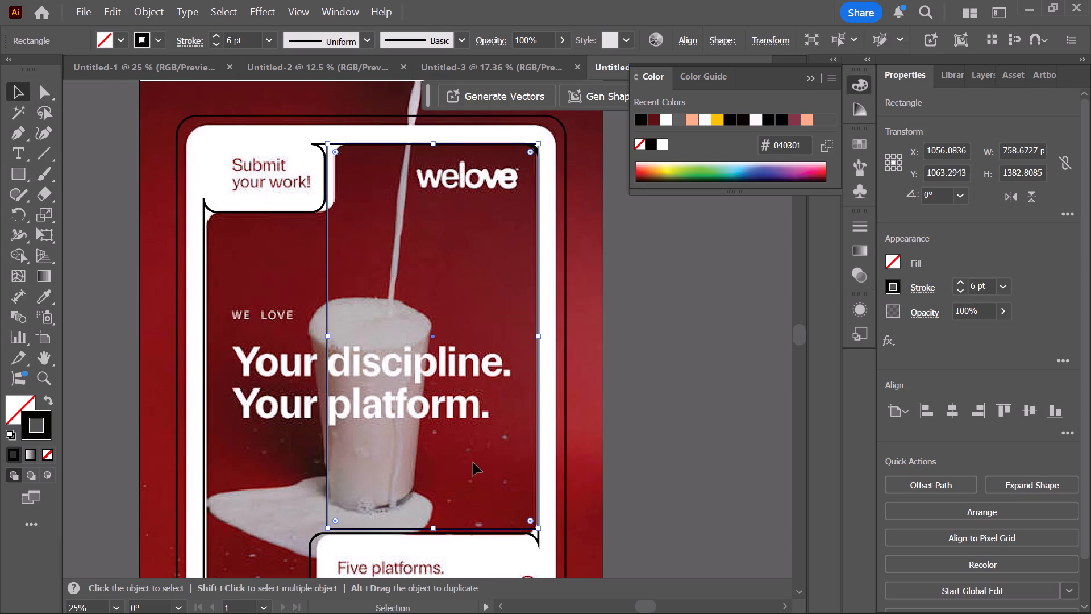
click(434, 529)
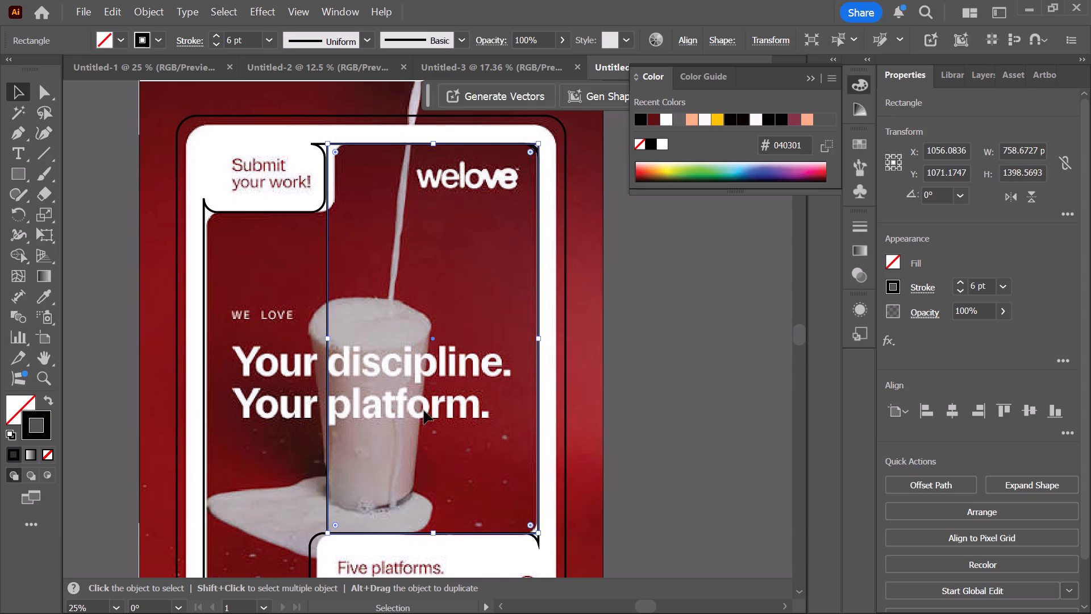
Round all four corners of the rectangle to follow the curve of the photo panel's upper-right corner.
scroll(344, 294, up, 1)
drag(337, 165, 349, 185)
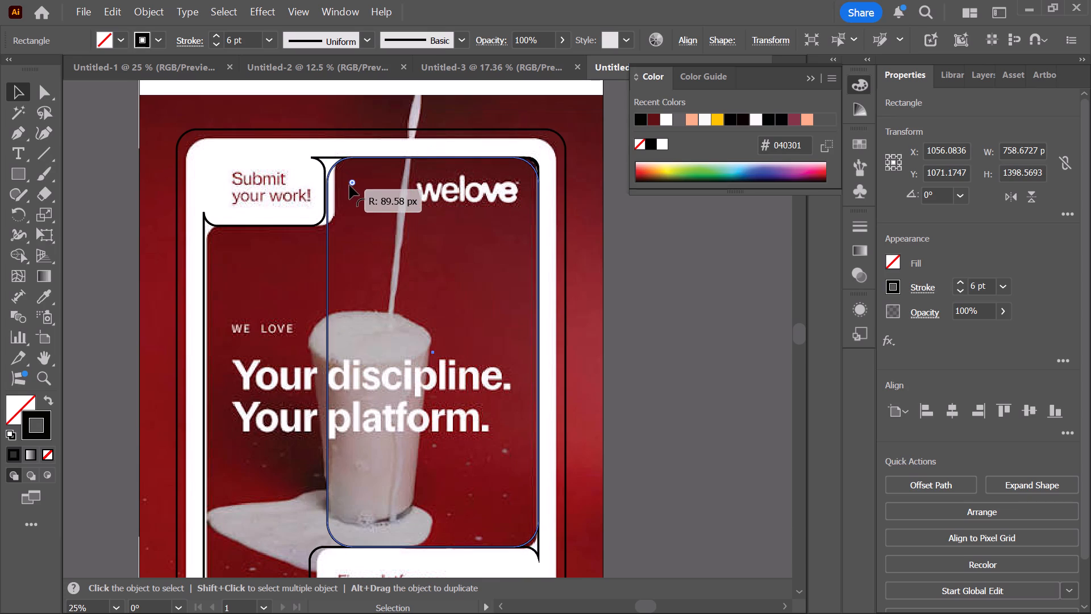
drag(349, 185, 332, 168)
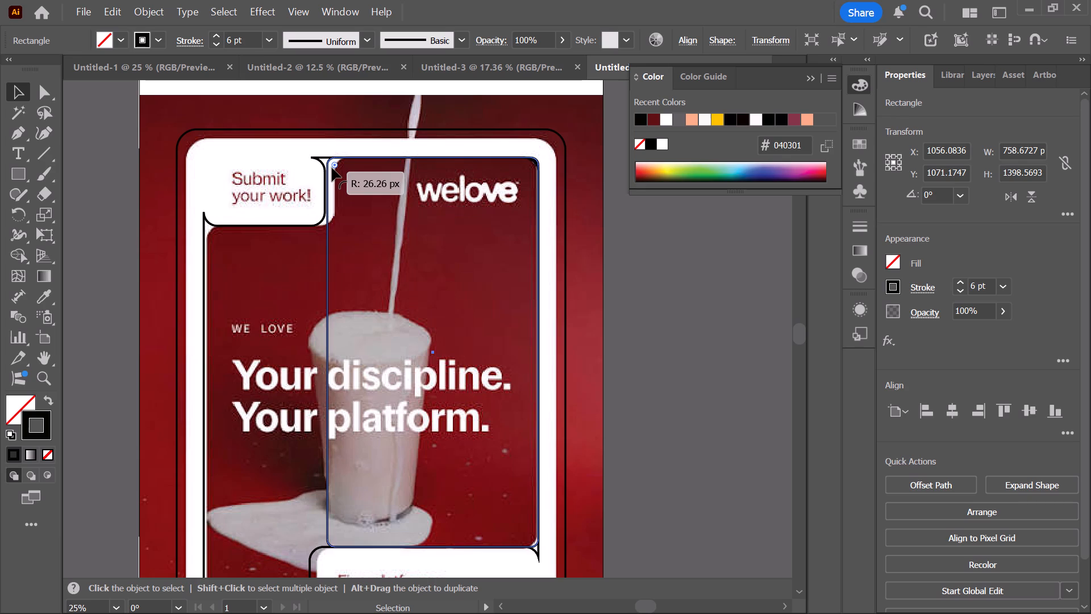
drag(332, 168, 336, 175)
scroll(449, 223, up, 2)
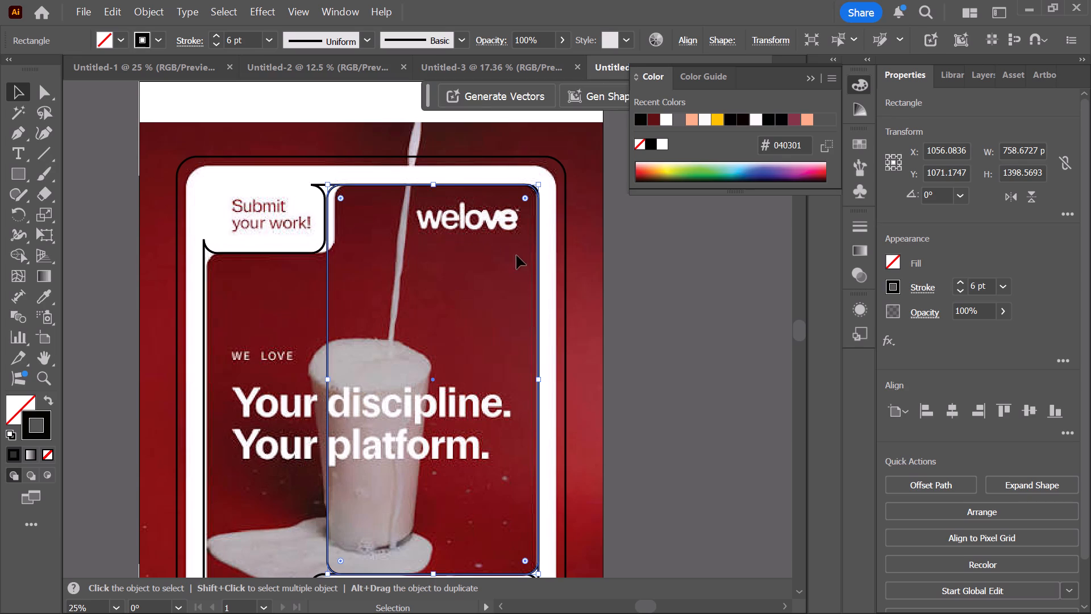
click(700, 300)
Select the frame, notched panel and rounded rectangle together and apply the Shape Builder to the rectangle's region.
scroll(474, 242, down, 3)
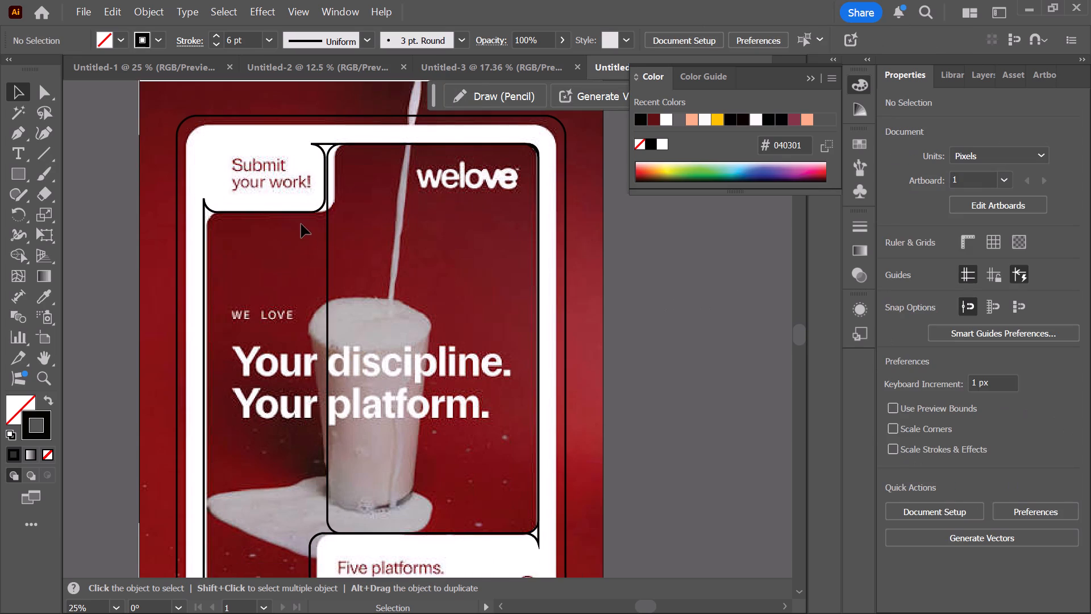
scroll(301, 224, down, 8)
alt+scroll(304, 250, down, 2)
drag(145, 118, 501, 288)
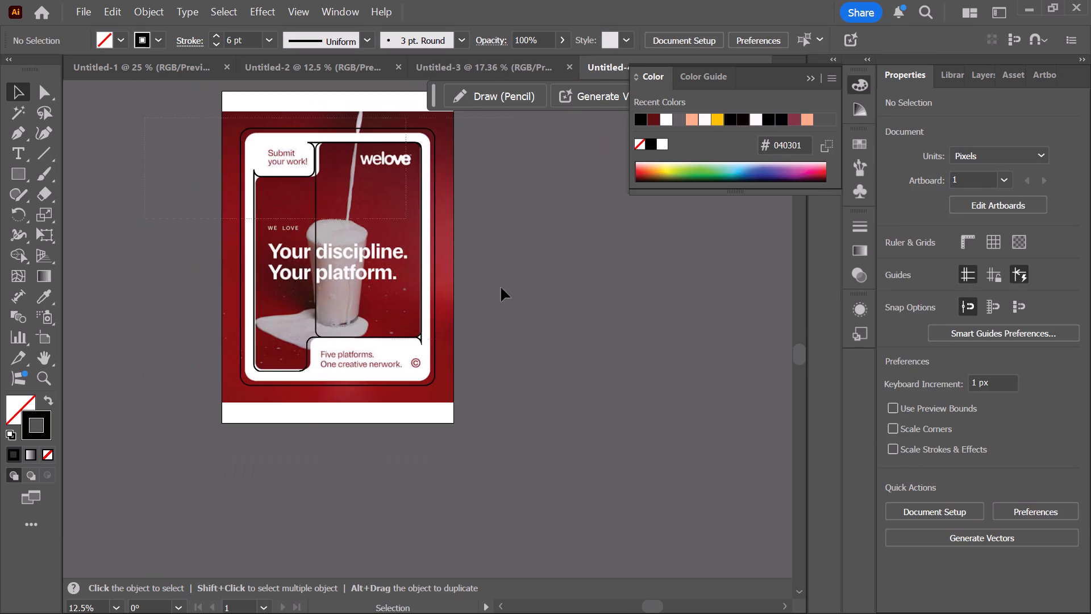
drag(501, 288, 554, 436)
click(22, 259)
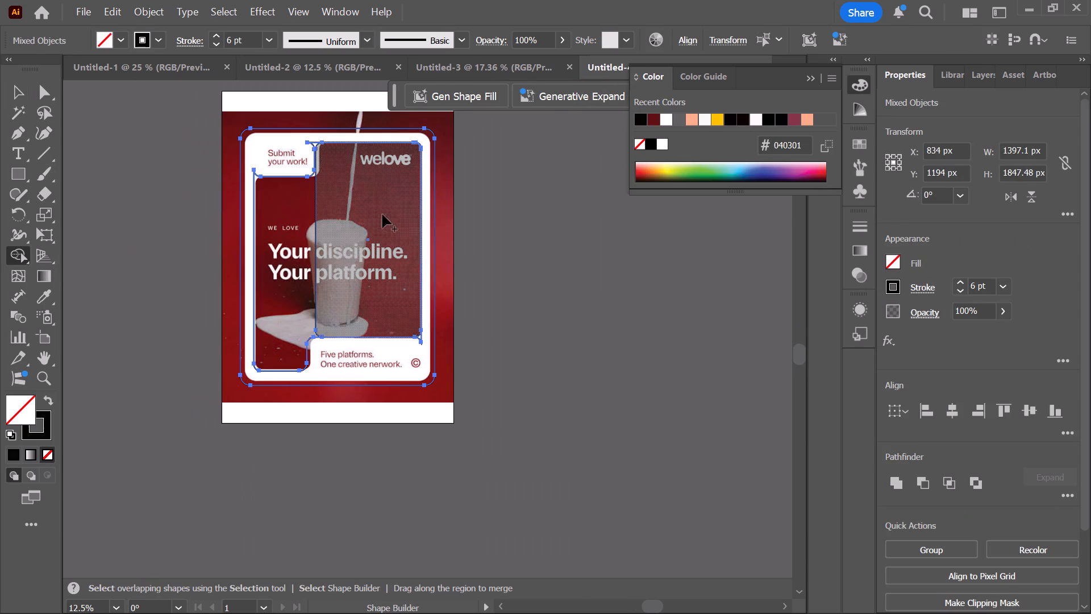
click(367, 221)
Merge the small wedge at the rounded rectangle's lower-right corner with the surrounding frame region using the Shape Builder.
alt+scroll(351, 281, up, 1)
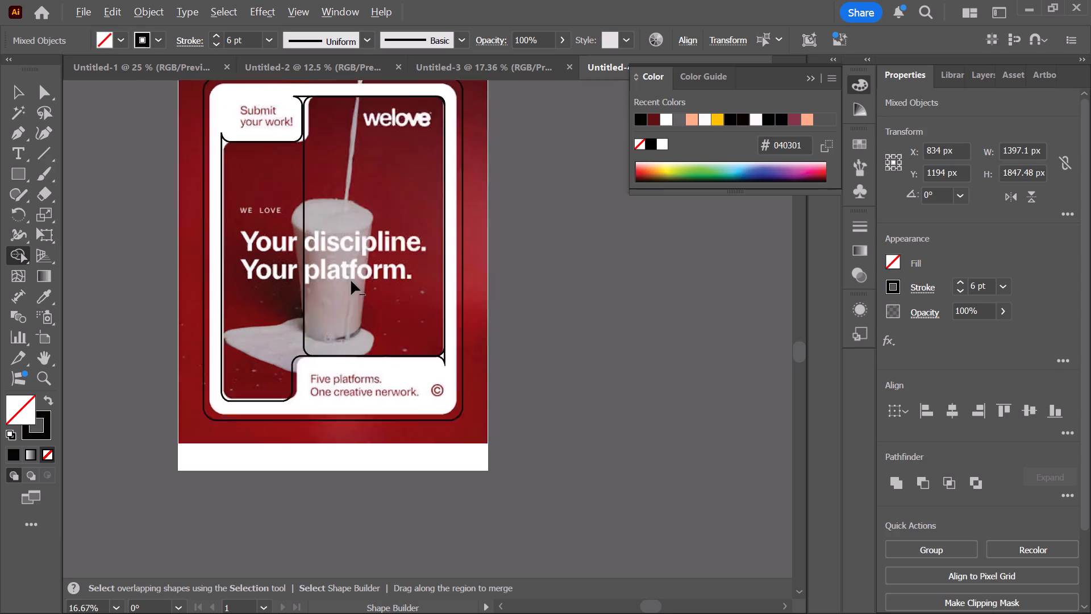
alt+scroll(351, 281, up, 1)
scroll(451, 364, up, 2)
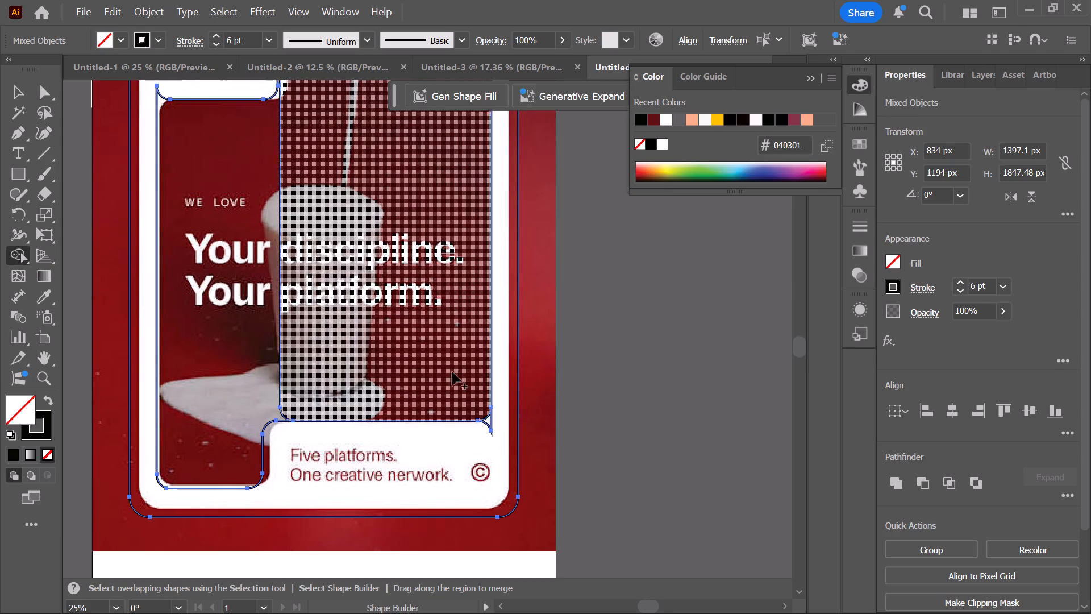
alt+scroll(457, 388, up, 2)
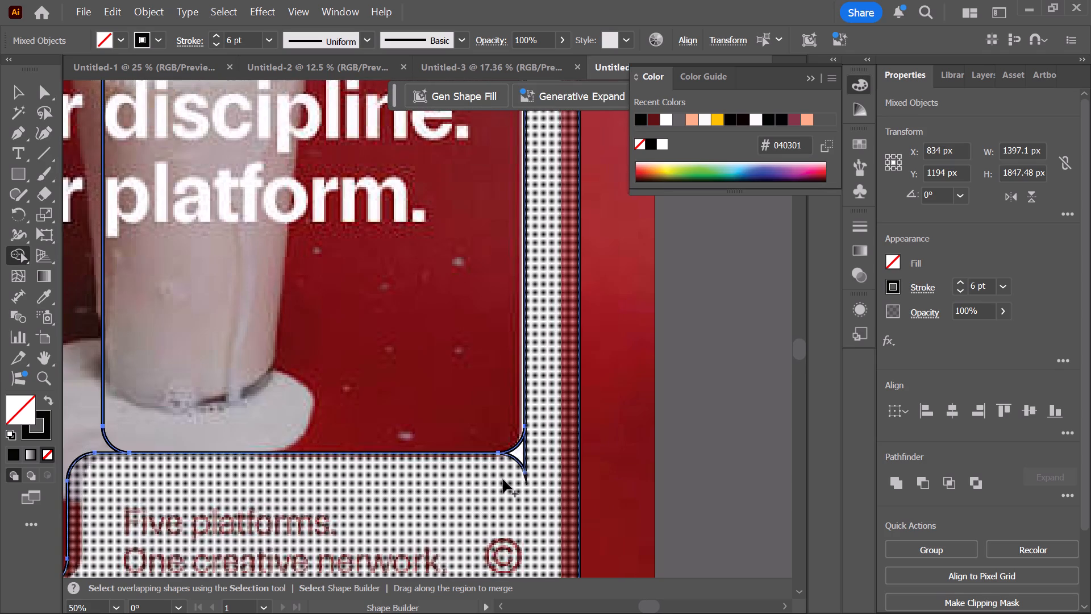
drag(503, 479, 523, 459)
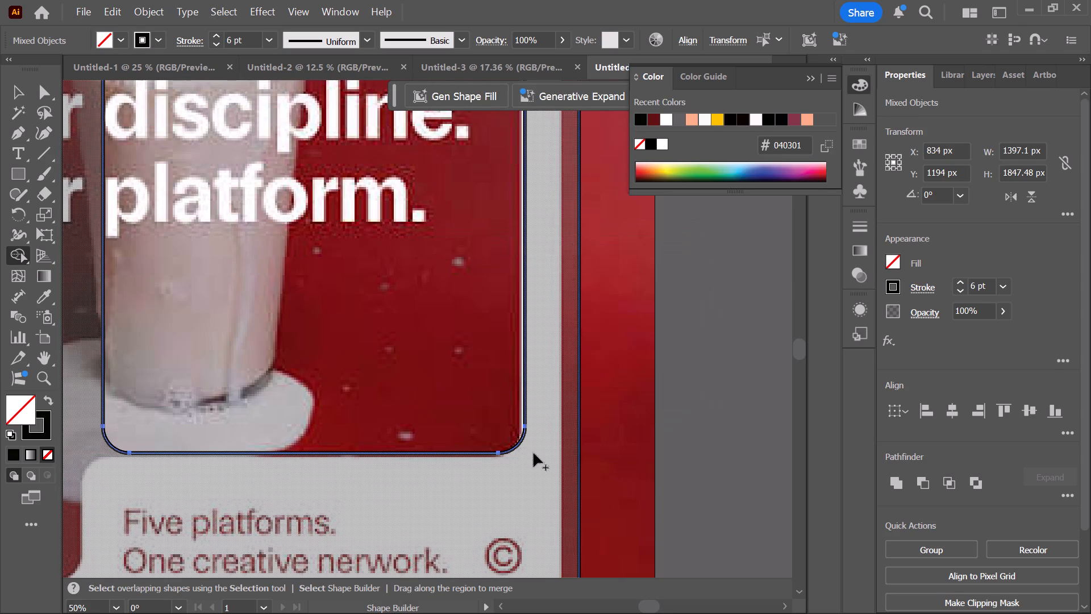
alt+scroll(431, 505, down, 2)
scroll(332, 511, up, 3)
scroll(313, 436, up, 2)
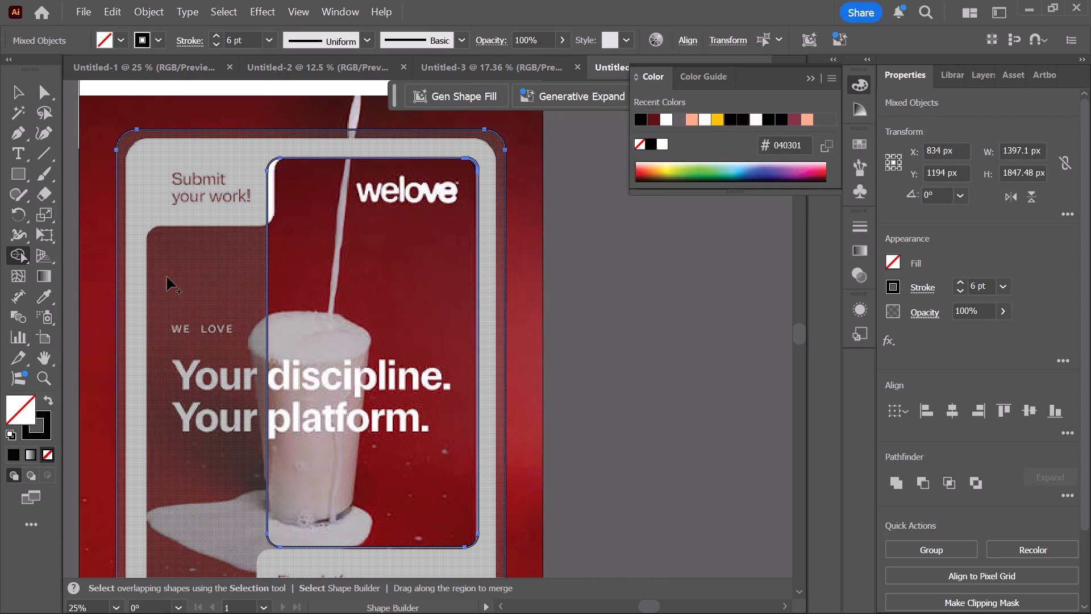
scroll(169, 275, down, 3)
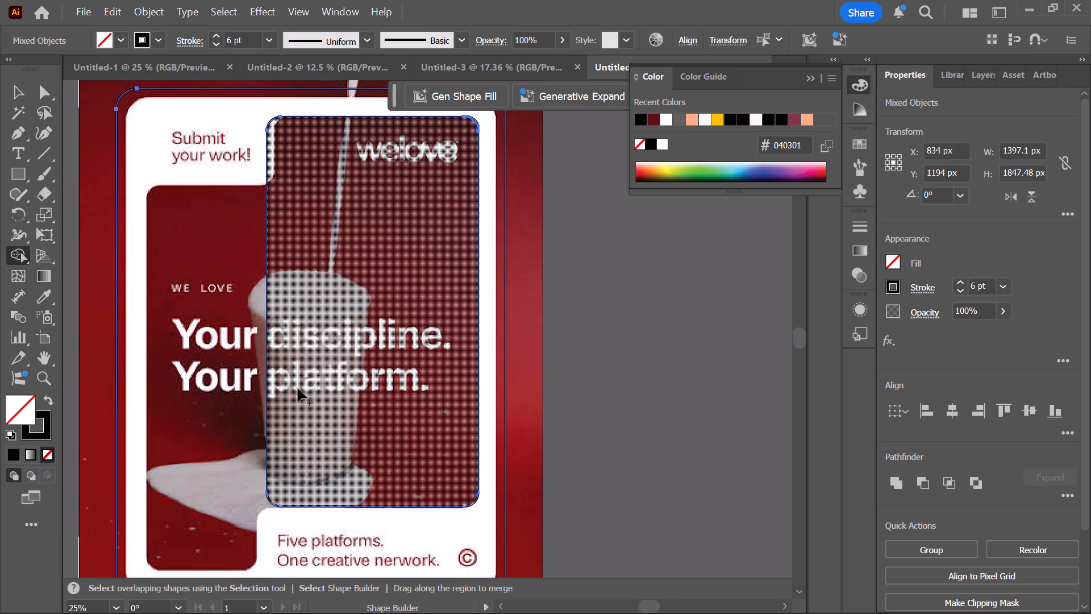
Undo the last Shape Builder merge of the small wedge into the surrounding frame.
key(ctrl+z)
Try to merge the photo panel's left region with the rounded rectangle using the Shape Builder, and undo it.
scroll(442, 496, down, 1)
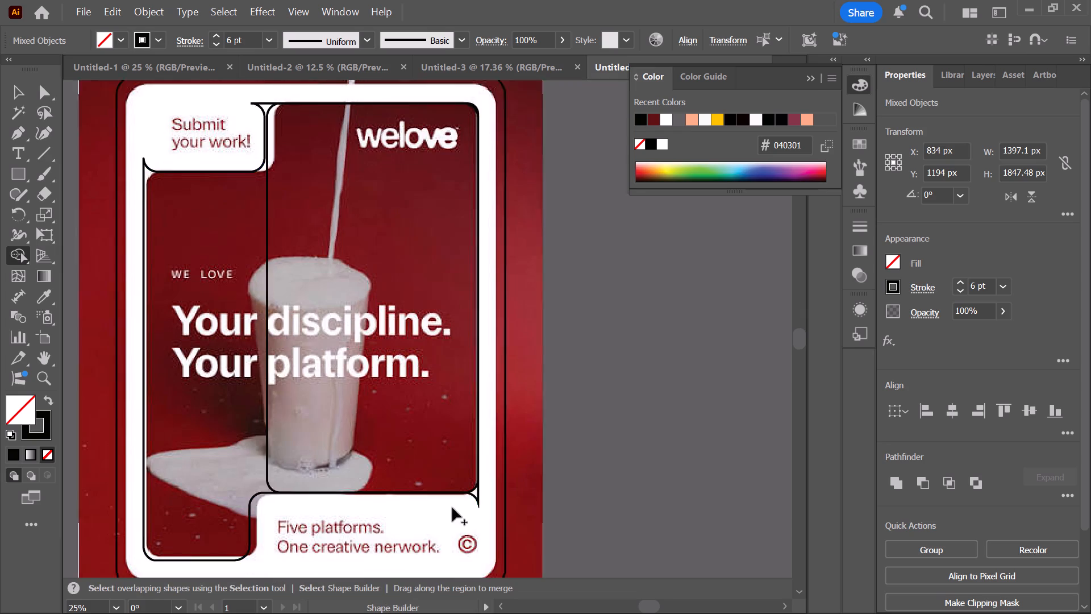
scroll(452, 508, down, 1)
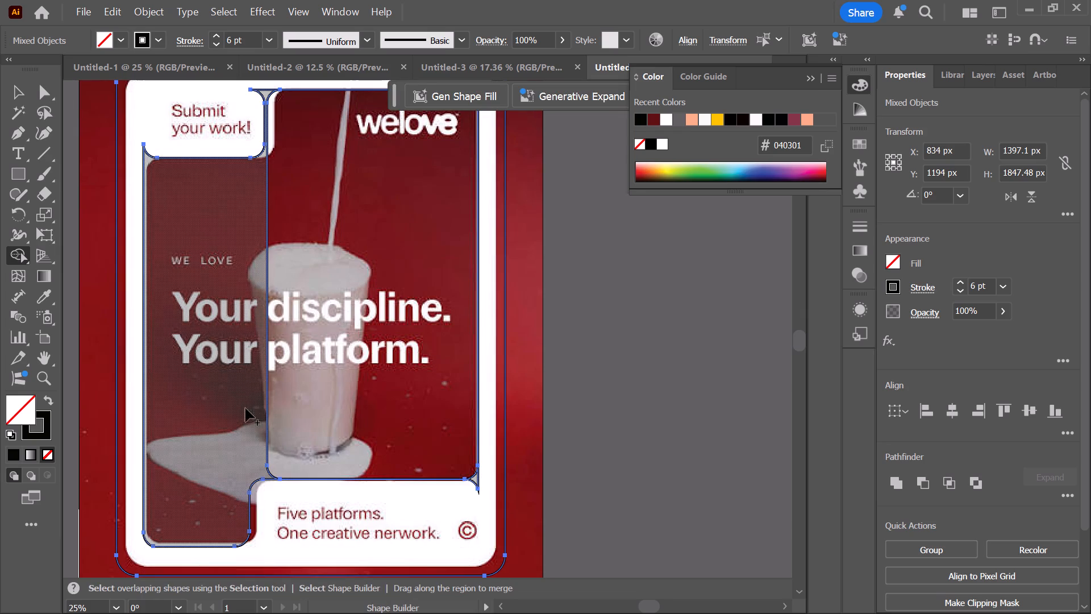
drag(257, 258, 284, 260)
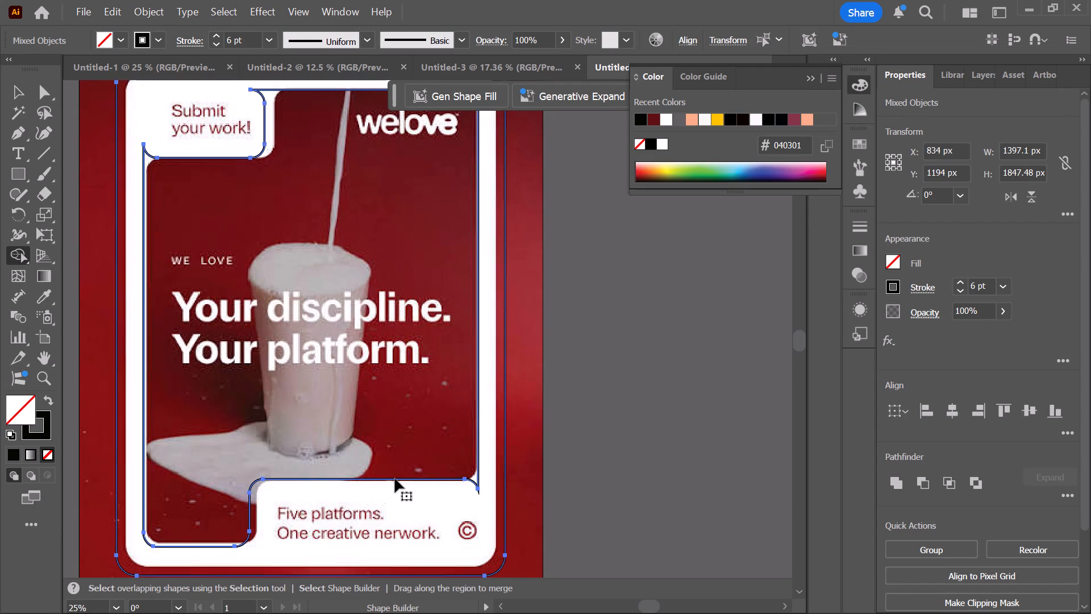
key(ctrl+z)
Nudge the tall rounded rectangle down 2 px so it sits against the lower notch edge.
scroll(375, 516, up, 5)
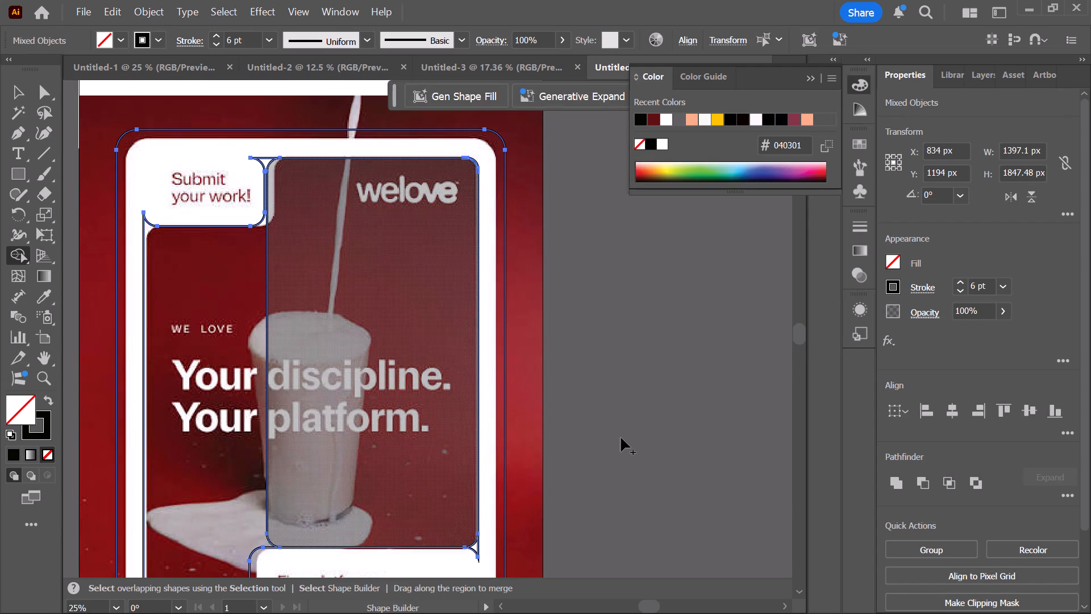
key(v)
click(621, 429)
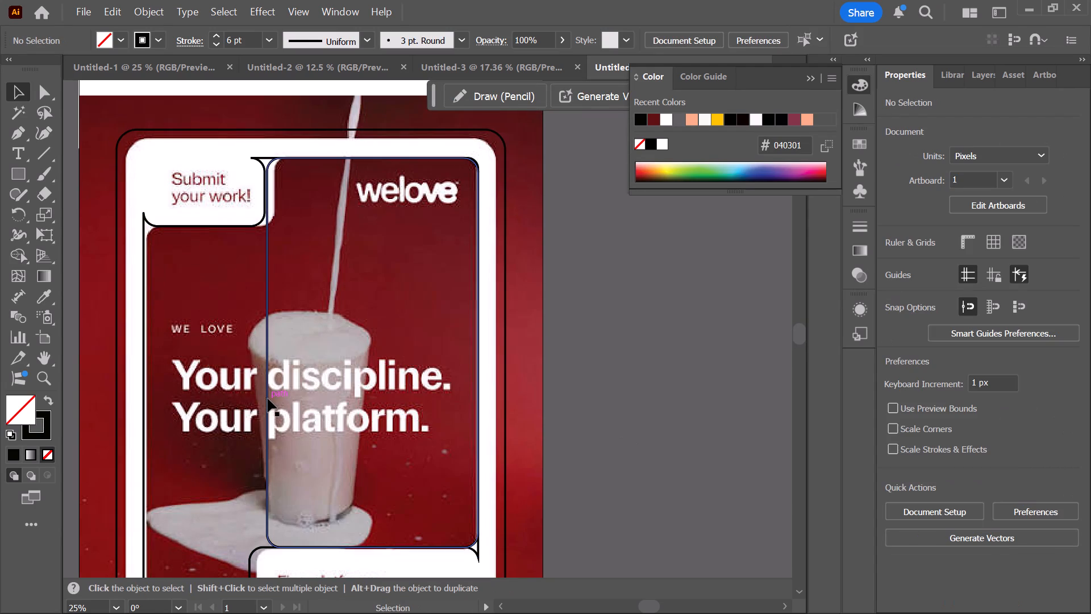
click(268, 399)
key(Down)
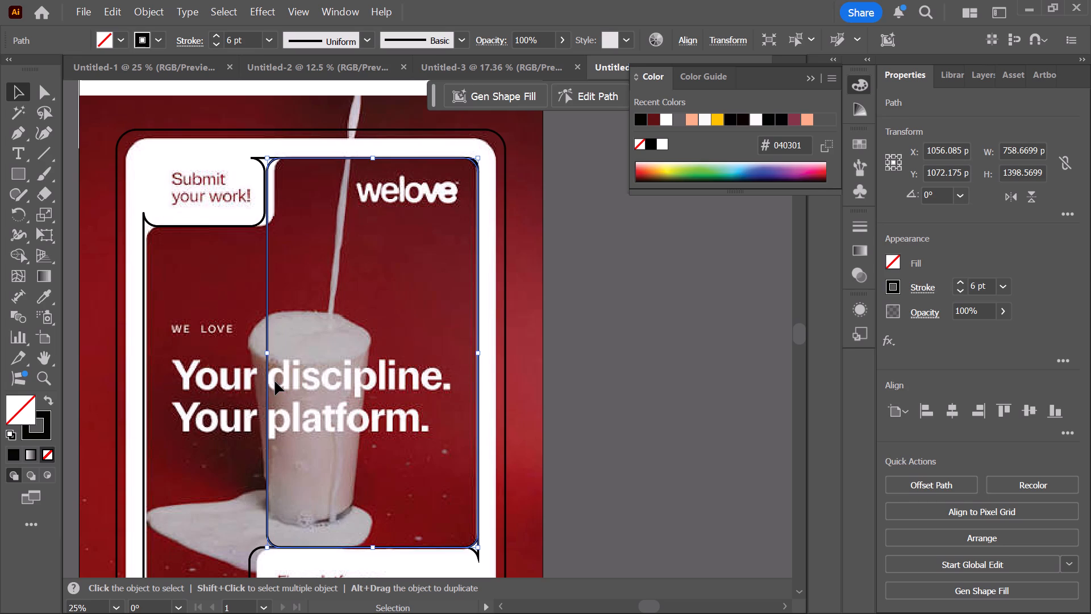
key(Down)
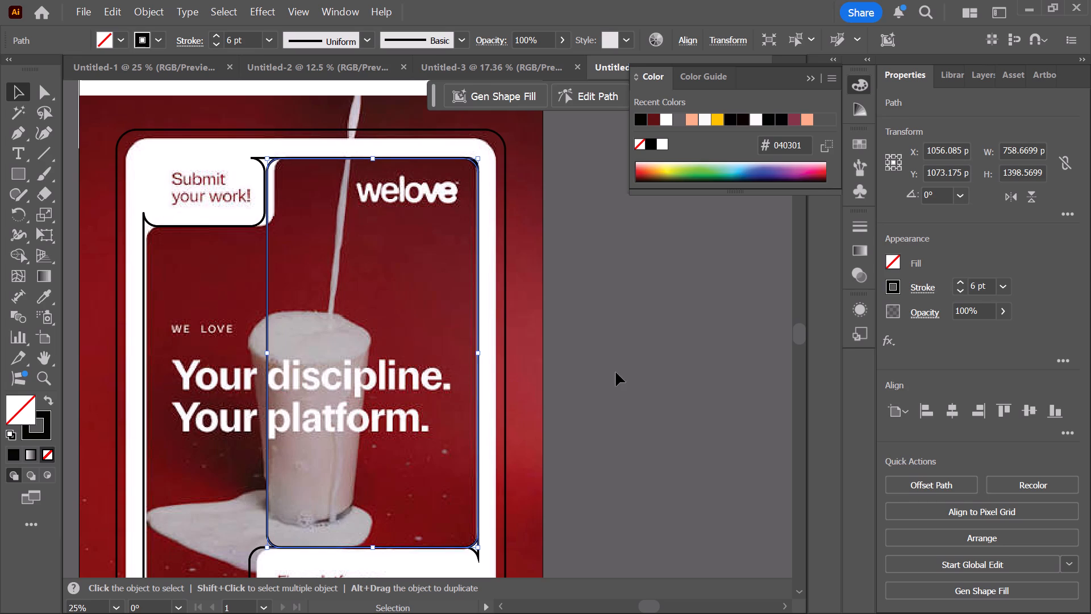
click(616, 372)
Select all the outlines and merge the panel's left region with the rounded rectangle into one photo panel using the Shape Builder.
scroll(292, 311, down, 4)
alt+scroll(288, 302, down, 3)
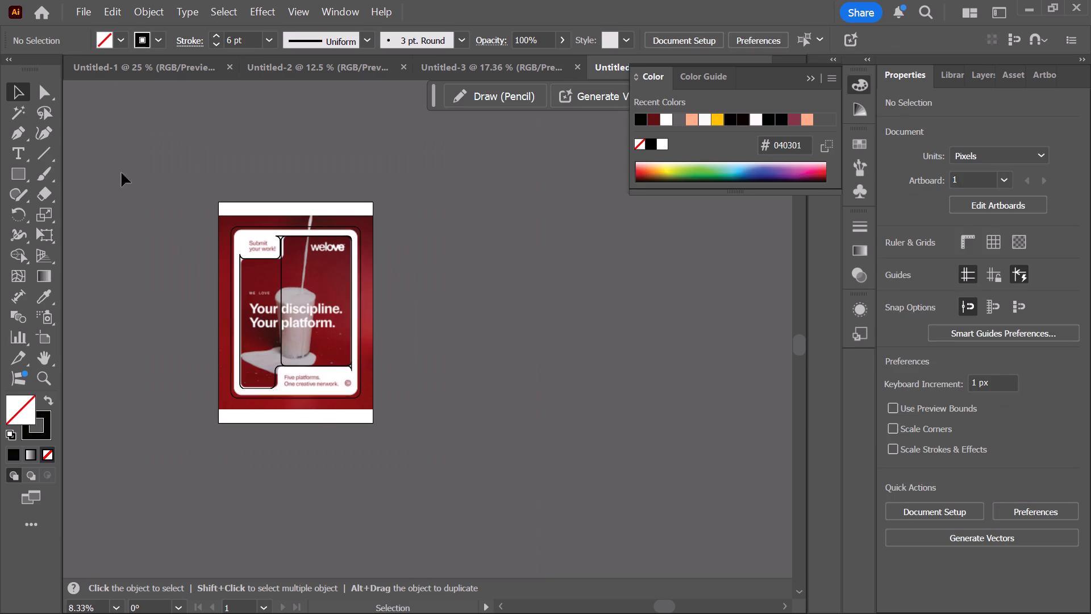
drag(123, 173, 411, 474)
alt+scroll(245, 441, up, 2)
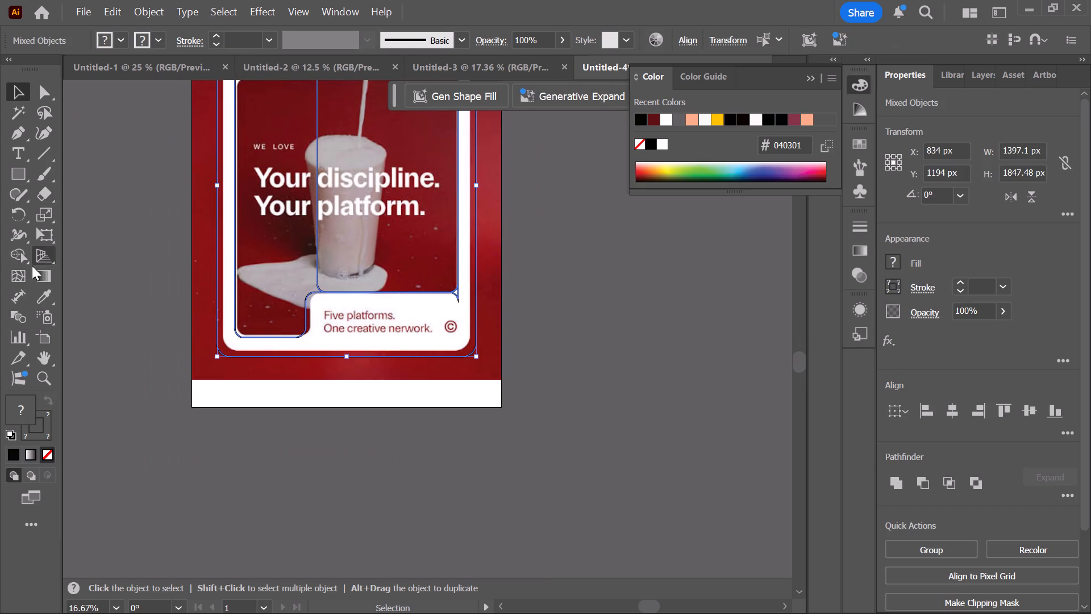
click(12, 252)
alt+scroll(365, 315, up, 2)
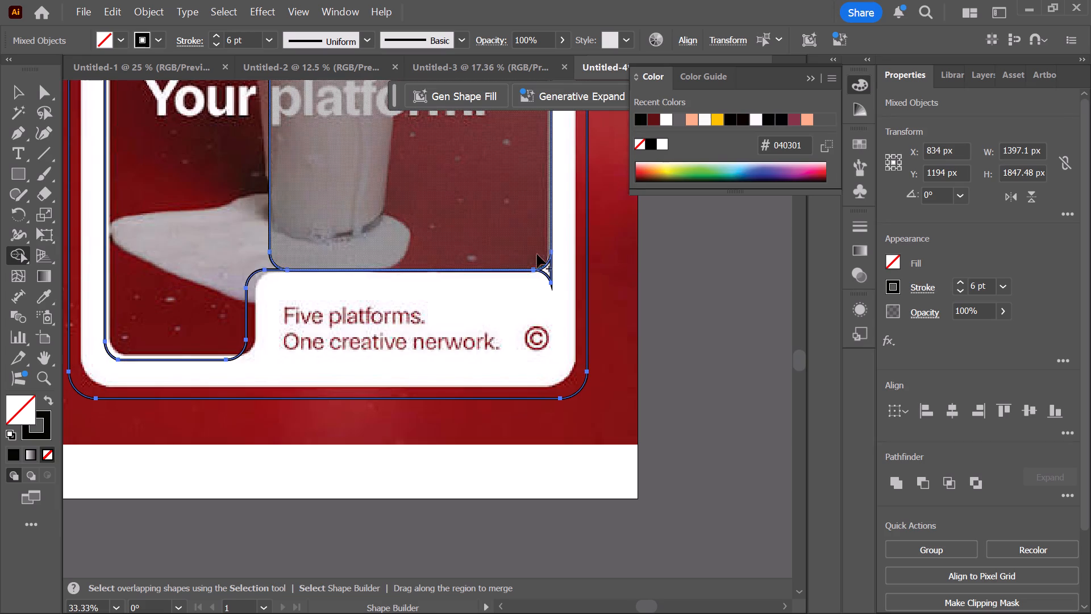
drag(222, 231, 292, 233)
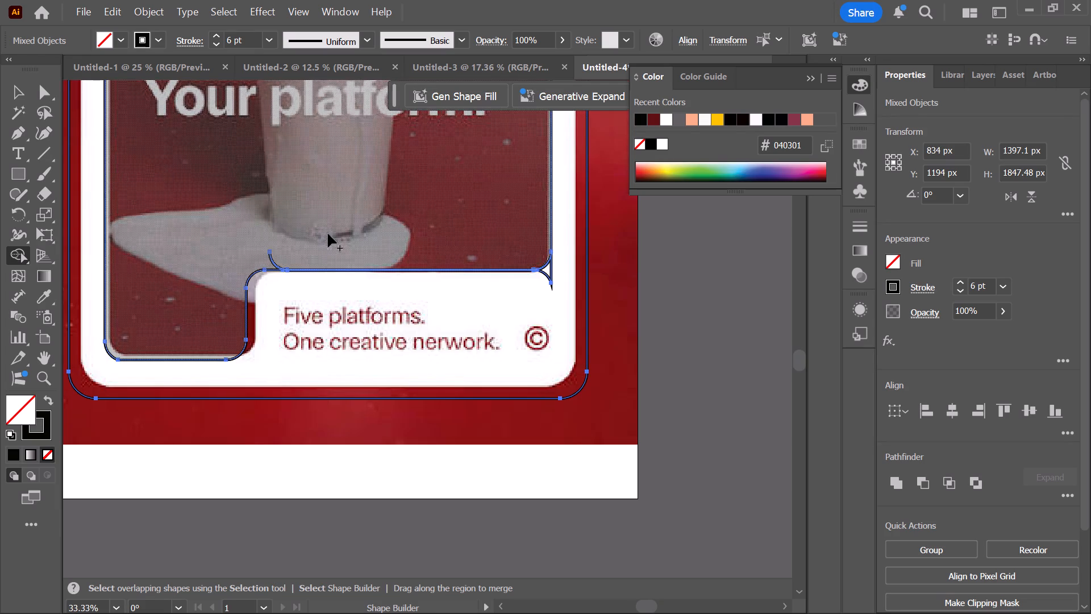
scroll(328, 234, up, 4)
scroll(327, 305, up, 15)
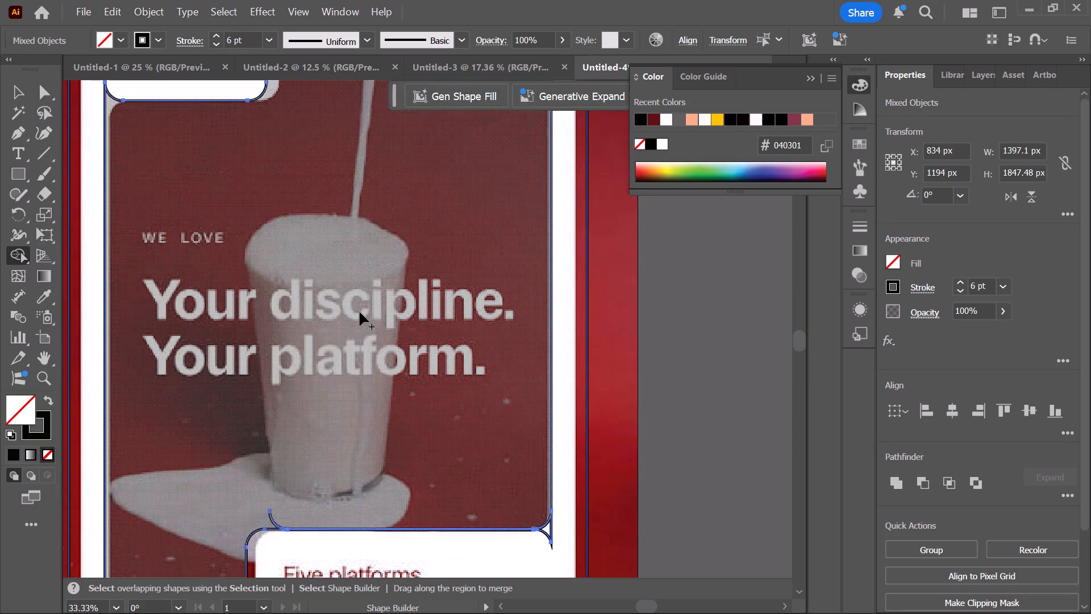
click(360, 312)
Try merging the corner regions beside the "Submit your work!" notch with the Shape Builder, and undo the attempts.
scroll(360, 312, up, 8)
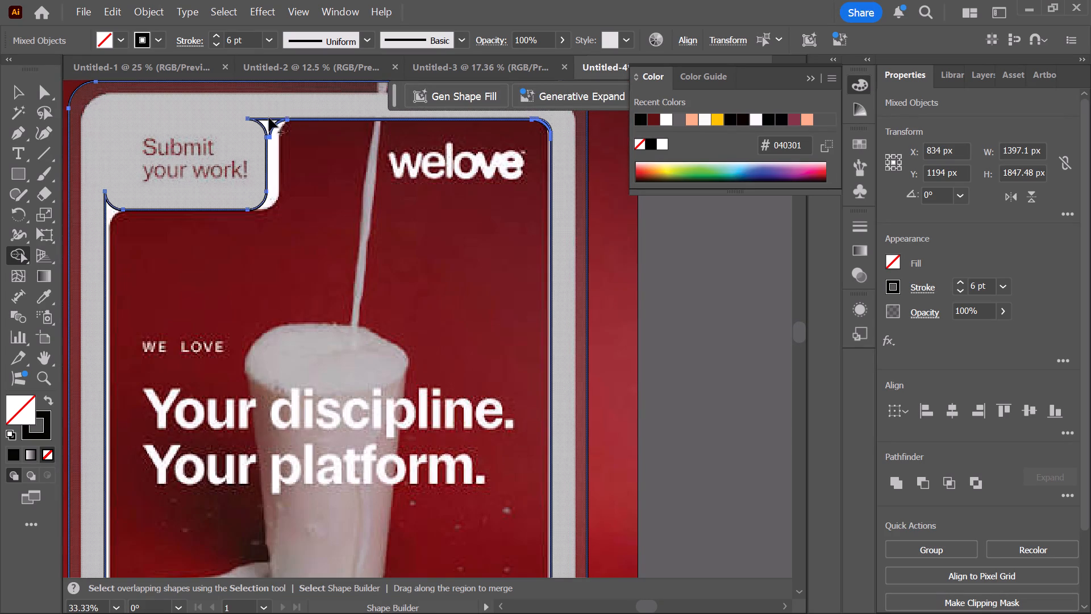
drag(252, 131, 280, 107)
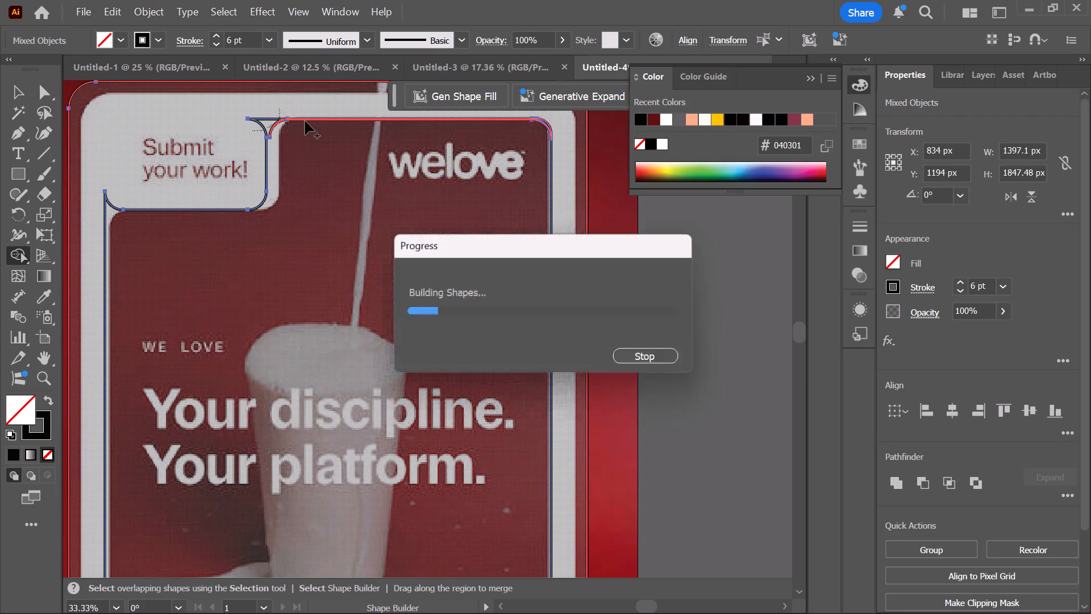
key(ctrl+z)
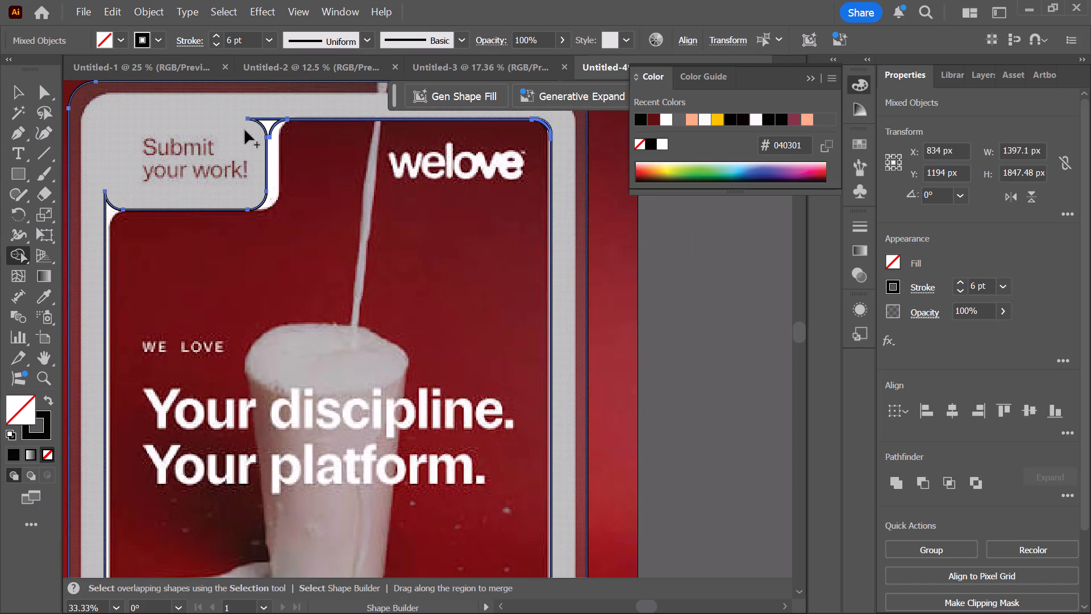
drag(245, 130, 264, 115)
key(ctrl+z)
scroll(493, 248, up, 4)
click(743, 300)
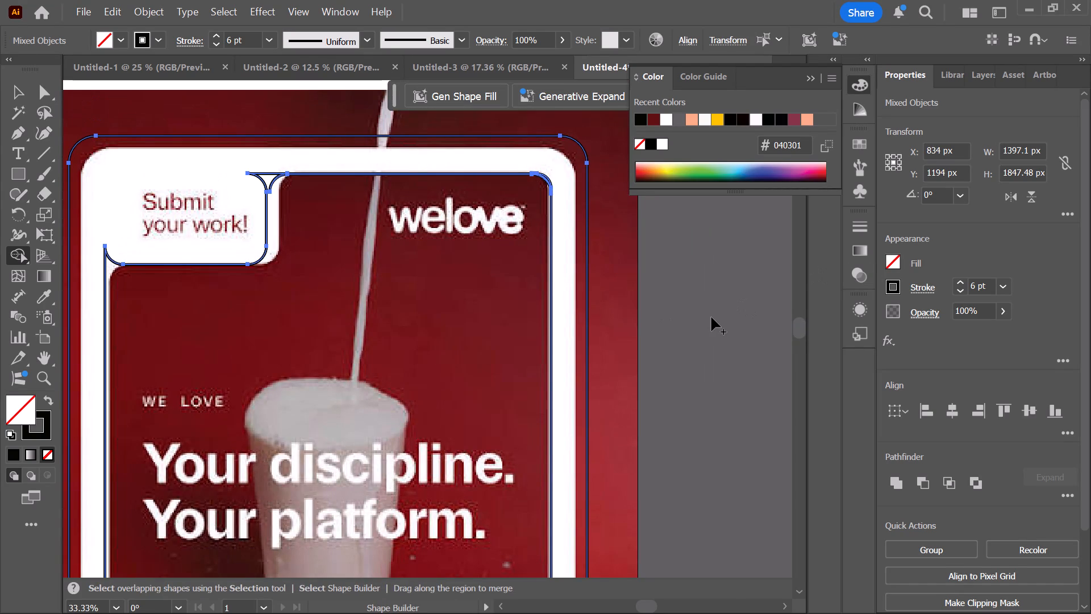
Select all the outlines and merge away the small wedge at the photo panel's lower-right corner using the Shape Builder.
scroll(701, 312, down, 4)
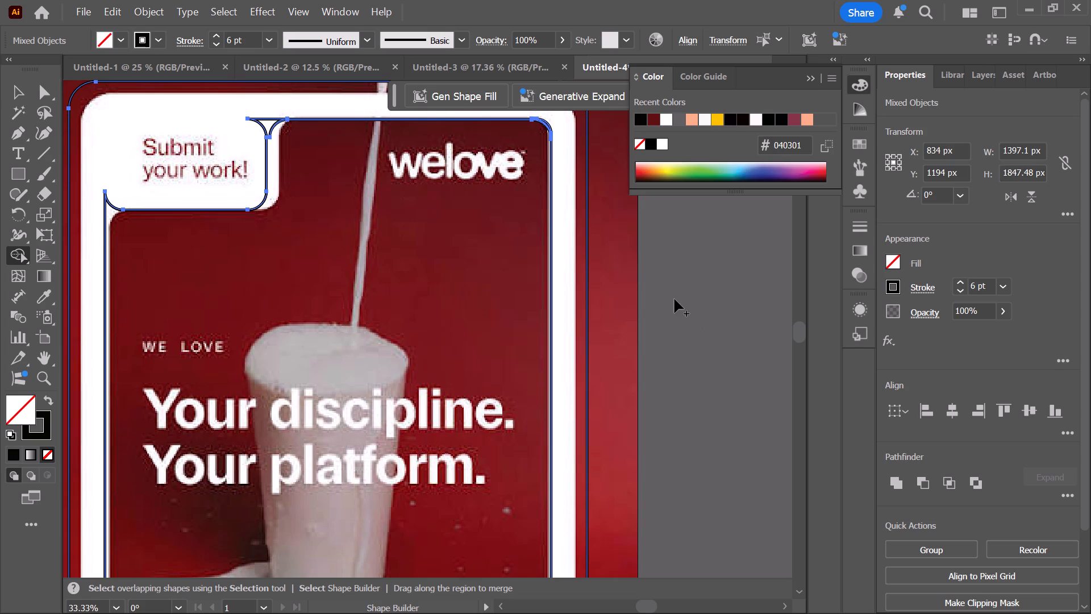
key(v)
click(674, 299)
scroll(657, 314, down, 12)
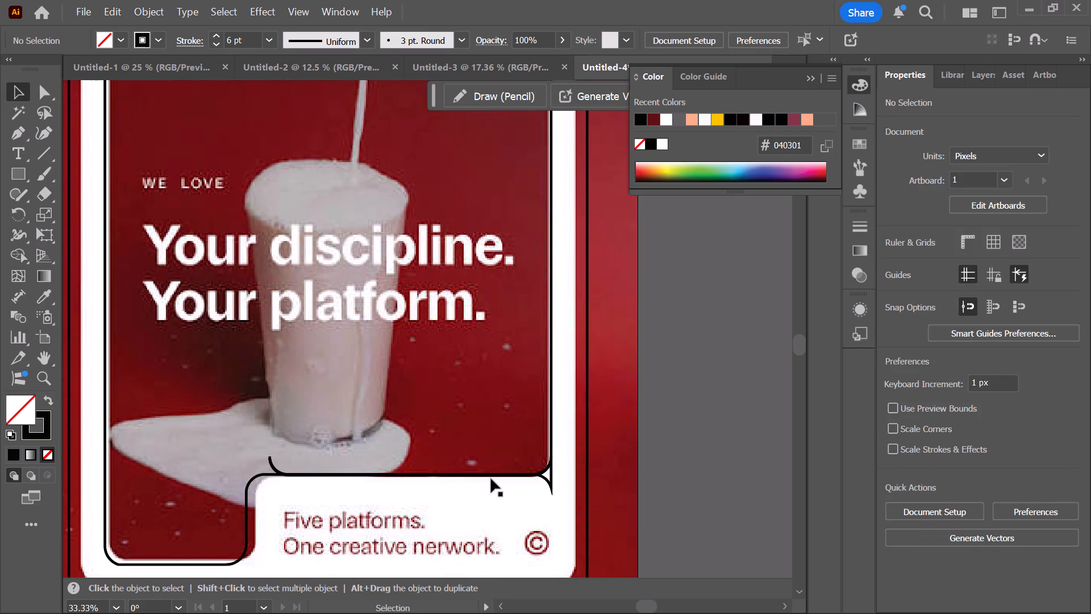
alt+scroll(470, 458, down, 3)
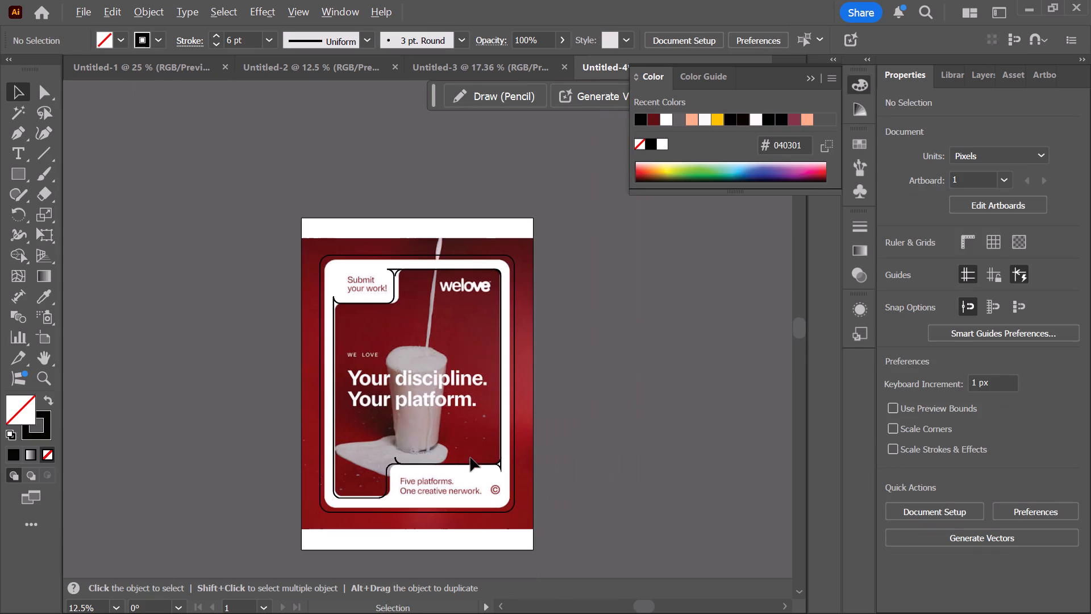
drag(210, 175, 574, 578)
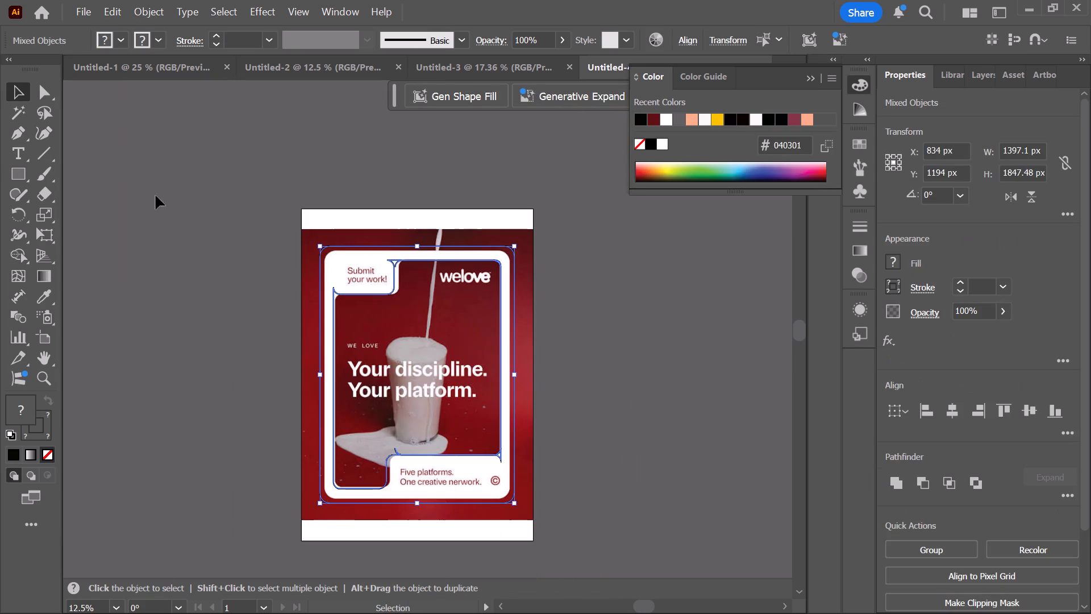
click(21, 257)
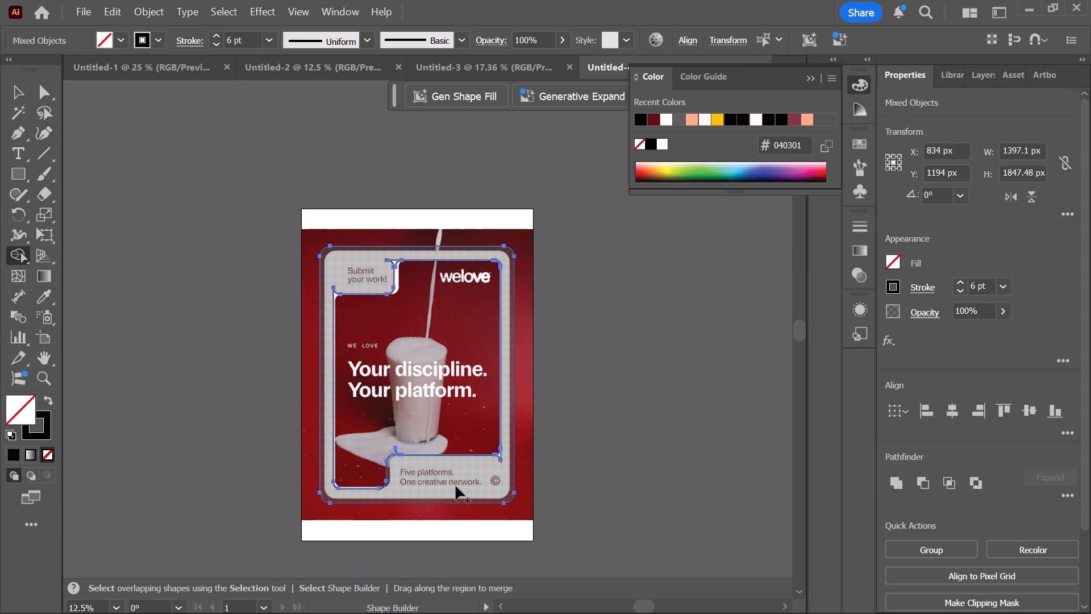
alt+scroll(443, 444, up, 3)
scroll(522, 470, up, 3)
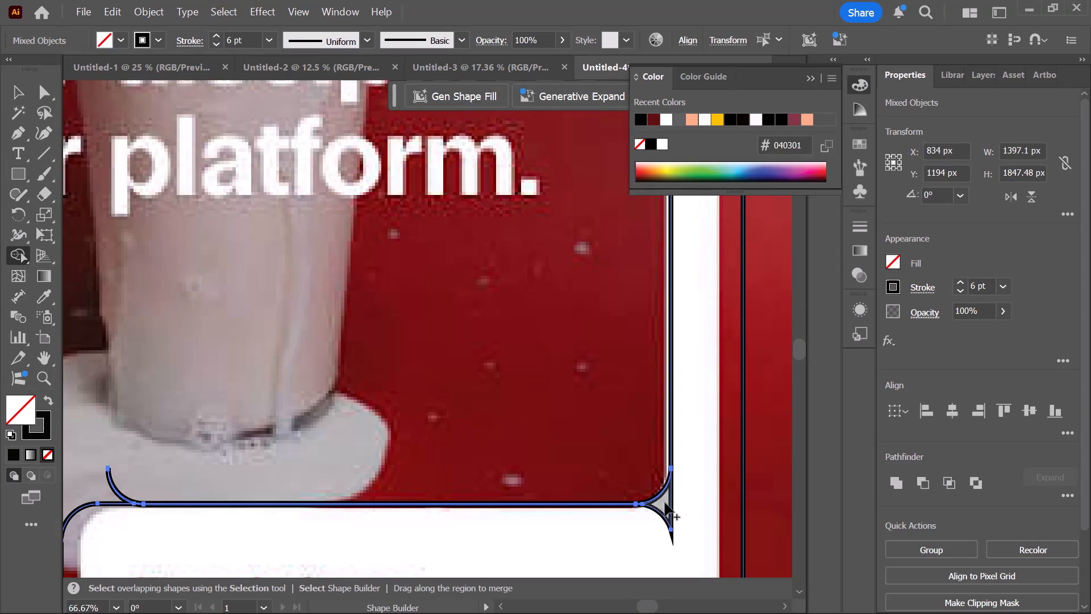
drag(665, 503, 660, 524)
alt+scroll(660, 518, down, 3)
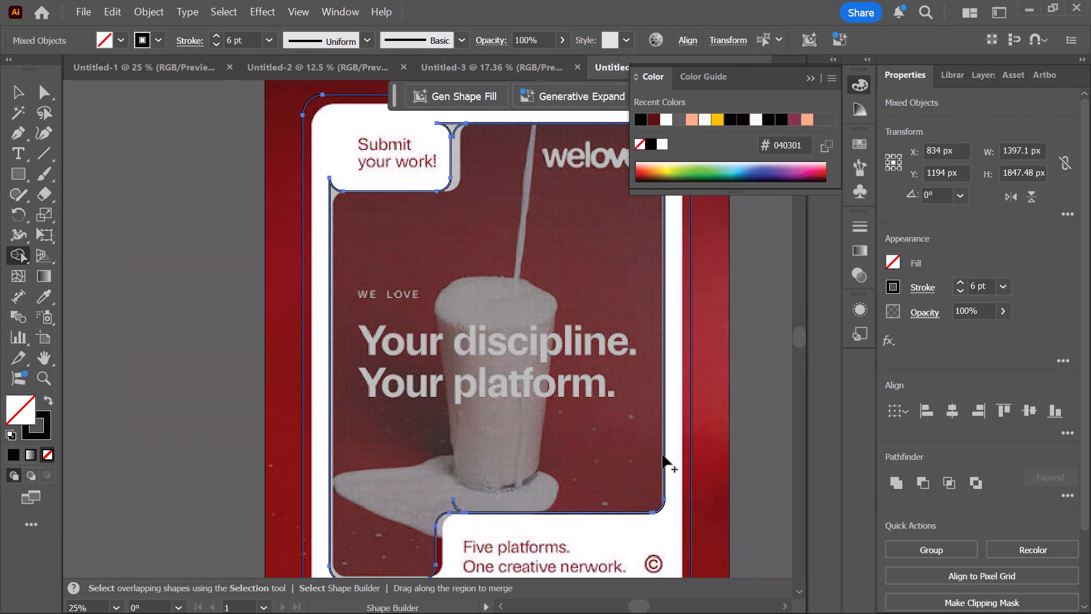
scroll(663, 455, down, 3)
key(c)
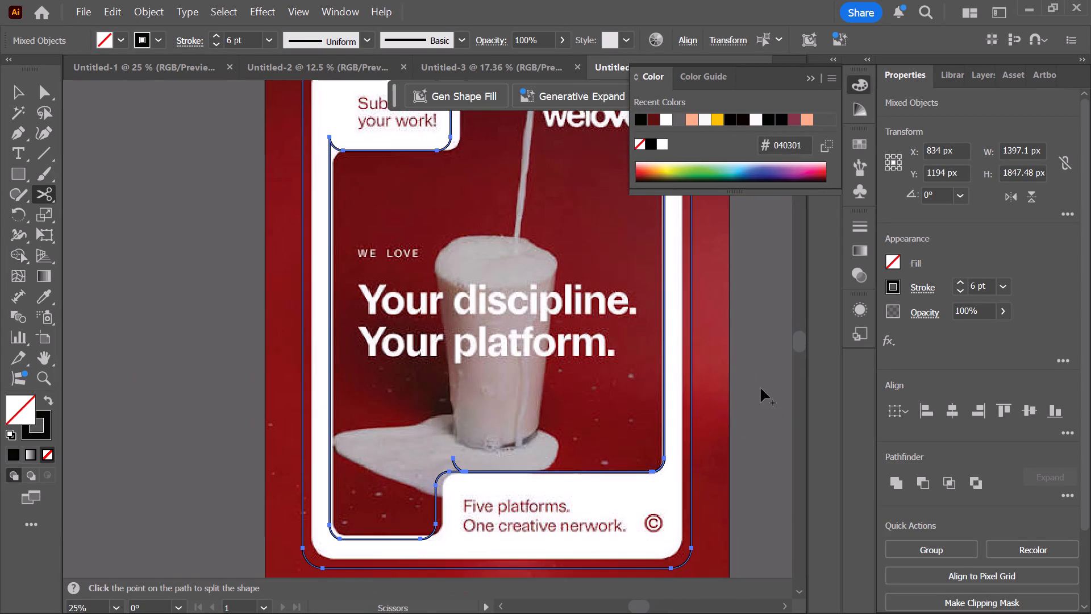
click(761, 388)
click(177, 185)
Delete the end anchor of the stray curved stub above the "Five platforms." notch with Direct Selection.
click(47, 98)
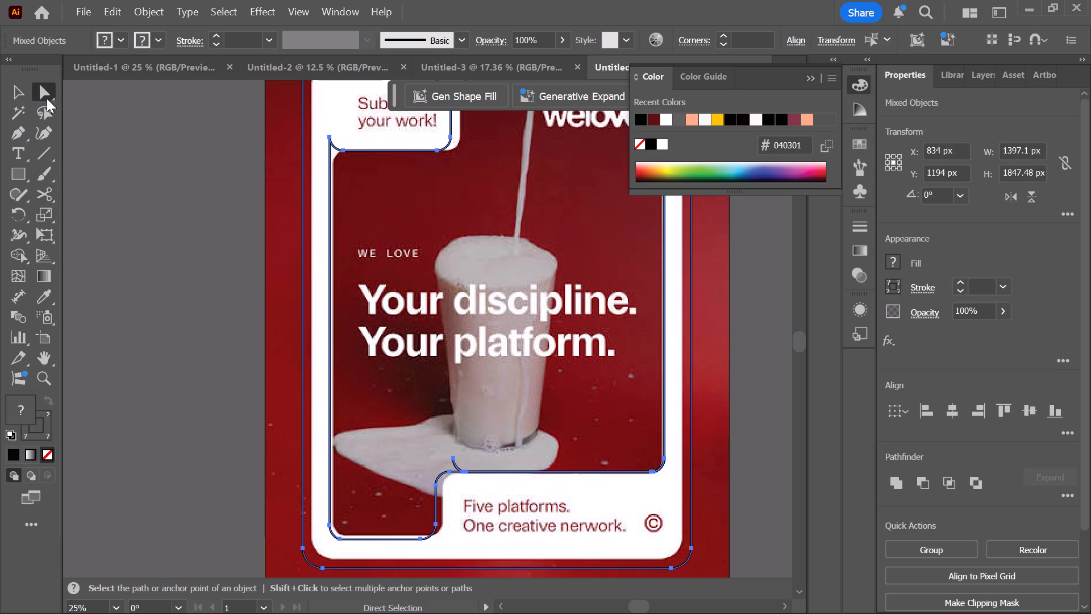
key(x)
scroll(430, 451, up, 2)
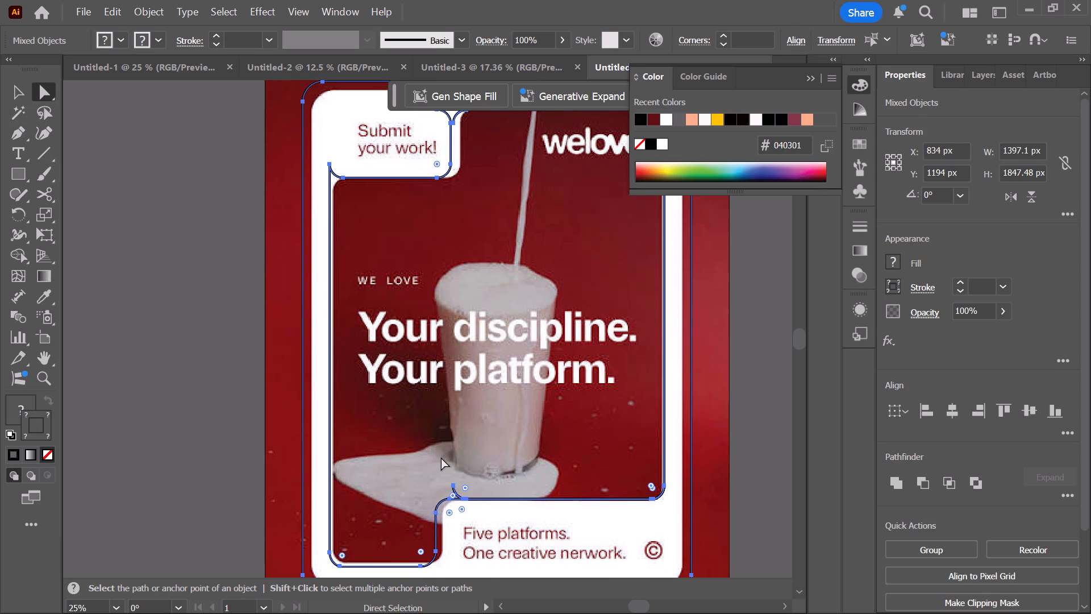
scroll(441, 457, up, 3)
key(x)
scroll(456, 486, down, 4)
alt+scroll(452, 470, up, 2)
scroll(451, 459, down, 4)
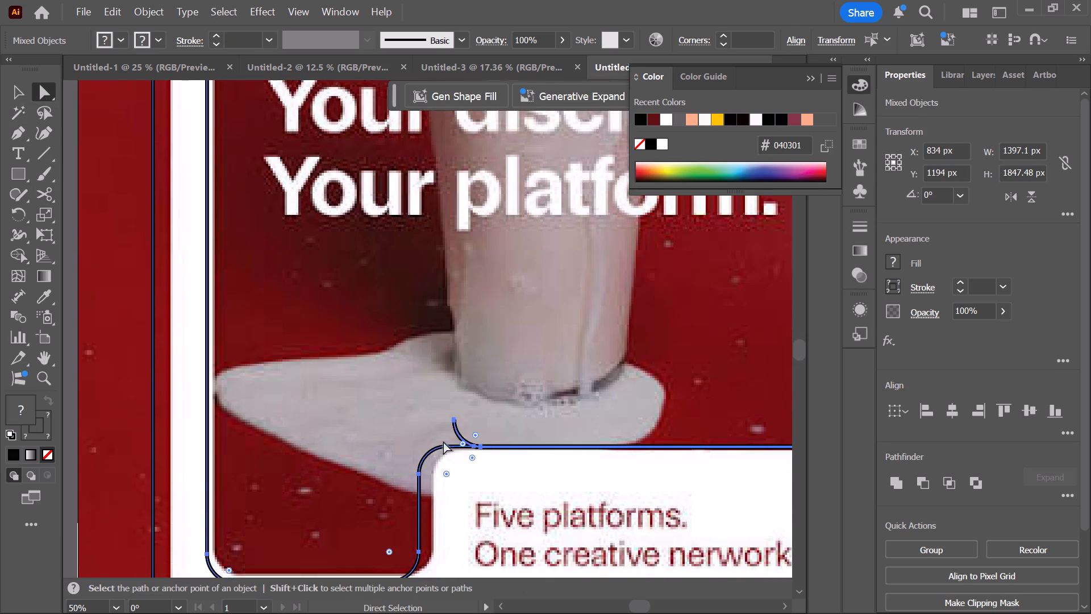
scroll(443, 441, down, 2)
scroll(427, 409, up, 2)
alt+scroll(427, 405, up, 1)
drag(430, 407, 456, 426)
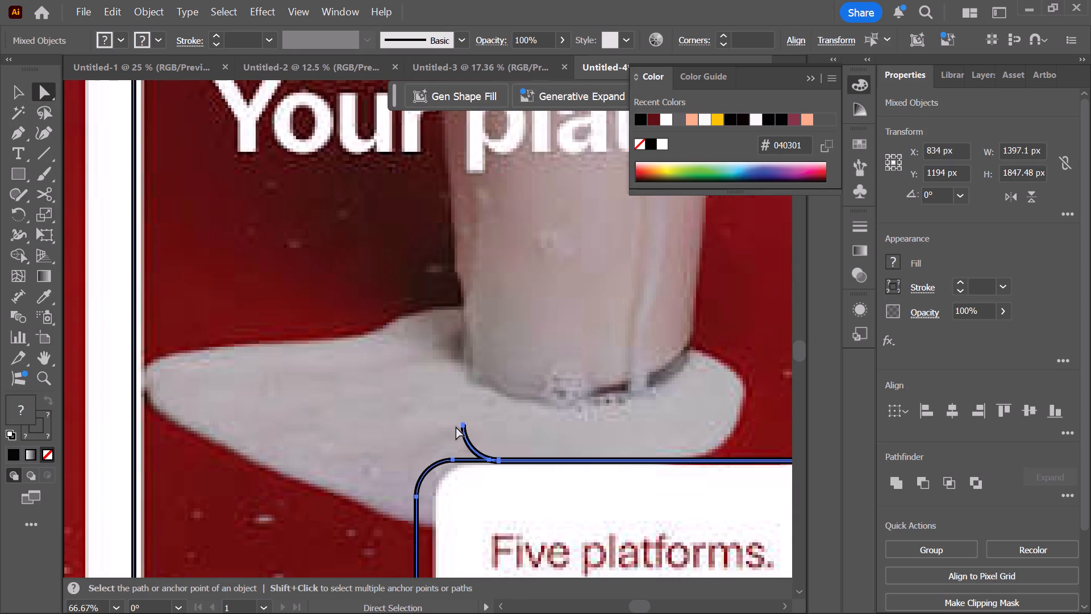
drag(456, 426, 510, 433)
key(BackSpace)
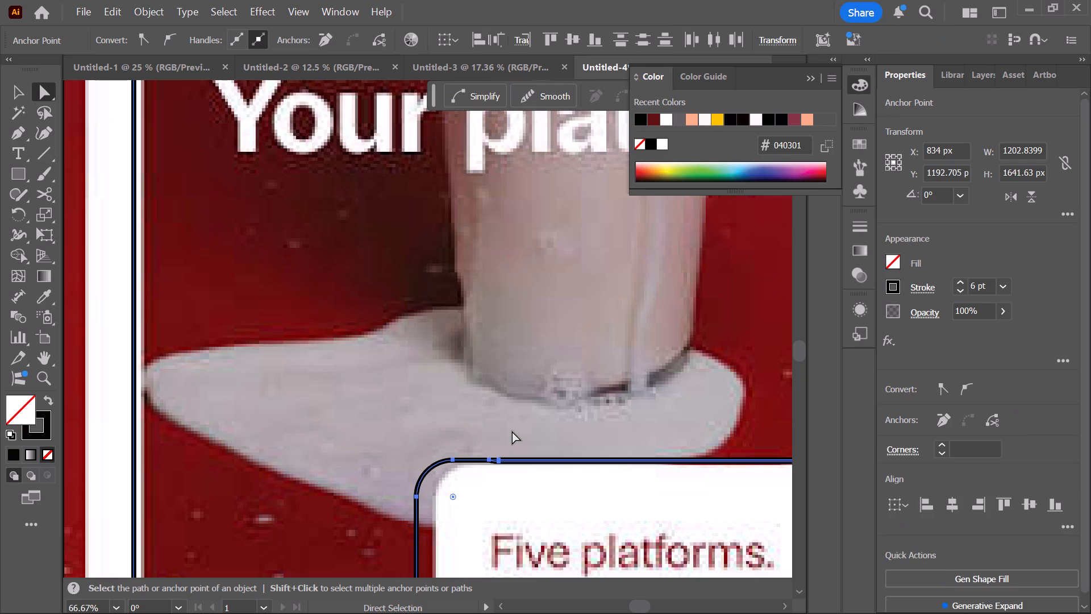
alt+scroll(512, 431, down, 3)
scroll(507, 418, up, 7)
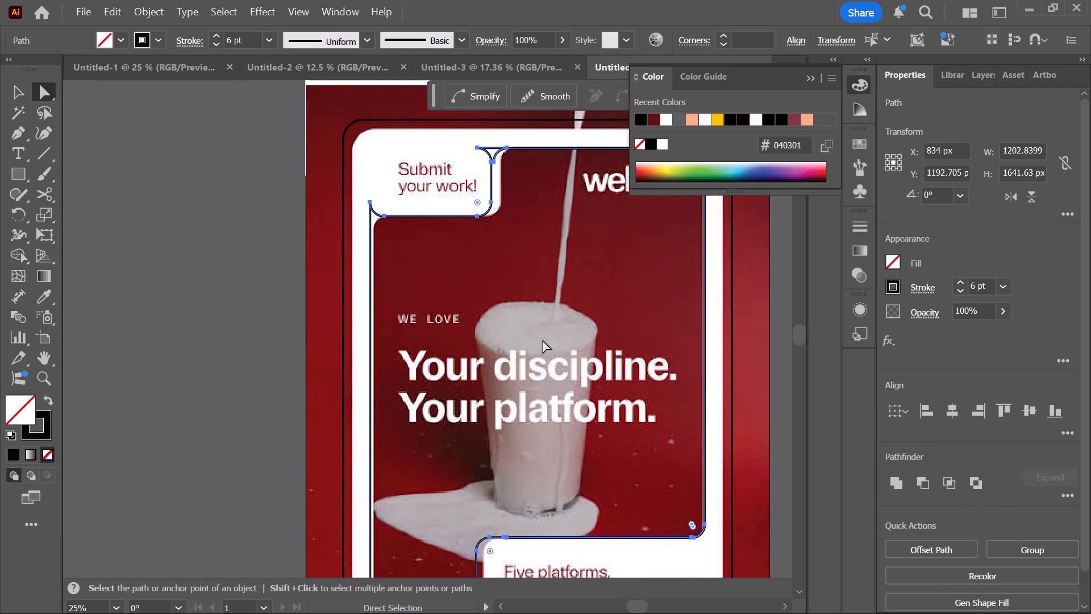
scroll(522, 358, up, 4)
click(527, 332)
Draw a rectangle about 450 by 255 px around "Submit your work!", round its corners about 23 px, and nudge it into place.
scroll(497, 273, up, 2)
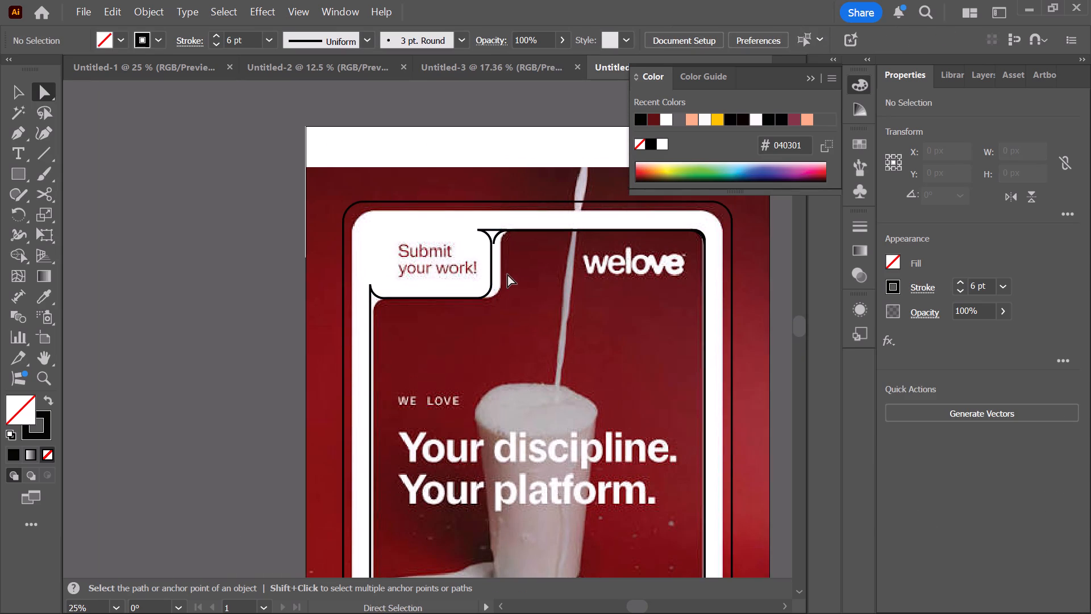
scroll(507, 274, up, 11)
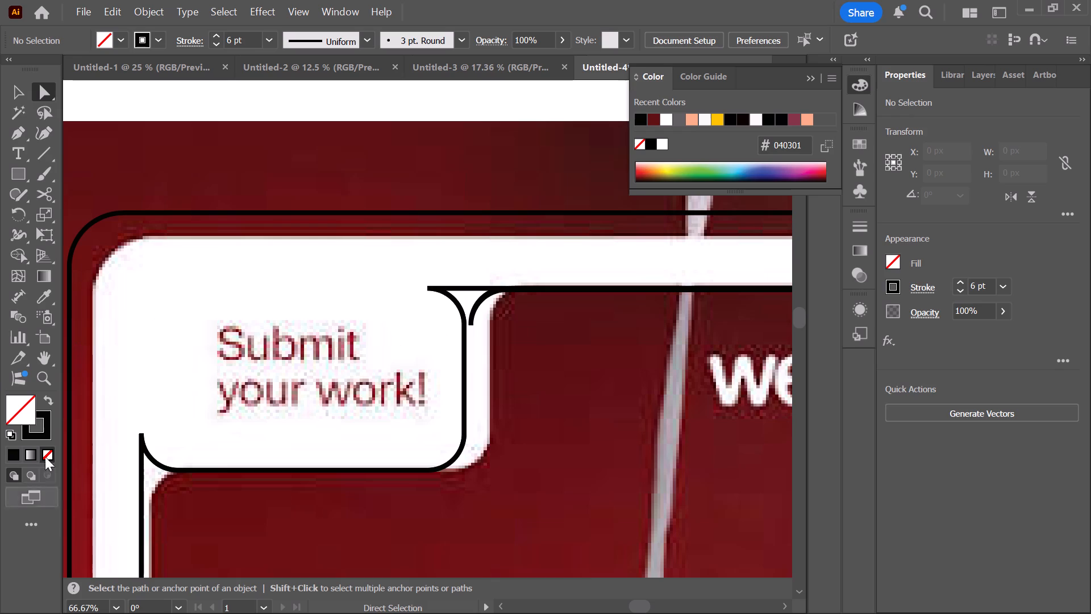
click(7, 167)
drag(136, 284, 471, 464)
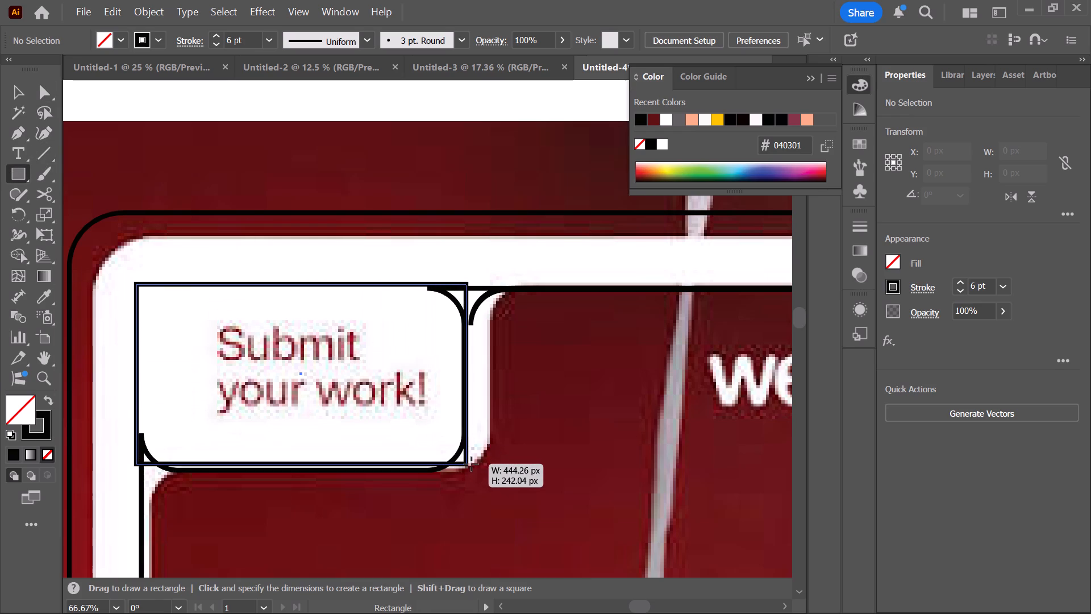
drag(471, 464, 469, 472)
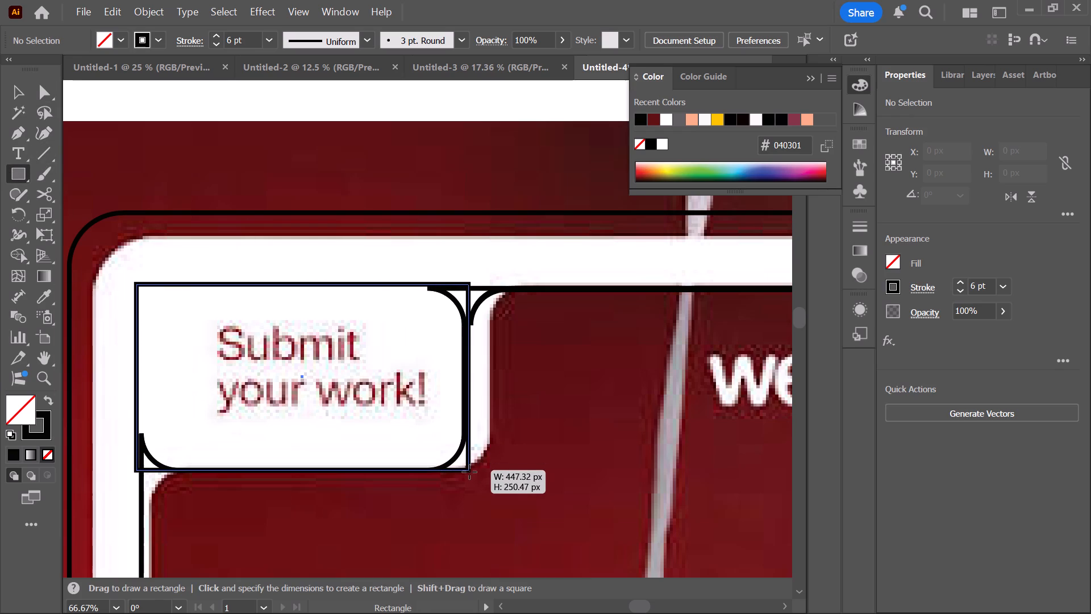
drag(469, 472, 470, 474)
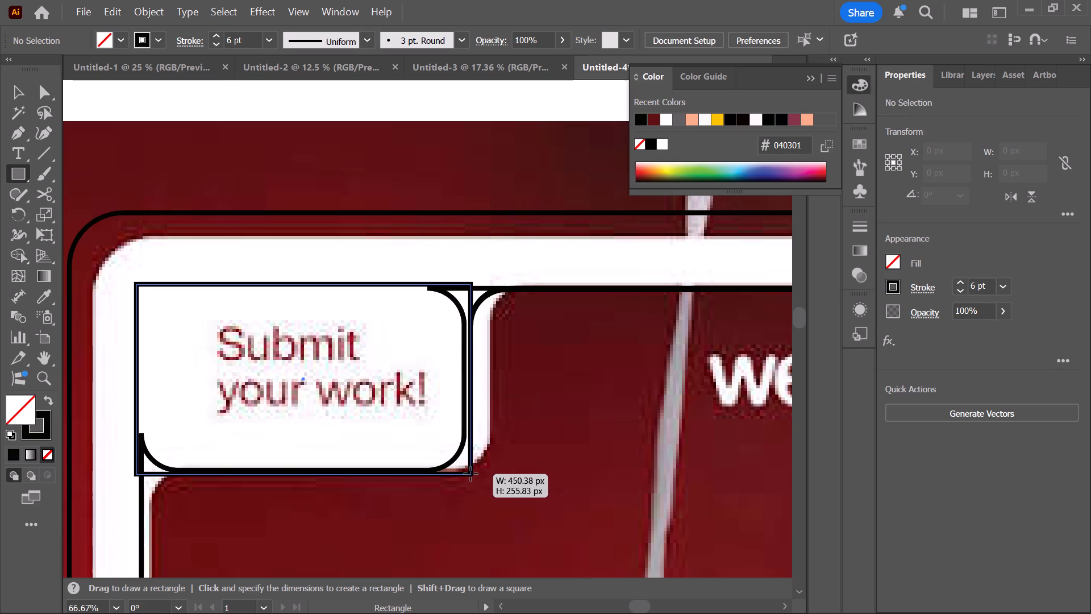
drag(470, 474, 470, 472)
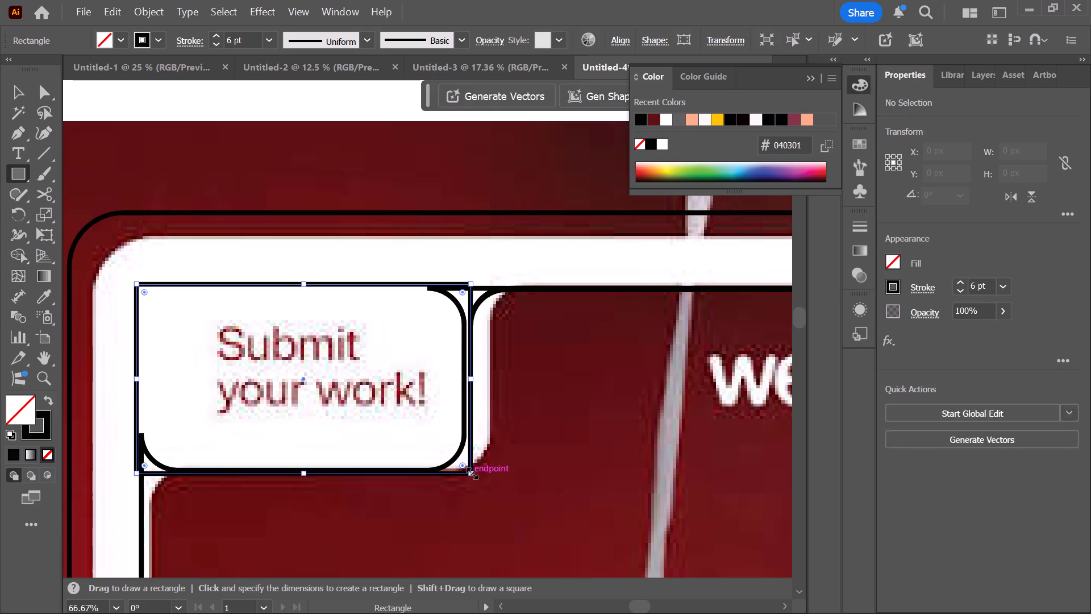
drag(461, 464, 451, 451)
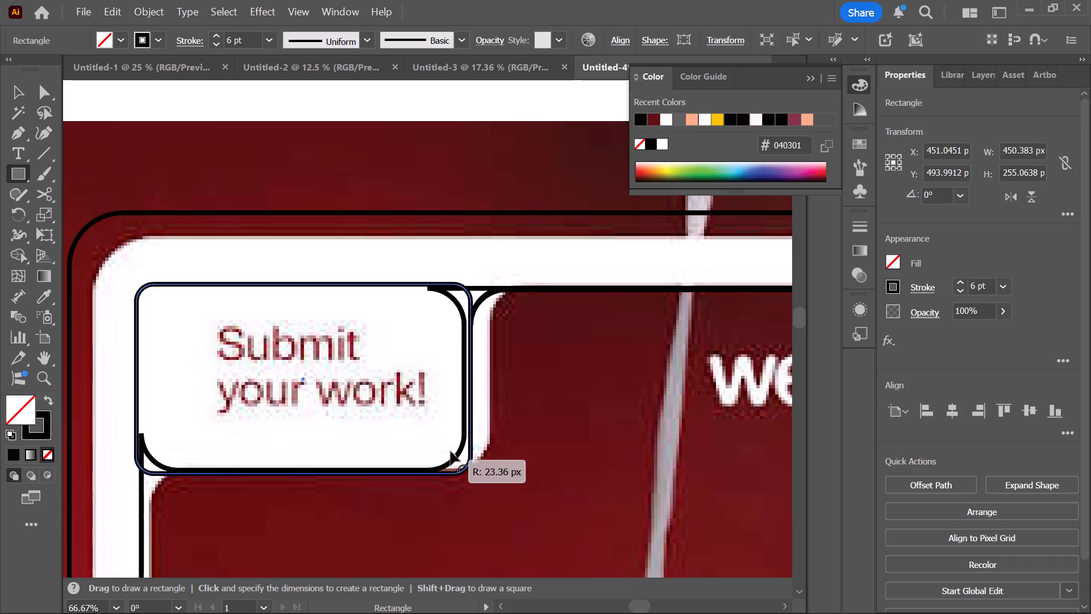
drag(451, 451, 456, 452)
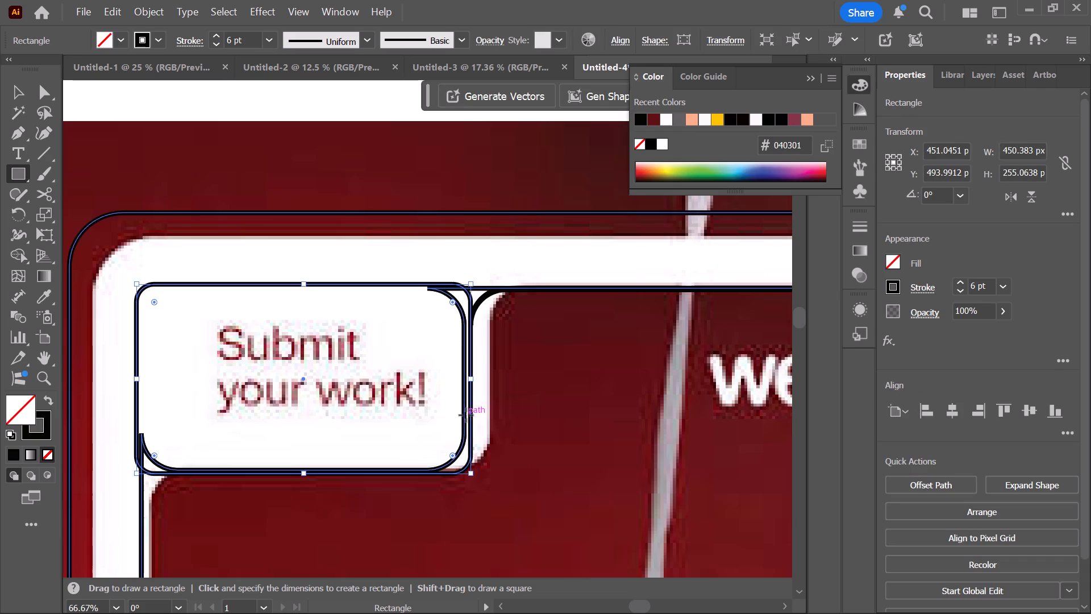
click(305, 380)
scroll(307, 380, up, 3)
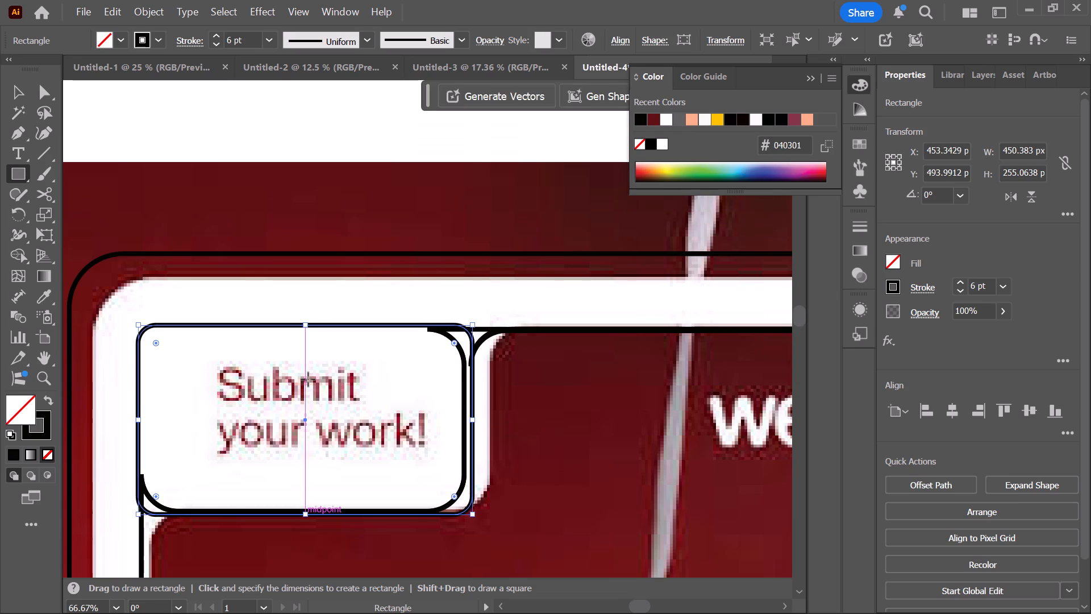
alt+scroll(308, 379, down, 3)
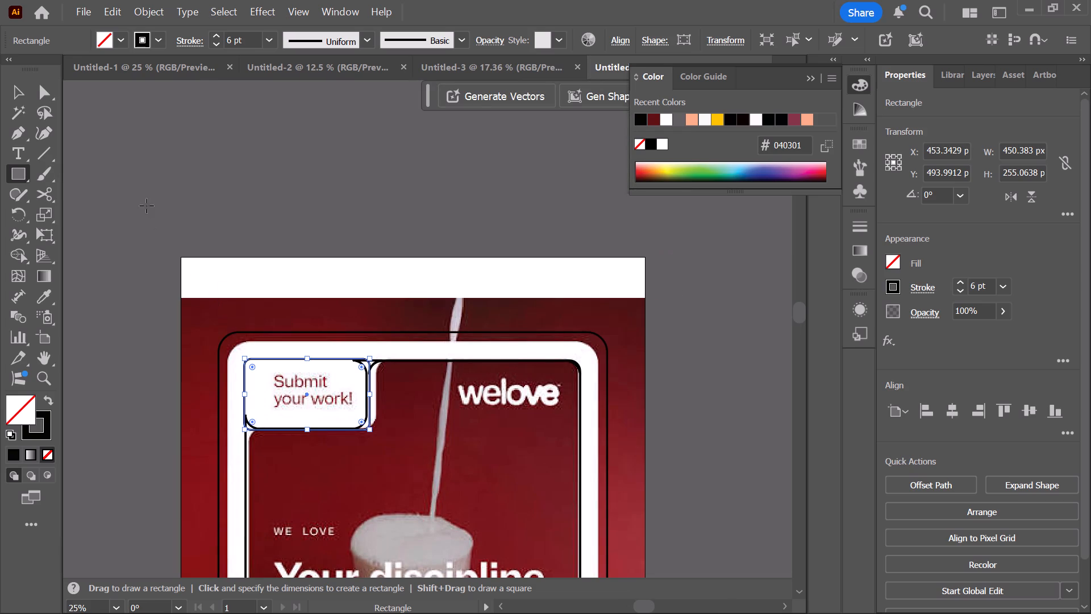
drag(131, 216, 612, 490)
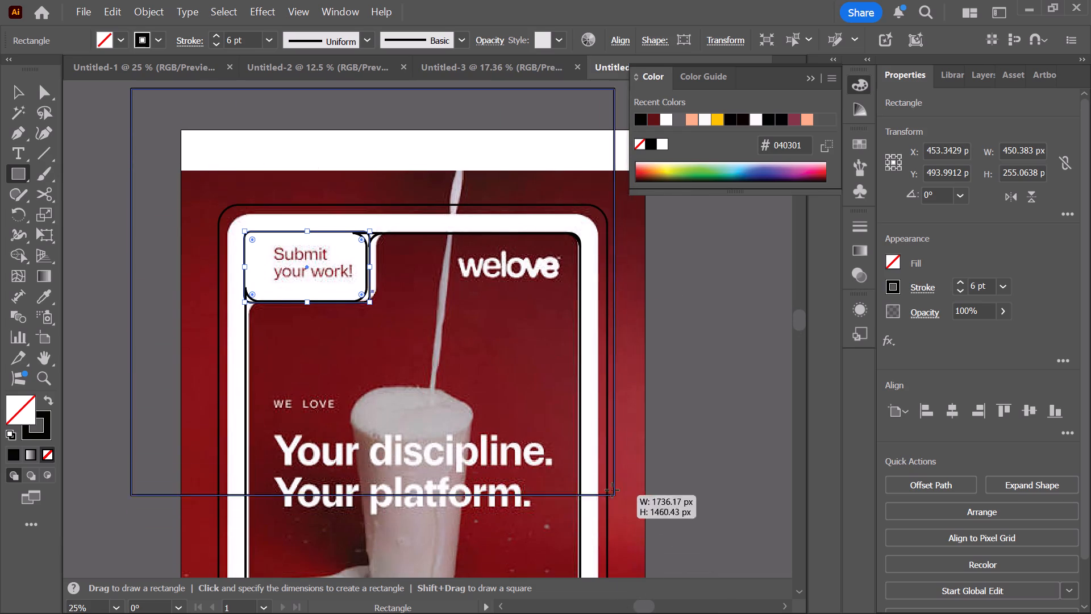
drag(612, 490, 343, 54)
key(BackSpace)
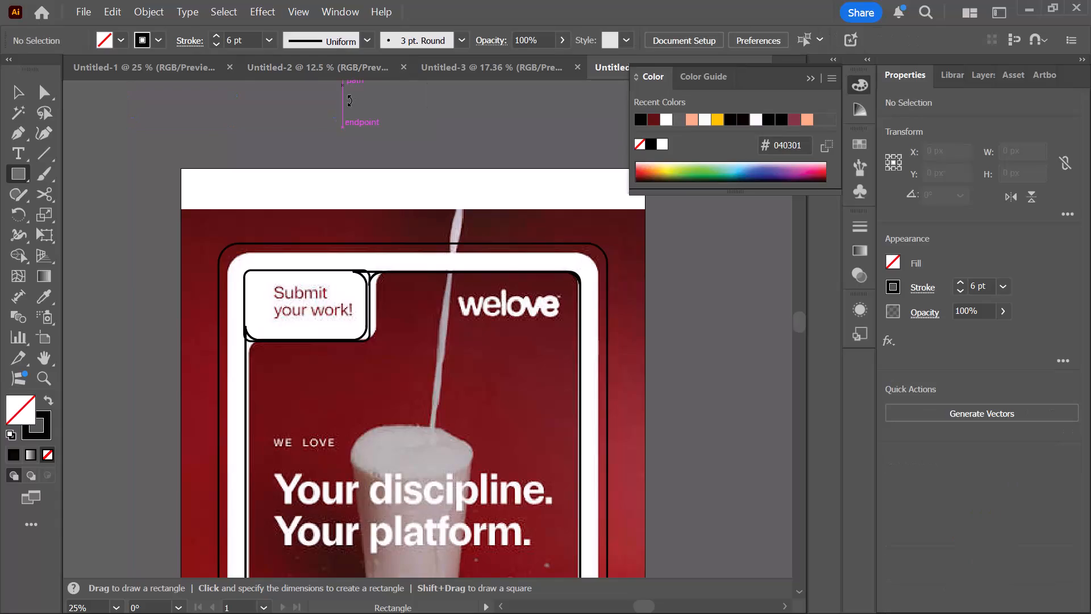
Select all the outlines and merge the overlapping regions around "Submit your work!" into one rounded rectangle with the Shape Builder.
scroll(118, 114, up, 1)
click(24, 92)
scroll(359, 251, down, 3)
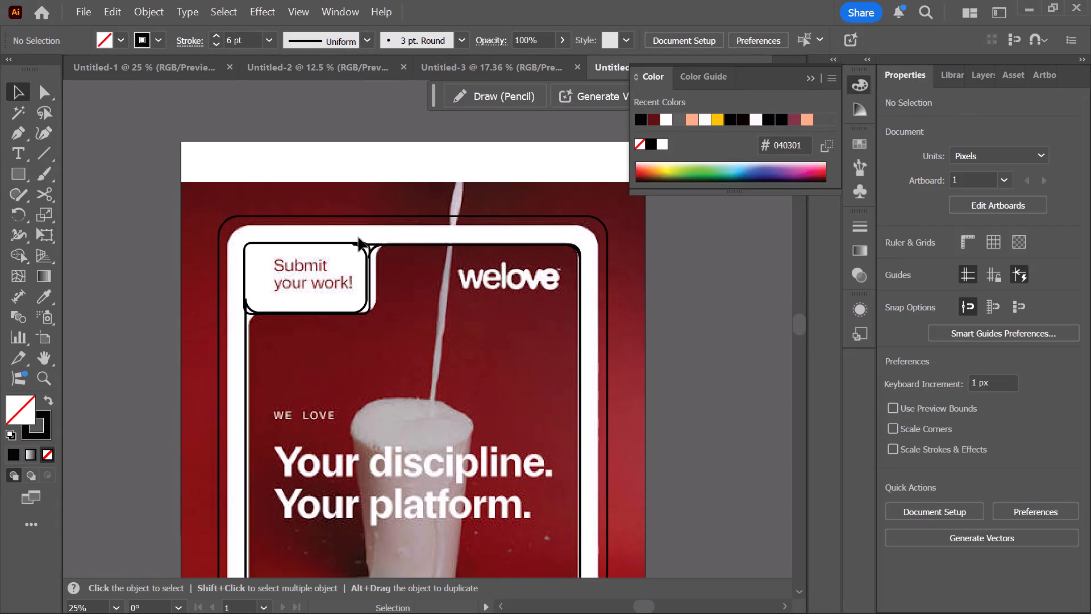
alt+scroll(355, 237, down, 4)
drag(248, 129, 485, 397)
alt+scroll(445, 399, up, 4)
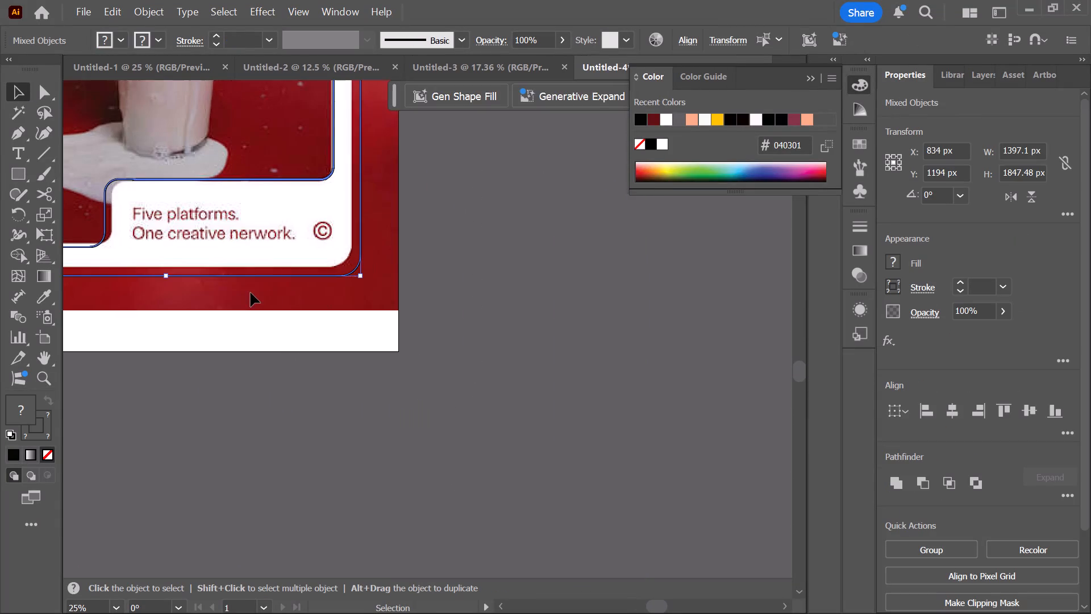
scroll(251, 293, up, 5)
key(space)
drag(472, 347, 709, 414)
scroll(346, 347, up, 4)
scroll(173, 276, up, 3)
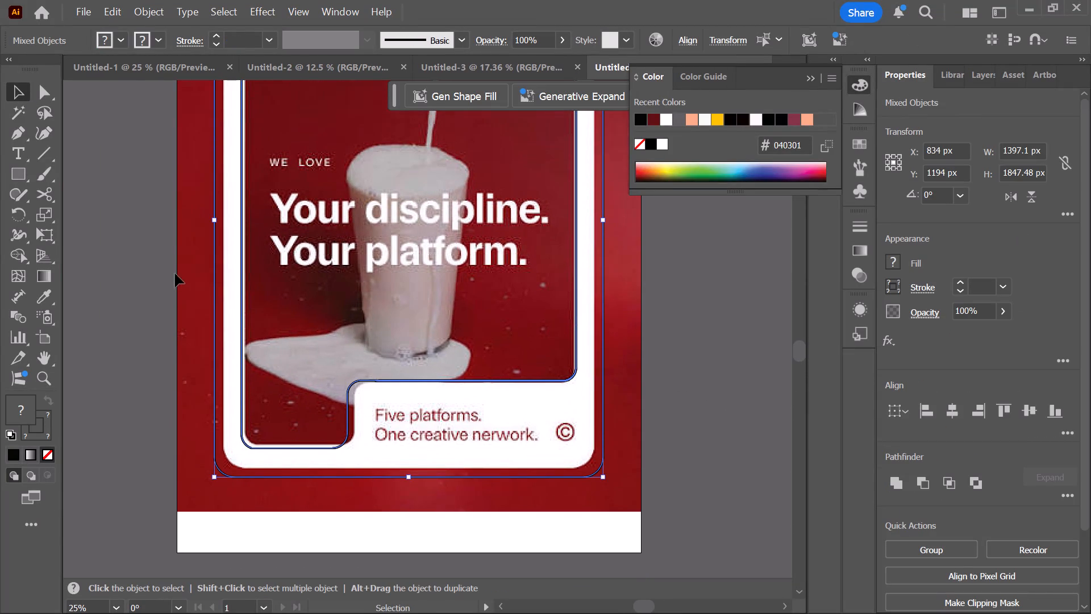
scroll(175, 273, up, 1)
click(11, 258)
scroll(220, 207, up, 4)
scroll(353, 205, up, 4)
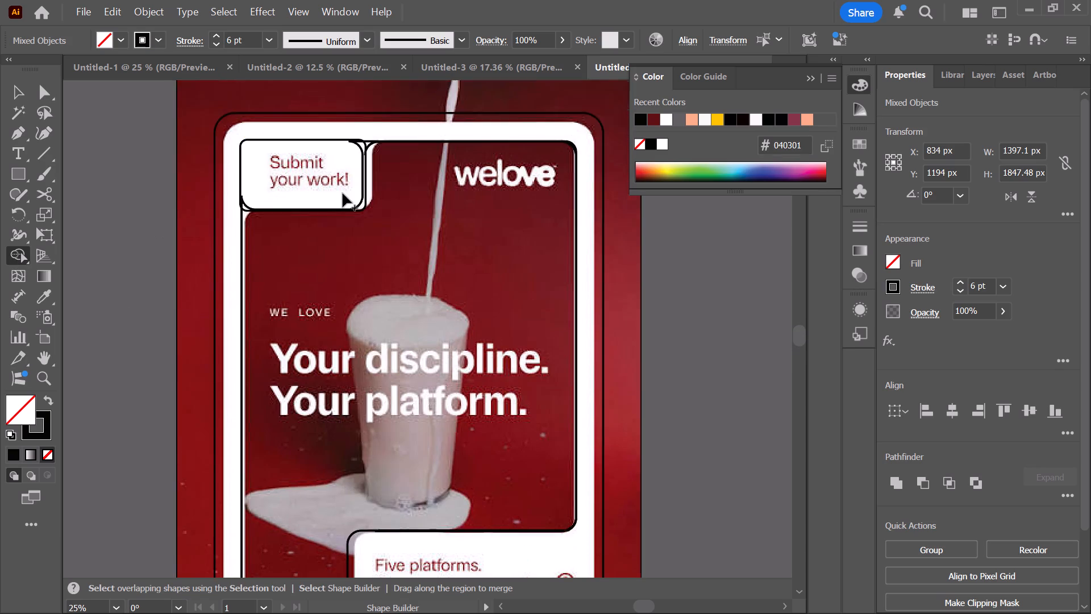
scroll(343, 192, up, 8)
scroll(352, 284, up, 4)
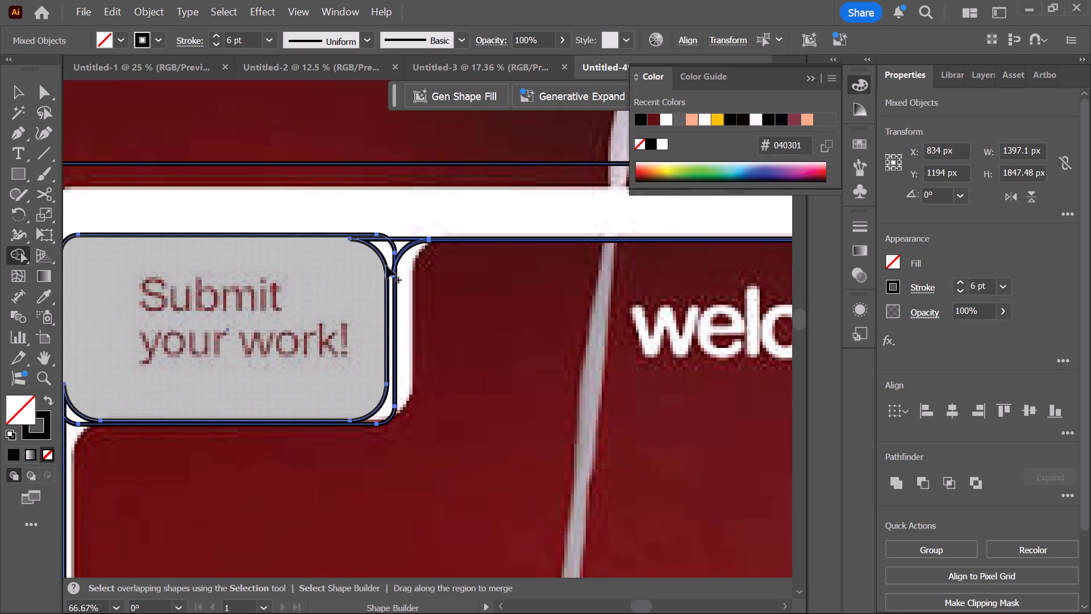
drag(388, 253, 358, 258)
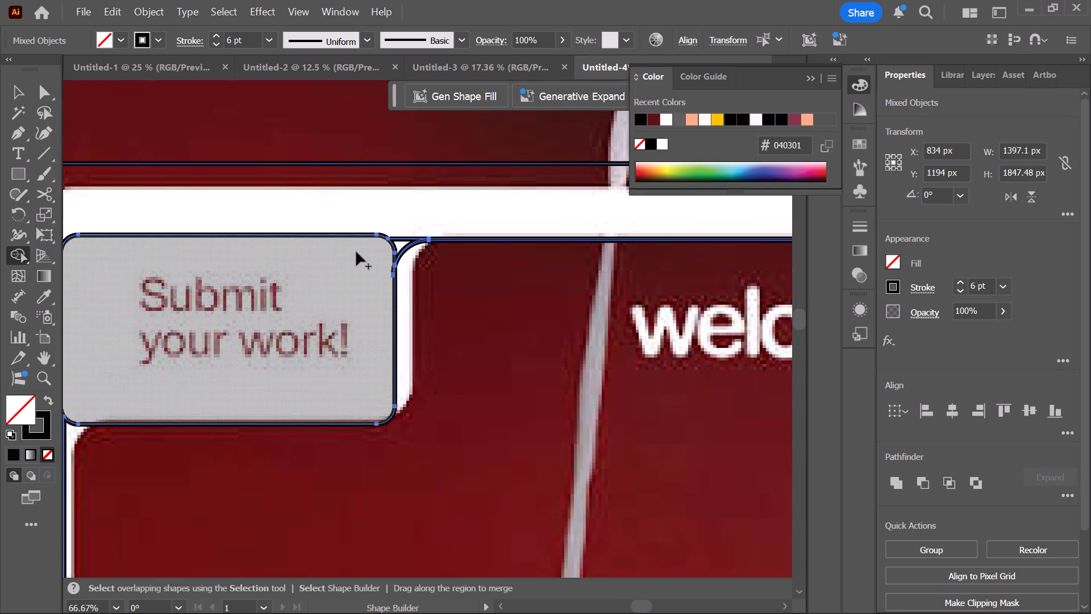
Merge the "Submit your work!" rectangle and the wedge beside it into the surrounding frame region with the Shape Builder, and deselect everything.
drag(386, 250, 413, 227)
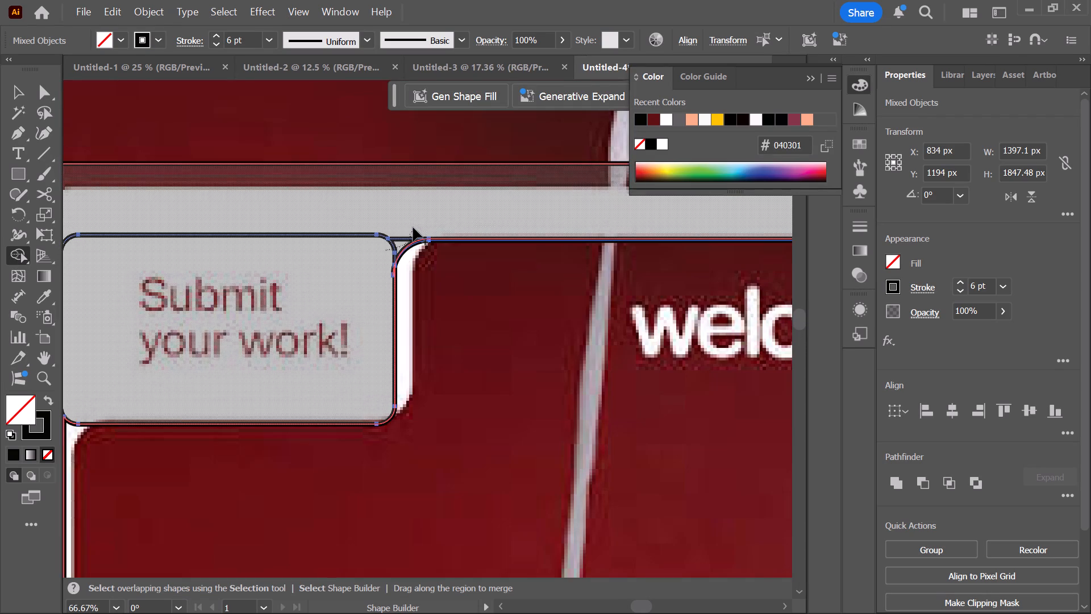
drag(413, 227, 417, 219)
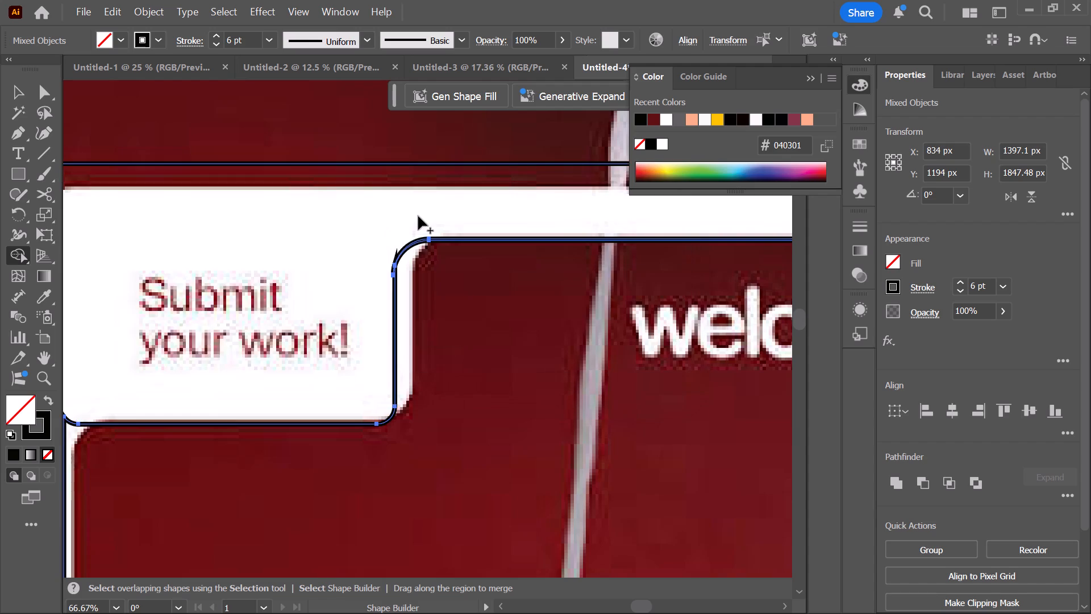
scroll(318, 347, down, 4)
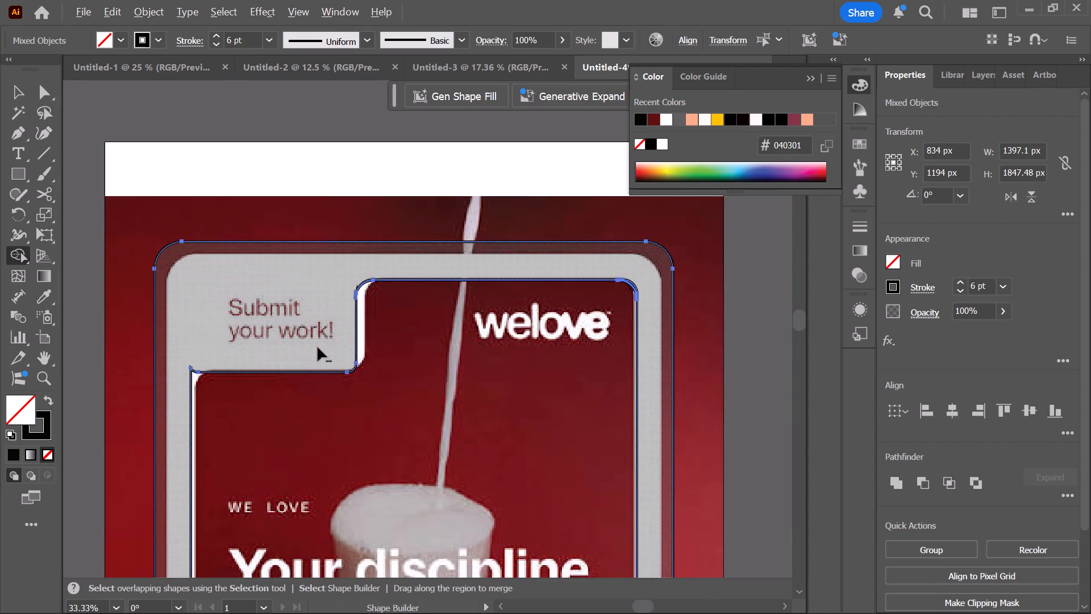
scroll(200, 360, up, 2)
scroll(202, 360, down, 3)
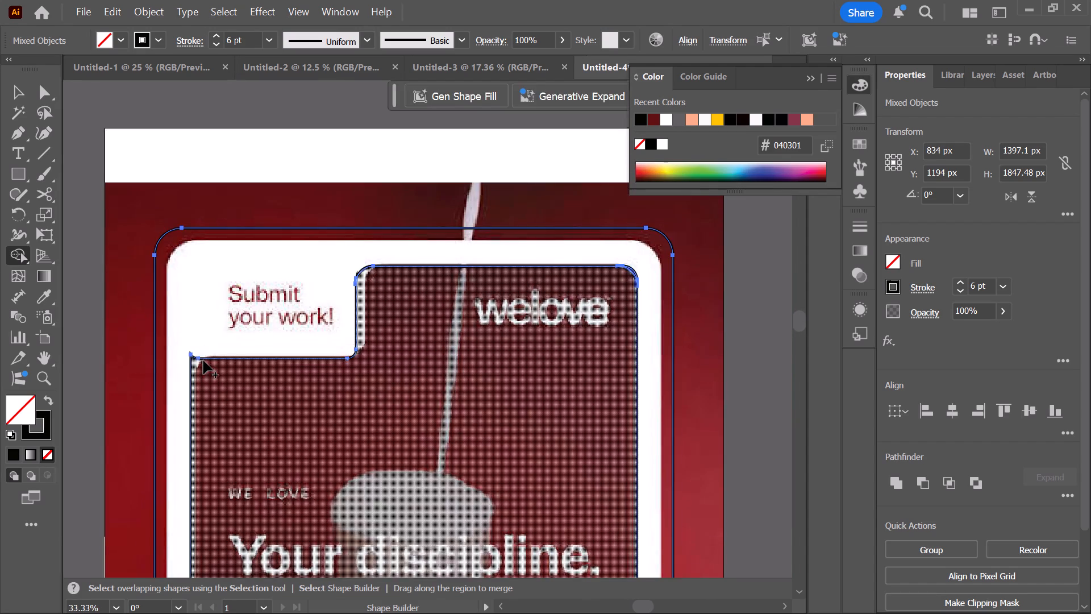
scroll(205, 355, down, 2)
alt+scroll(261, 283, down, 2)
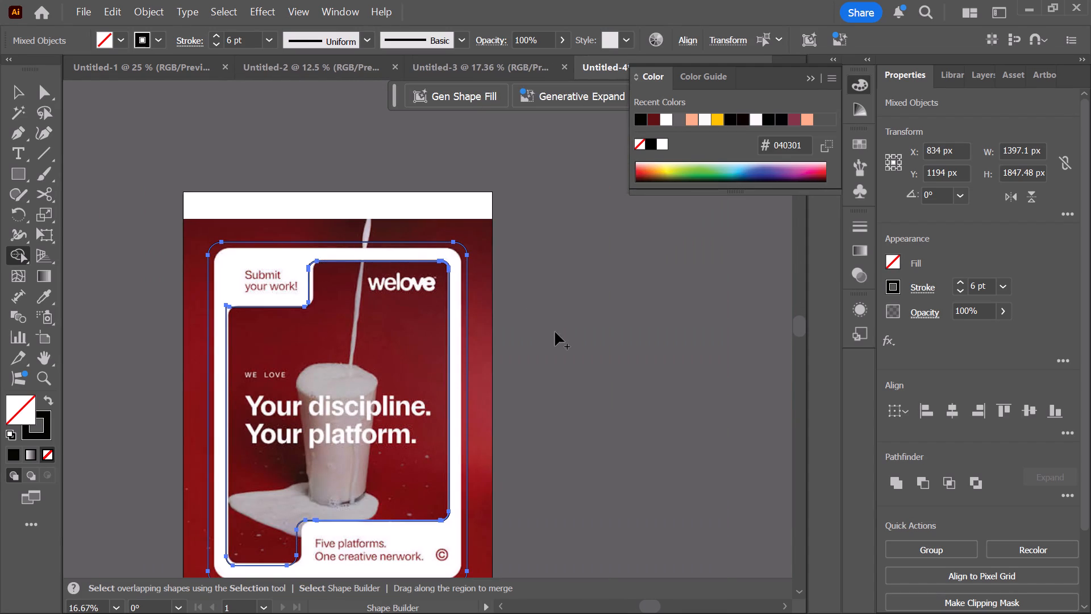
key(v)
click(542, 341)
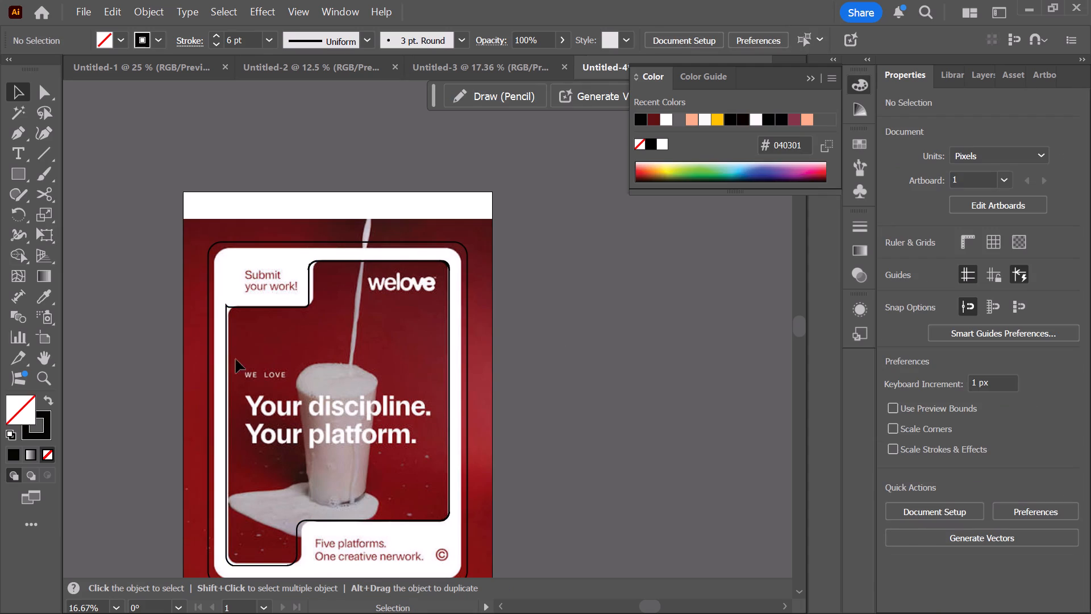
Draw a rectangle about 455 by 155 px, round its corners, and position it directly beneath the "Submit your work!" notch.
scroll(180, 329, down, 3)
alt+scroll(210, 301, up, 4)
scroll(275, 244, up, 2)
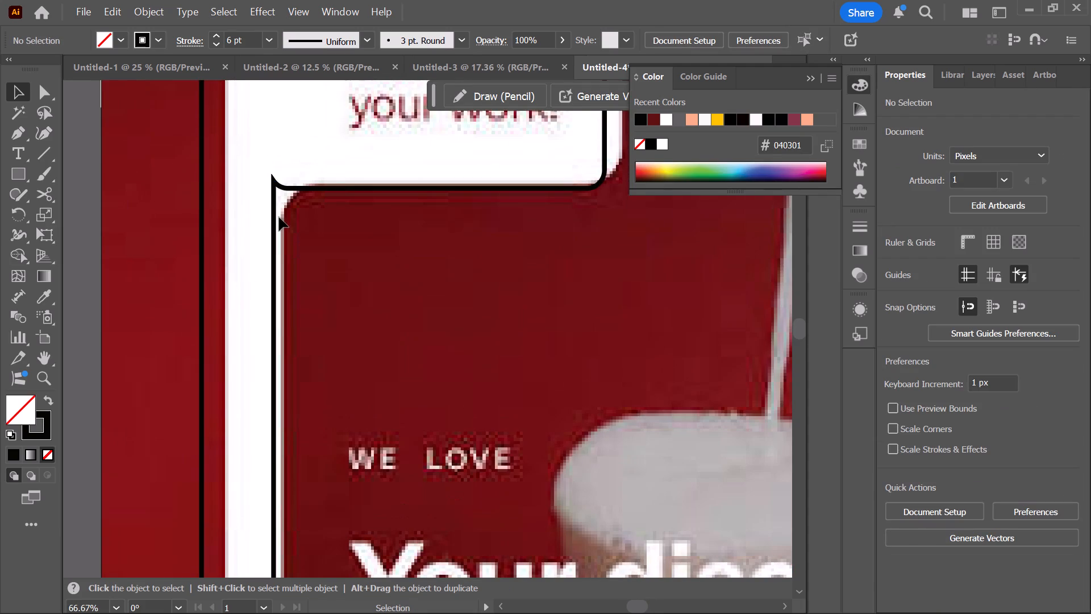
click(20, 165)
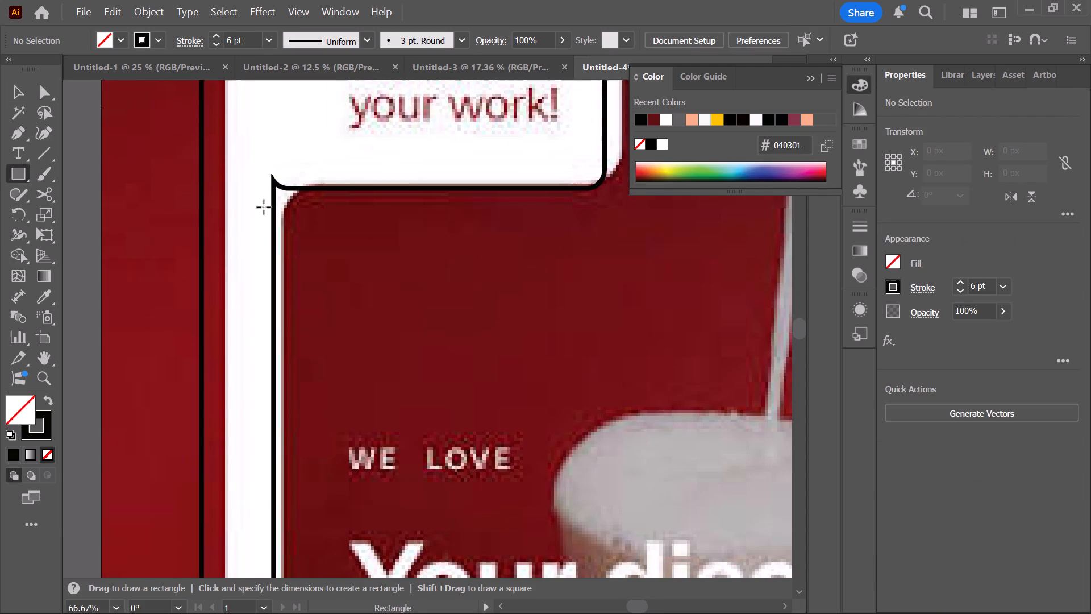
drag(272, 197, 611, 312)
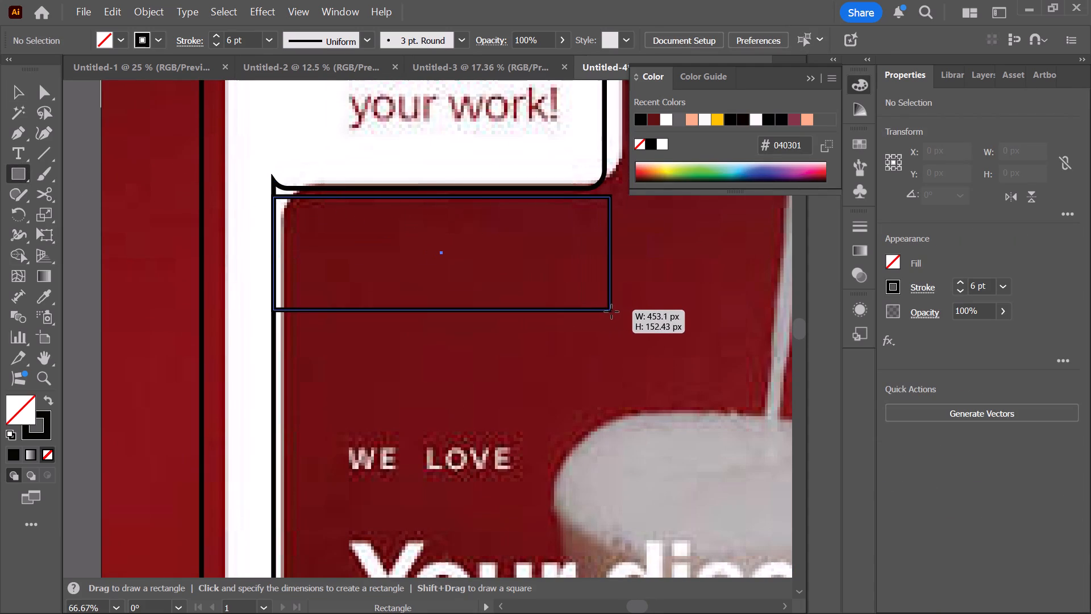
drag(611, 312, 611, 312)
click(443, 250)
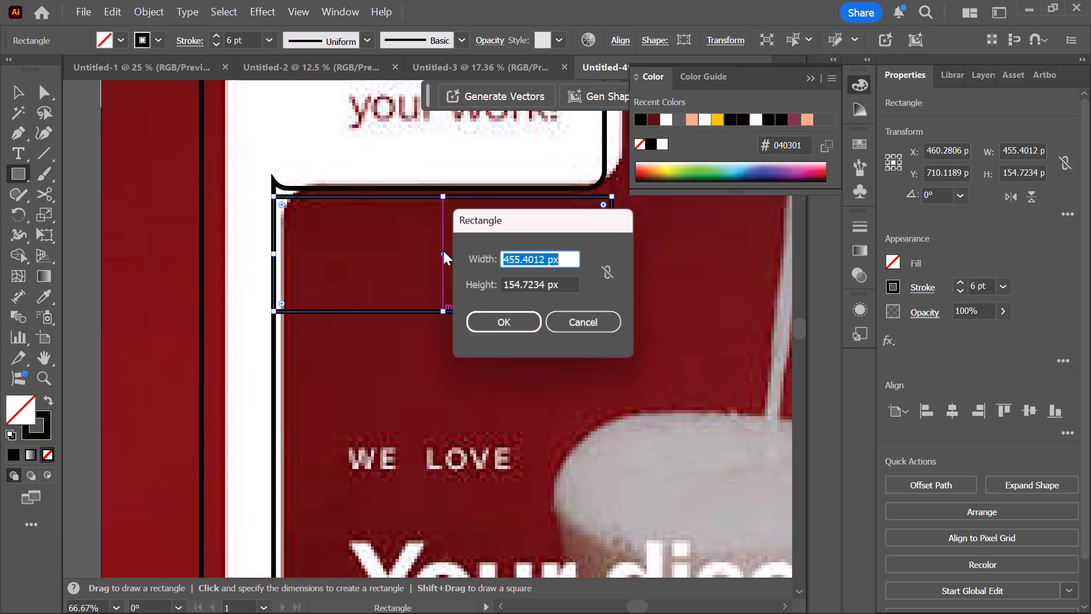
click(589, 320)
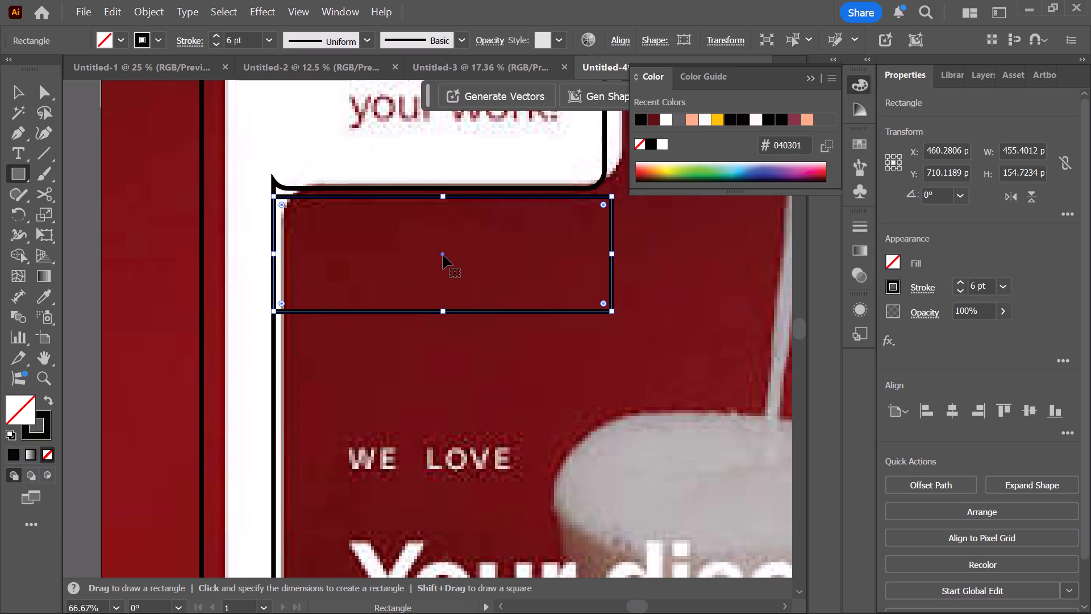
drag(443, 255, 442, 243)
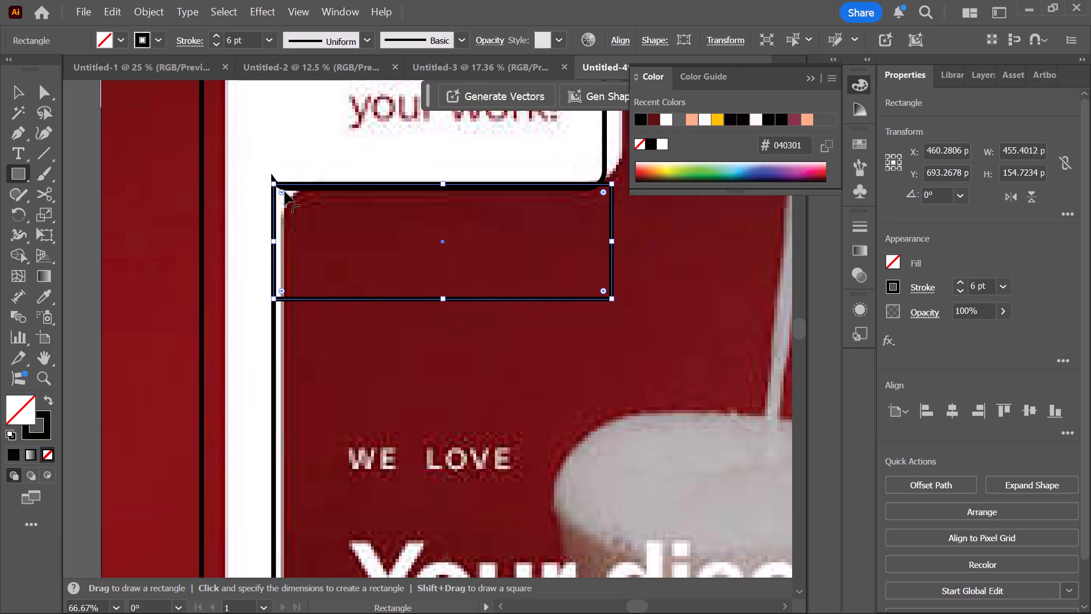
drag(284, 192, 303, 211)
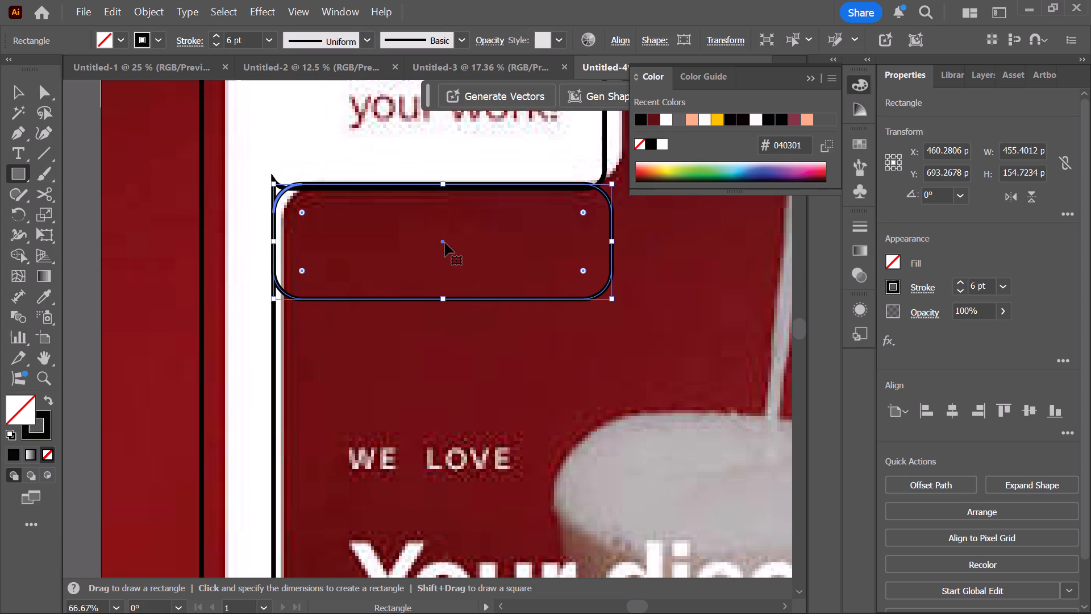
drag(440, 243, 442, 248)
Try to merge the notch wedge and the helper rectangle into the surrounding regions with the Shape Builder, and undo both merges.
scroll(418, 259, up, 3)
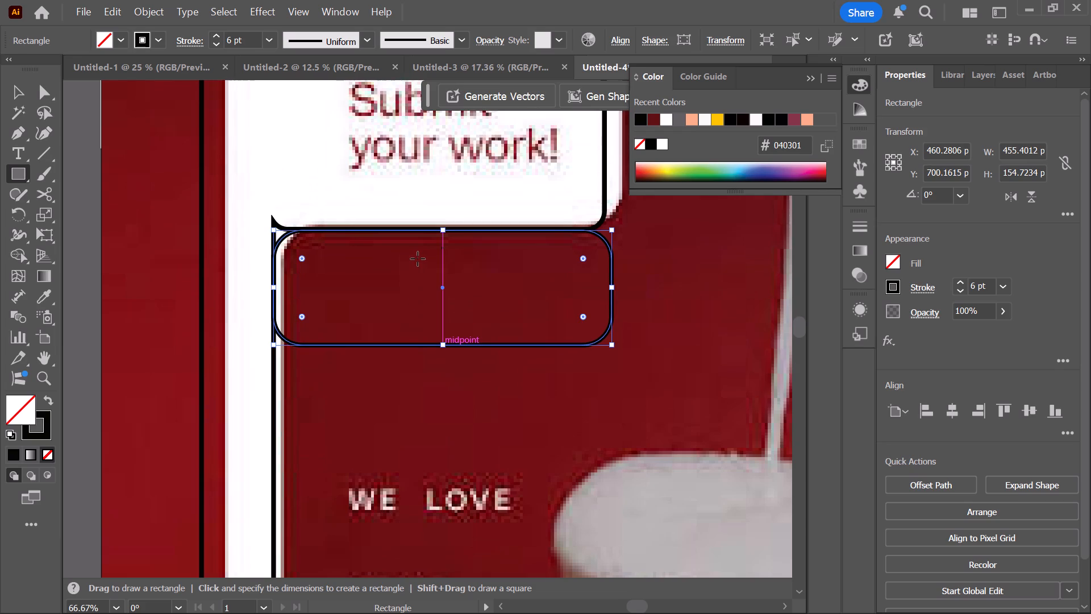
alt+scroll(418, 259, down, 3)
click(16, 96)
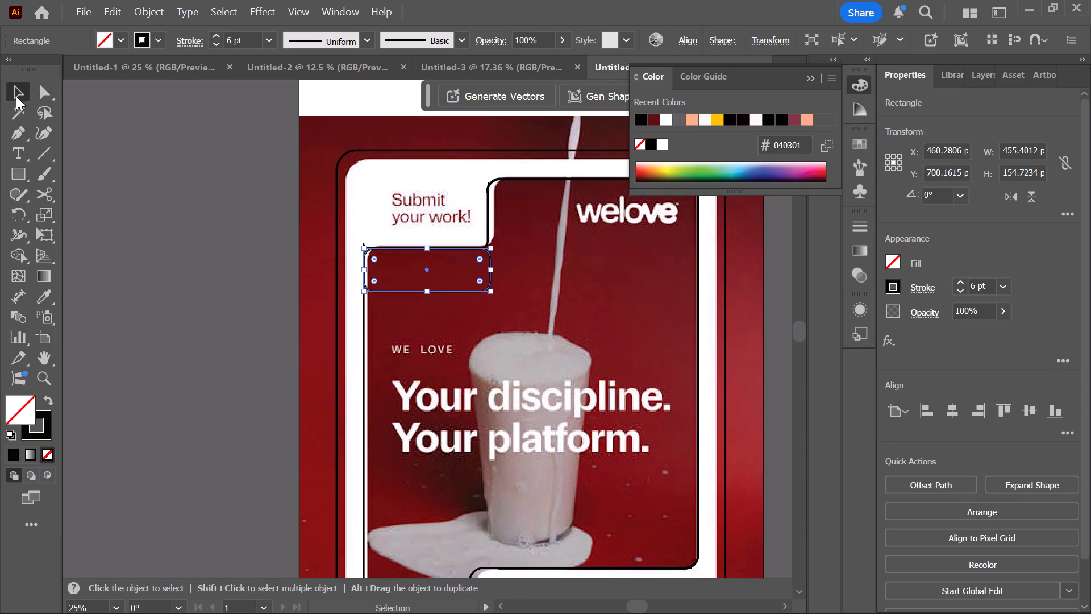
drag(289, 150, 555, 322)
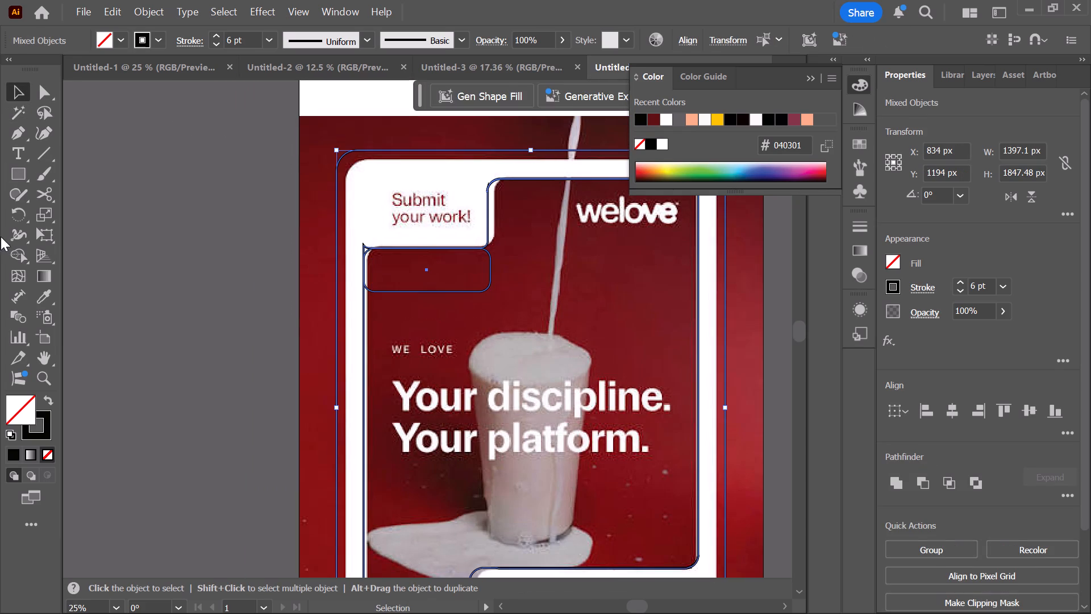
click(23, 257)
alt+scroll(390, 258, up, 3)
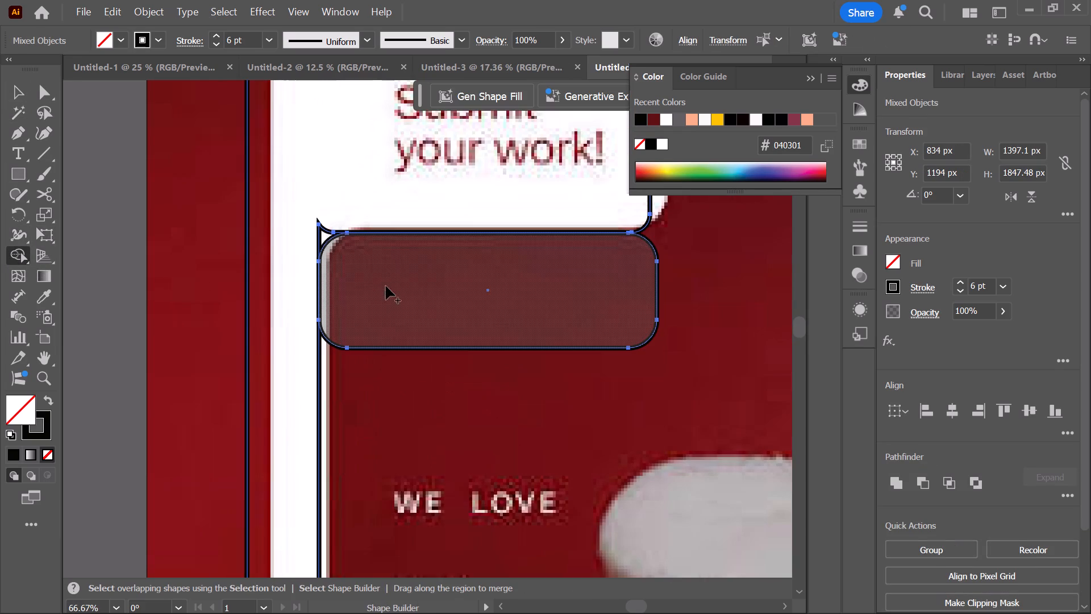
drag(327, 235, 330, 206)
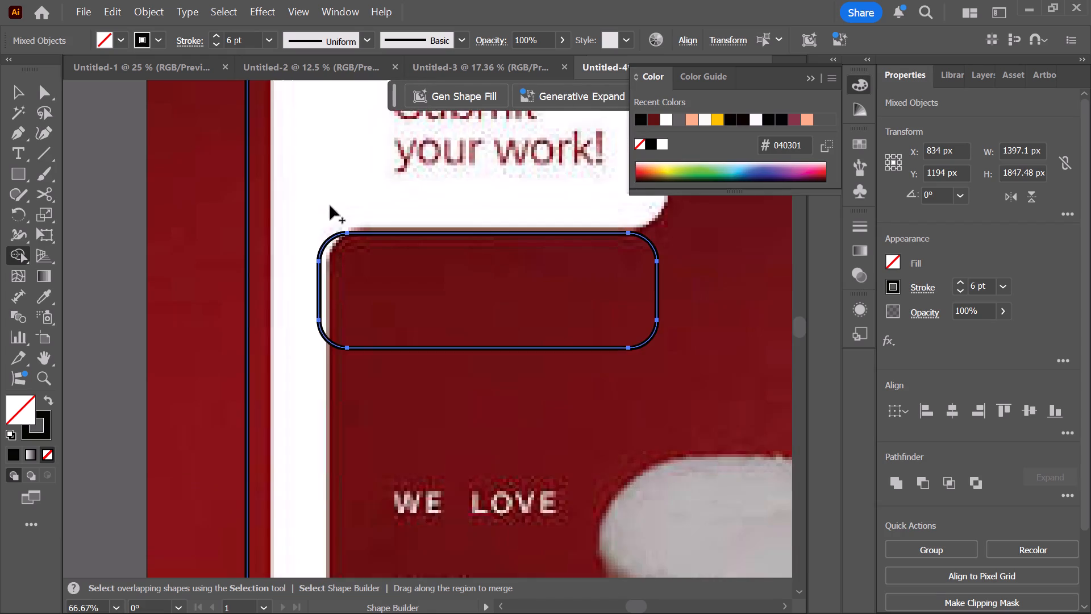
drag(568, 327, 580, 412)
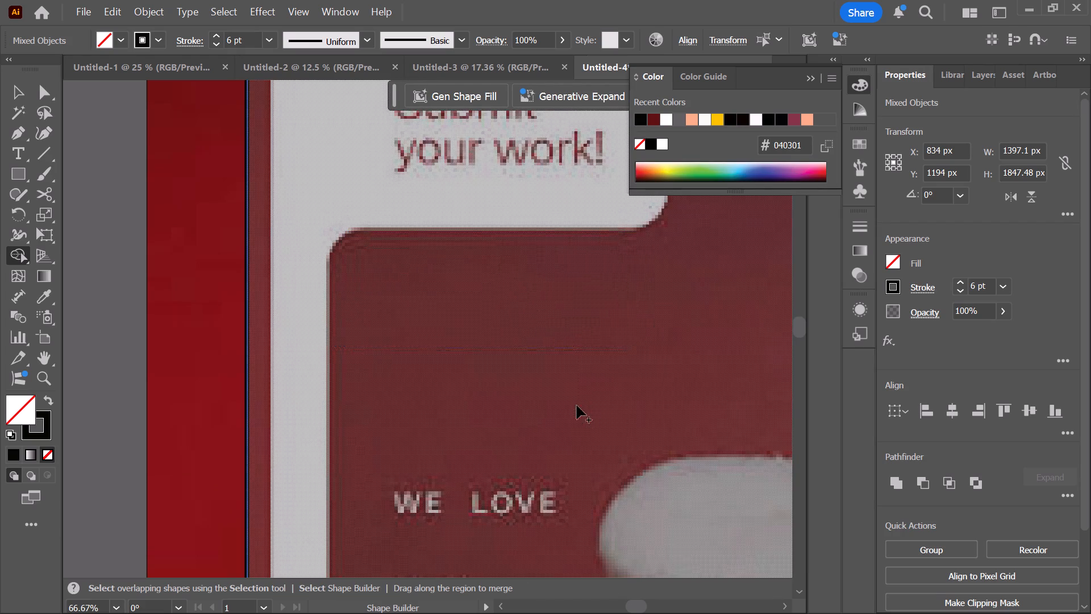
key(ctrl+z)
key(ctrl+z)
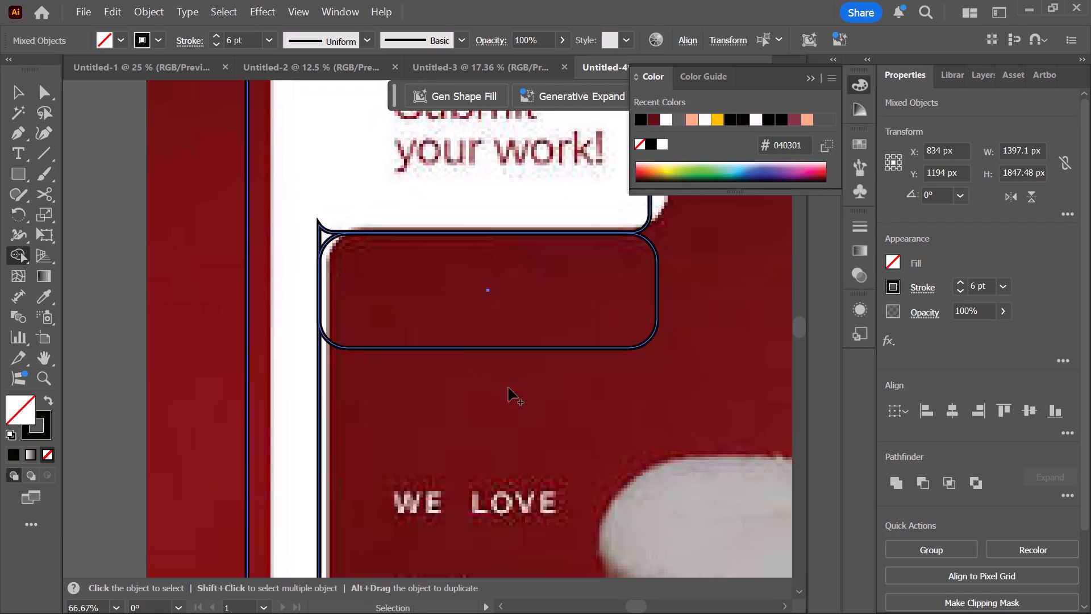
Nudge the rounded helper rectangle beneath the "Submit your work!" notch 2 px up and 1 px to its left.
scroll(227, 374, up, 2)
scroll(120, 318, up, 3)
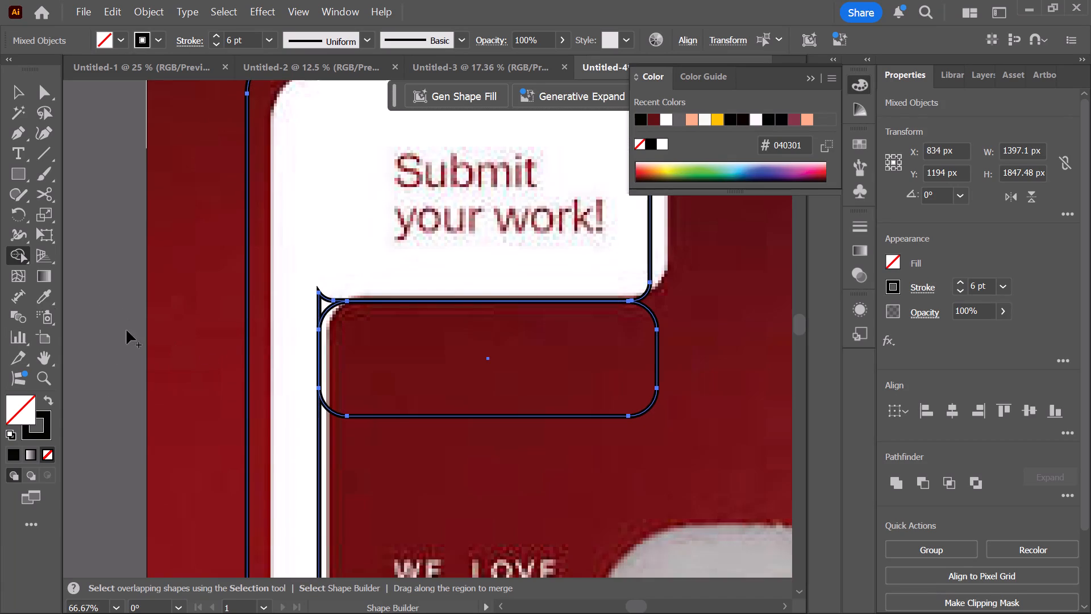
scroll(59, 308, up, 2)
key(v)
click(110, 285)
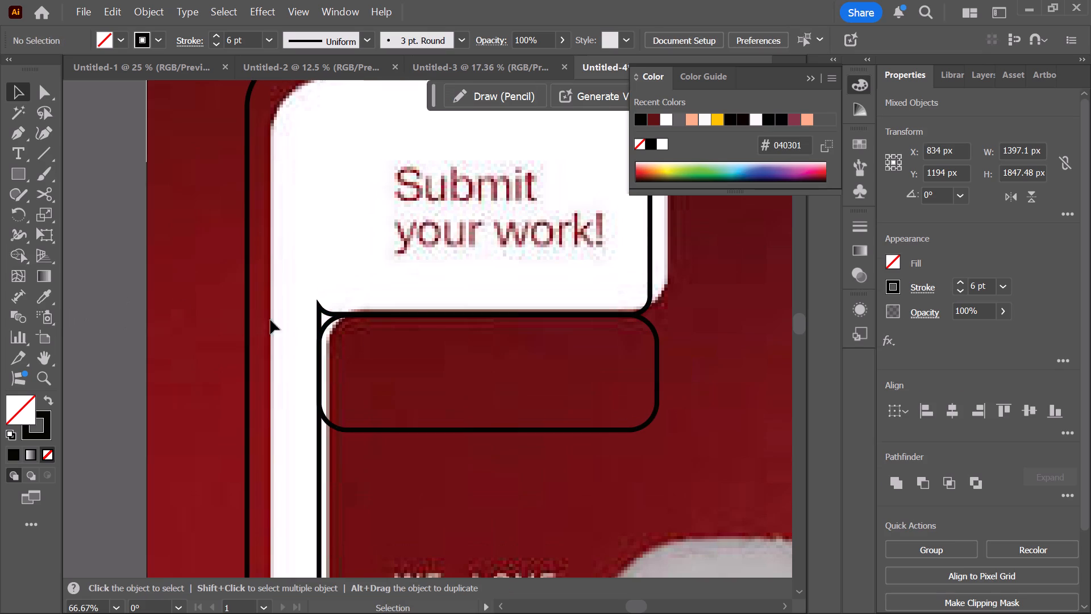
click(327, 325)
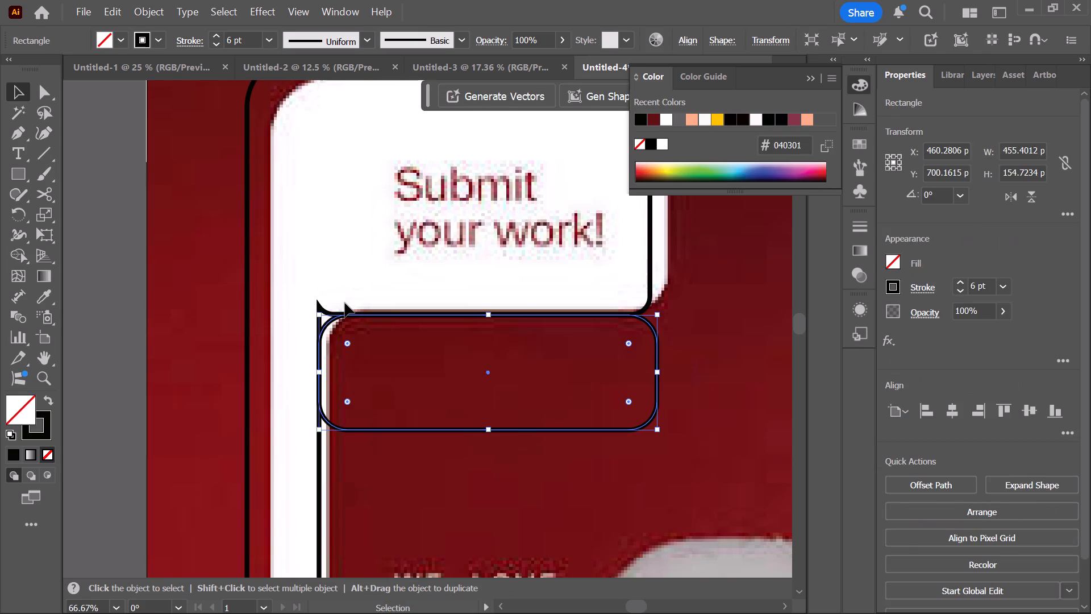
key(Up)
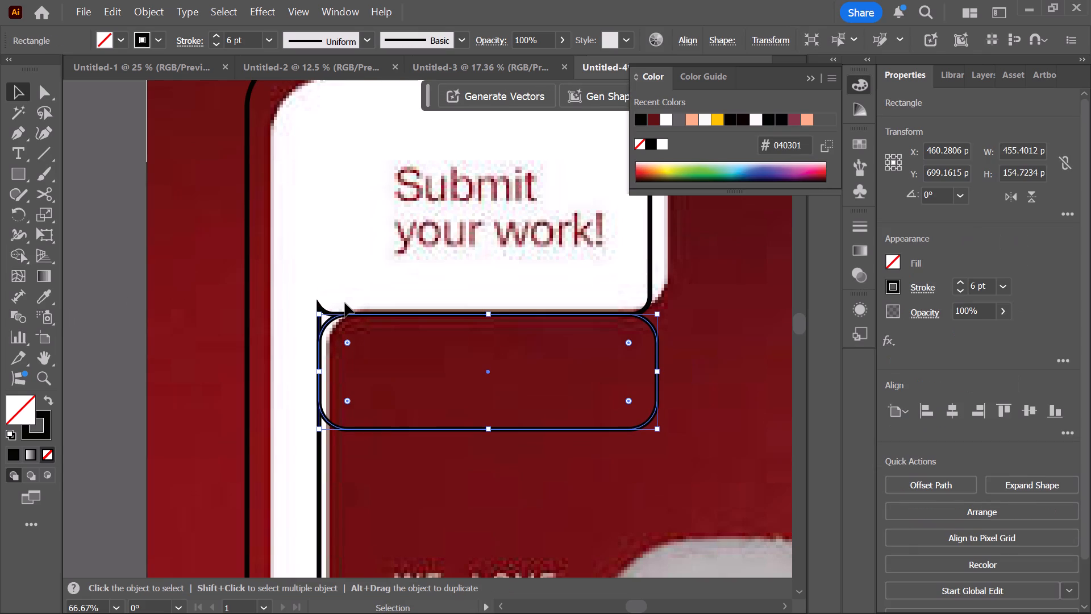
key(Left)
key(Up)
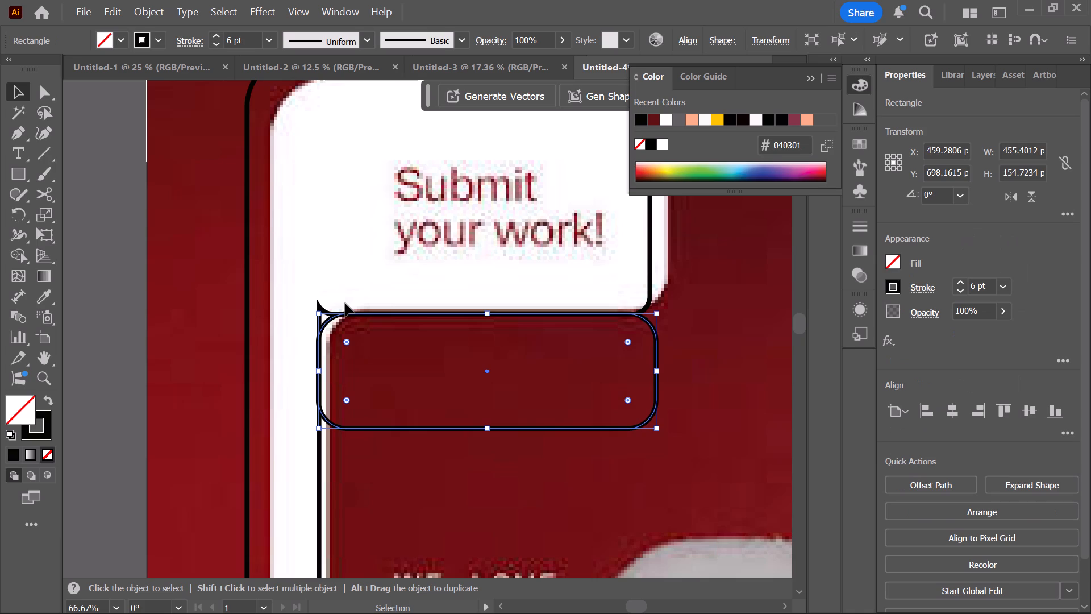
Select all the outlines, merge the corner wedge into the frame and the helper rectangle into the photo panel with the Shape Builder, and deselect.
scroll(284, 285, up, 3)
drag(166, 129, 729, 512)
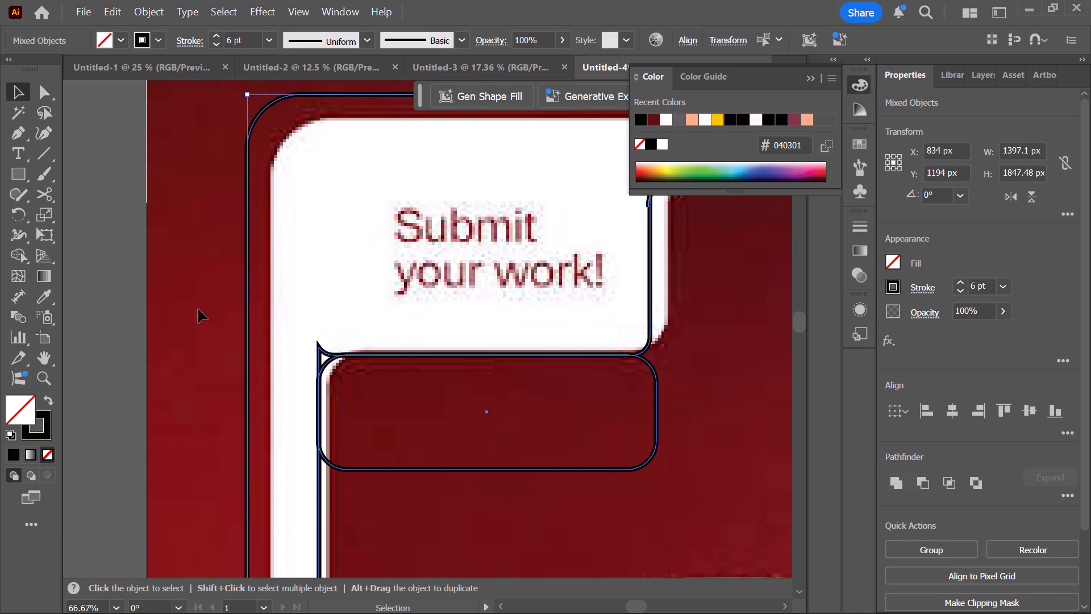
click(13, 248)
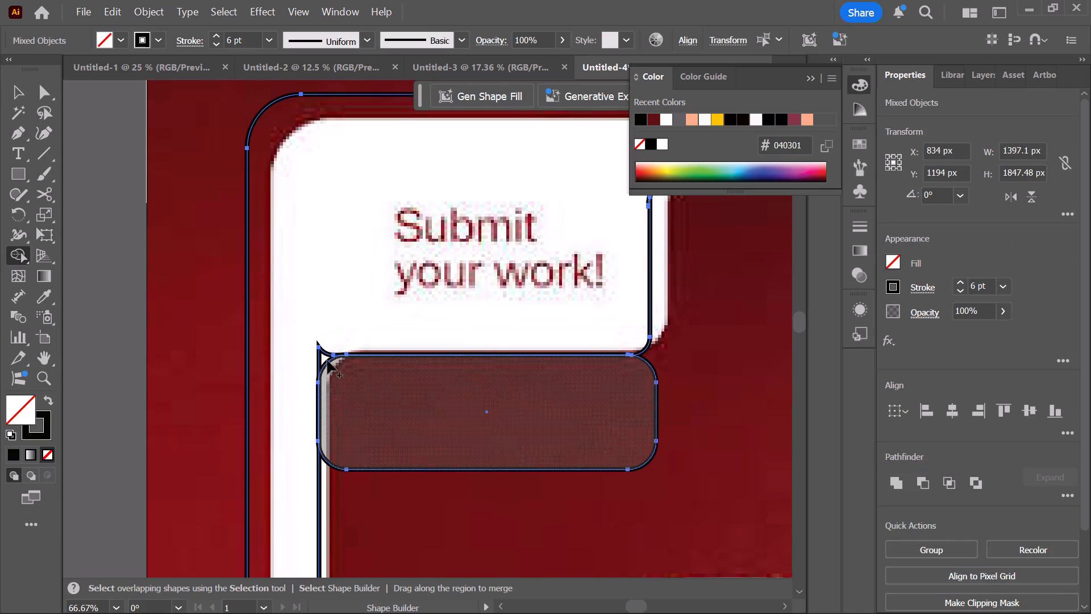
drag(324, 359, 321, 332)
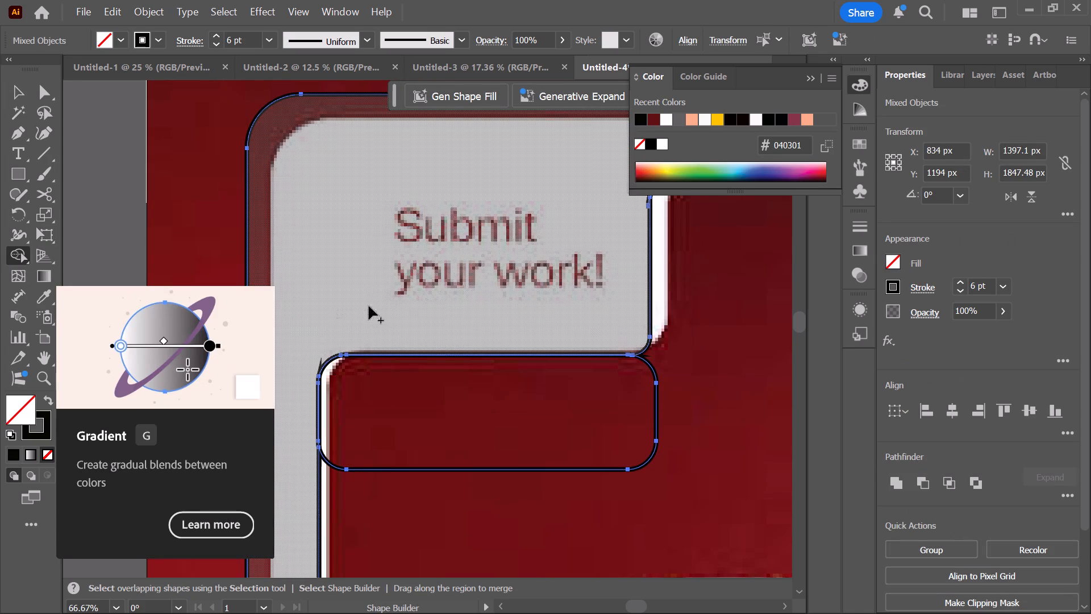
scroll(294, 329, down, 4)
drag(546, 383, 739, 452)
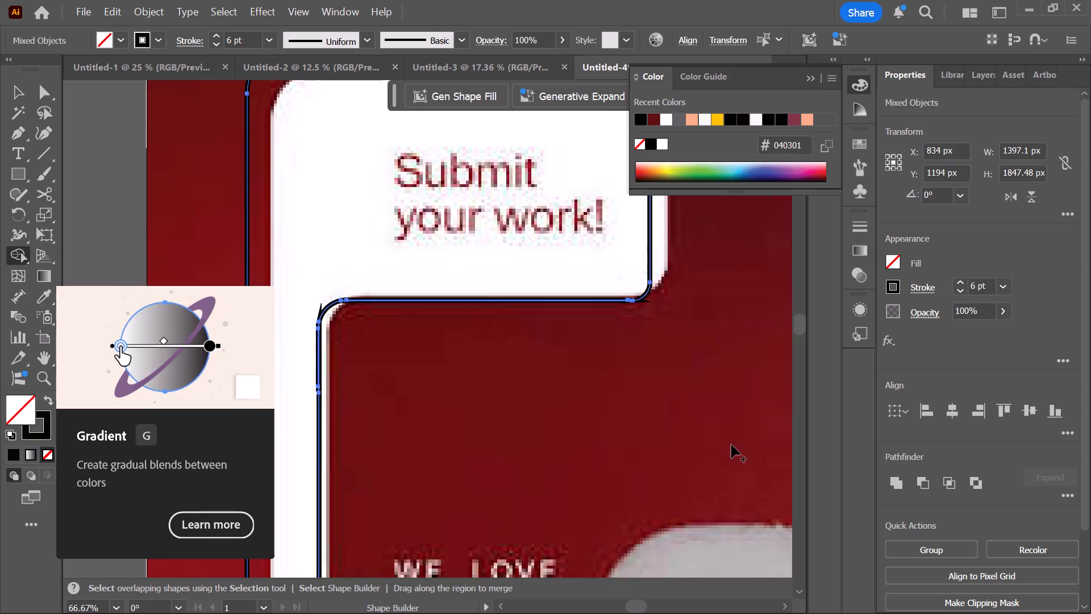
alt+scroll(641, 421, down, 3)
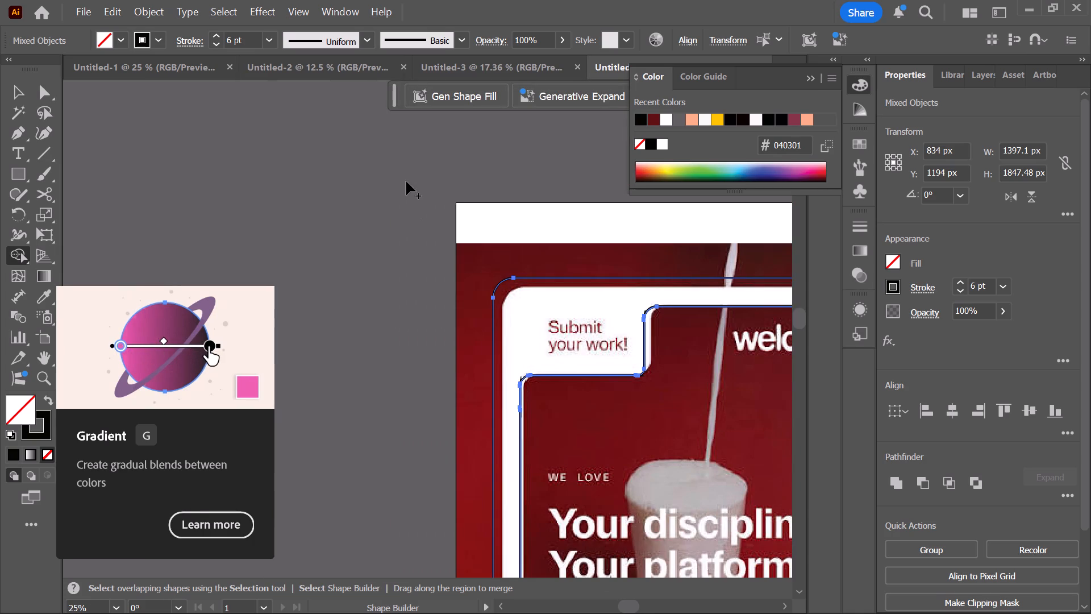
key(v)
click(360, 186)
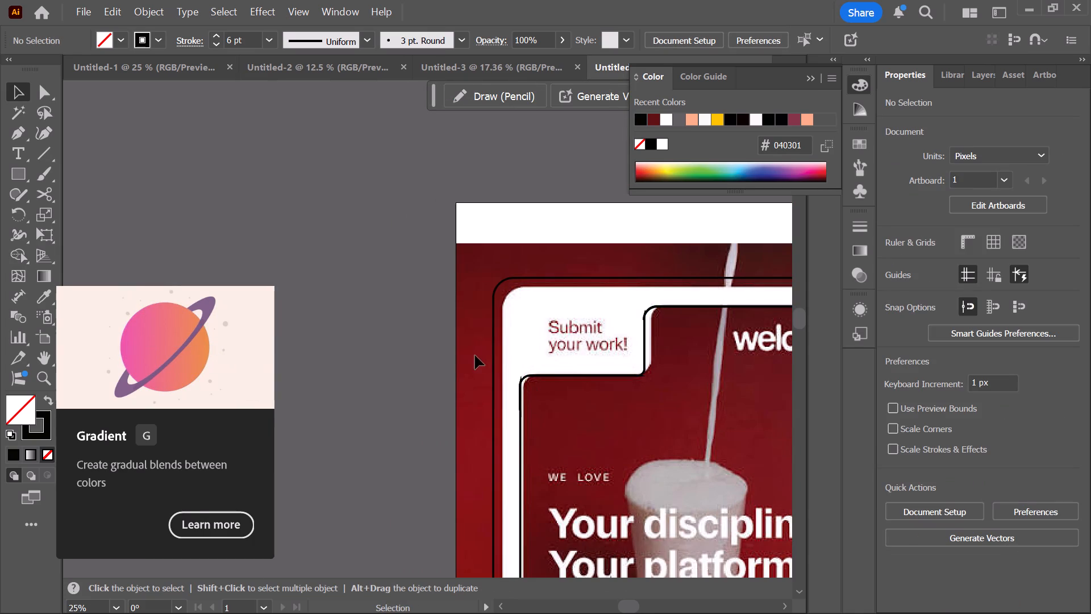
Fill the outer frame shape with the poster border's white (ffffff) using the Eyedropper, and deselect it.
click(493, 346)
key(space)
key(space)
key(space)
key(space)
drag(384, 344, 157, 316)
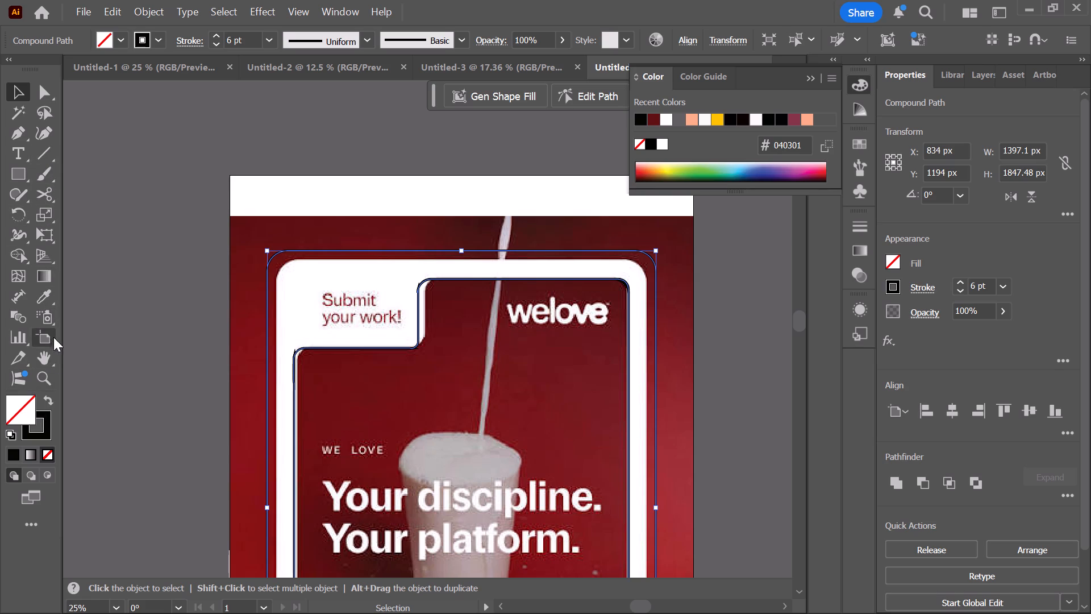
click(48, 301)
click(303, 284)
scroll(302, 293, up, 3)
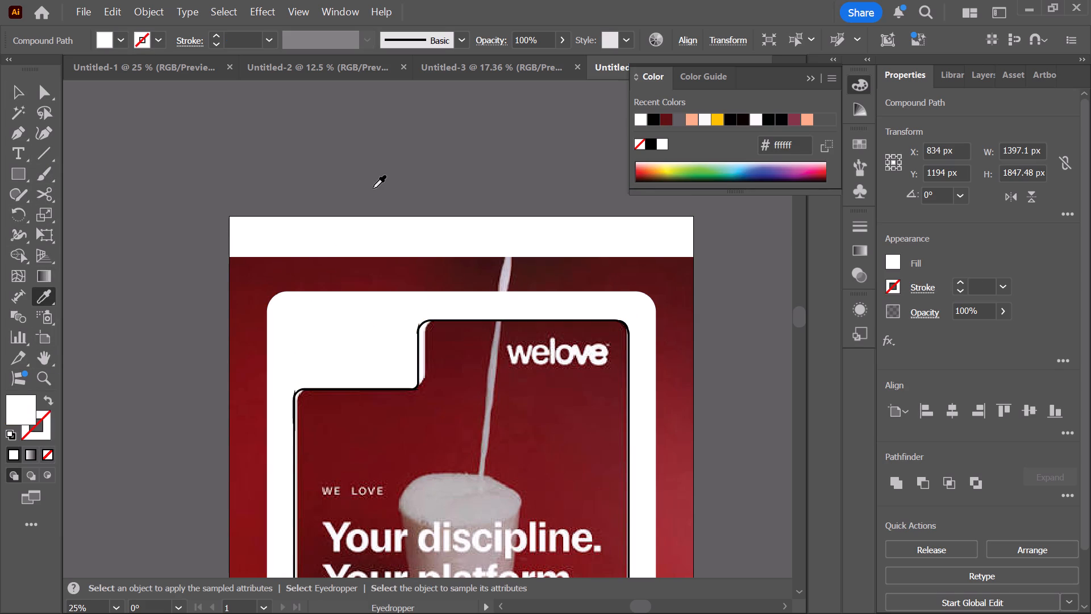
key(v)
click(386, 114)
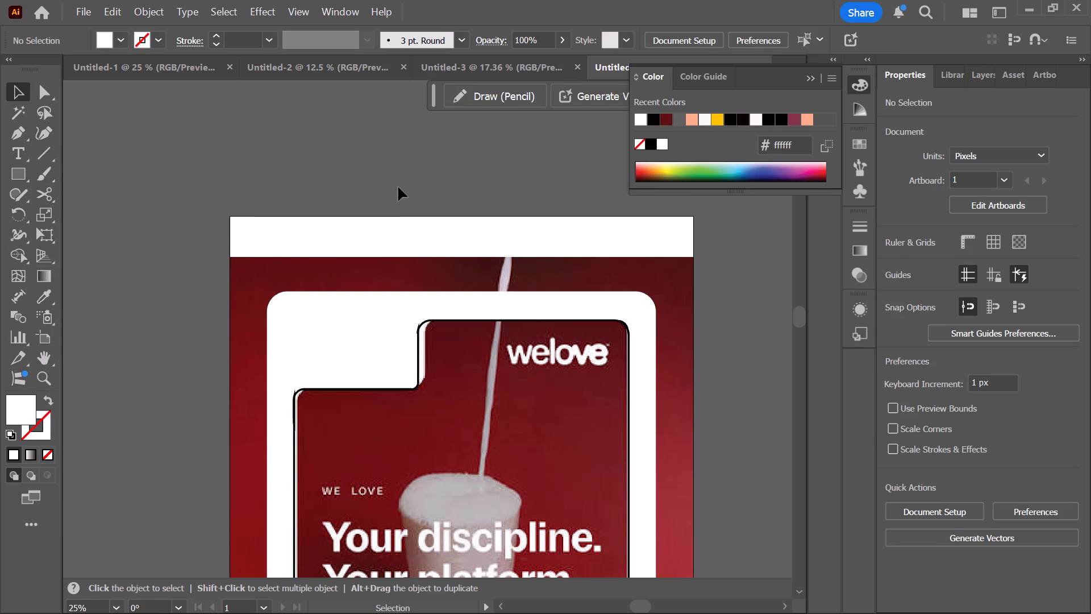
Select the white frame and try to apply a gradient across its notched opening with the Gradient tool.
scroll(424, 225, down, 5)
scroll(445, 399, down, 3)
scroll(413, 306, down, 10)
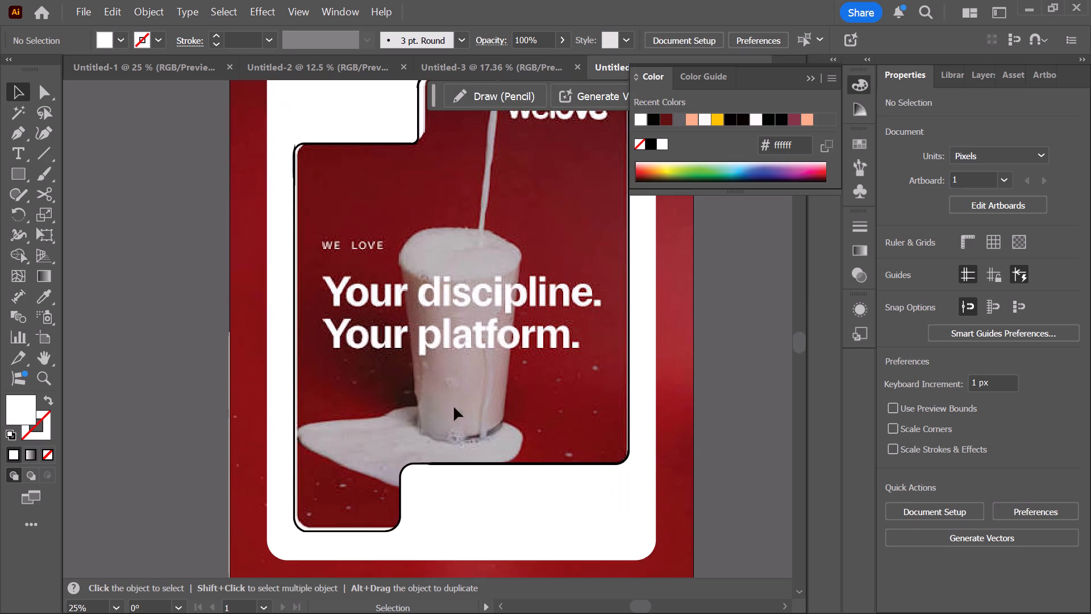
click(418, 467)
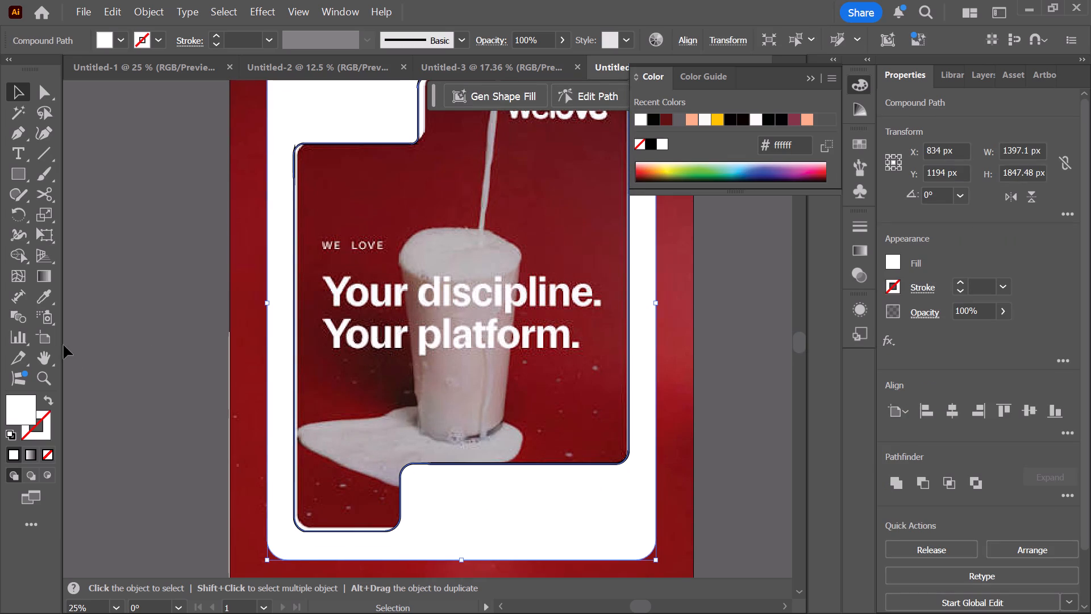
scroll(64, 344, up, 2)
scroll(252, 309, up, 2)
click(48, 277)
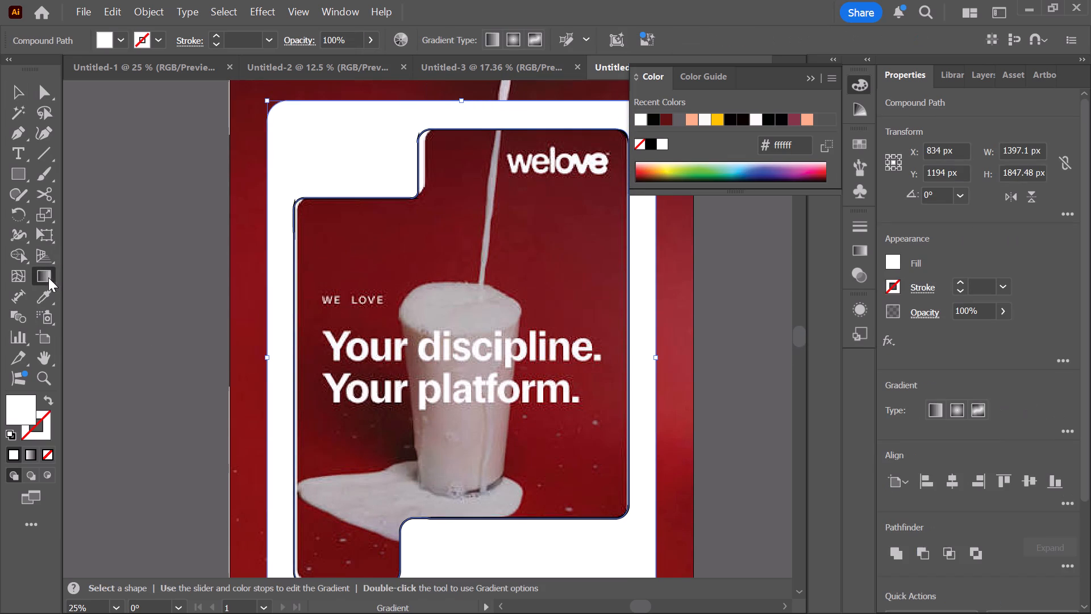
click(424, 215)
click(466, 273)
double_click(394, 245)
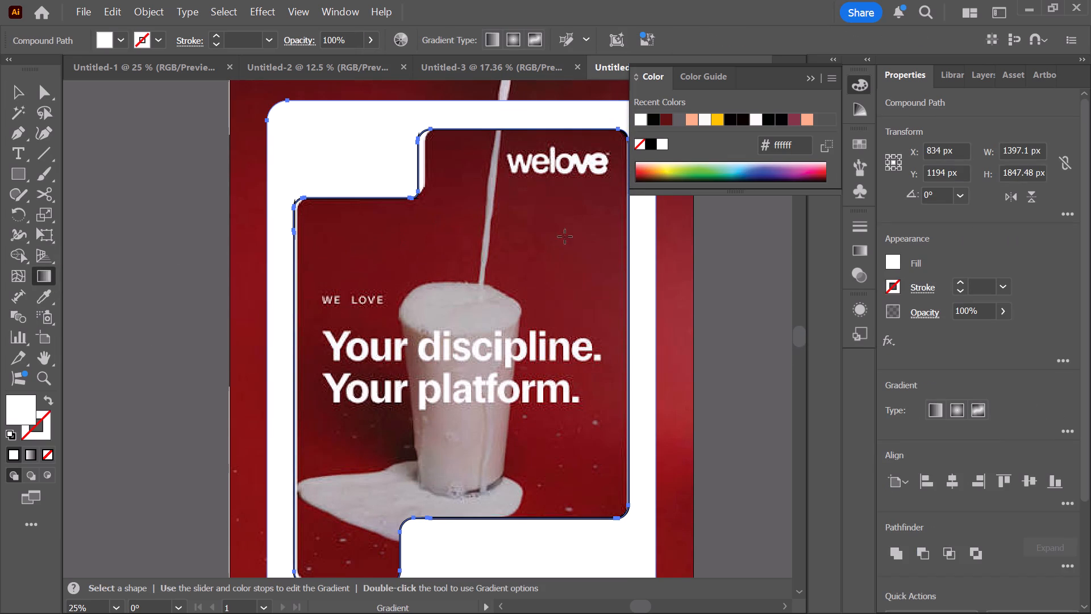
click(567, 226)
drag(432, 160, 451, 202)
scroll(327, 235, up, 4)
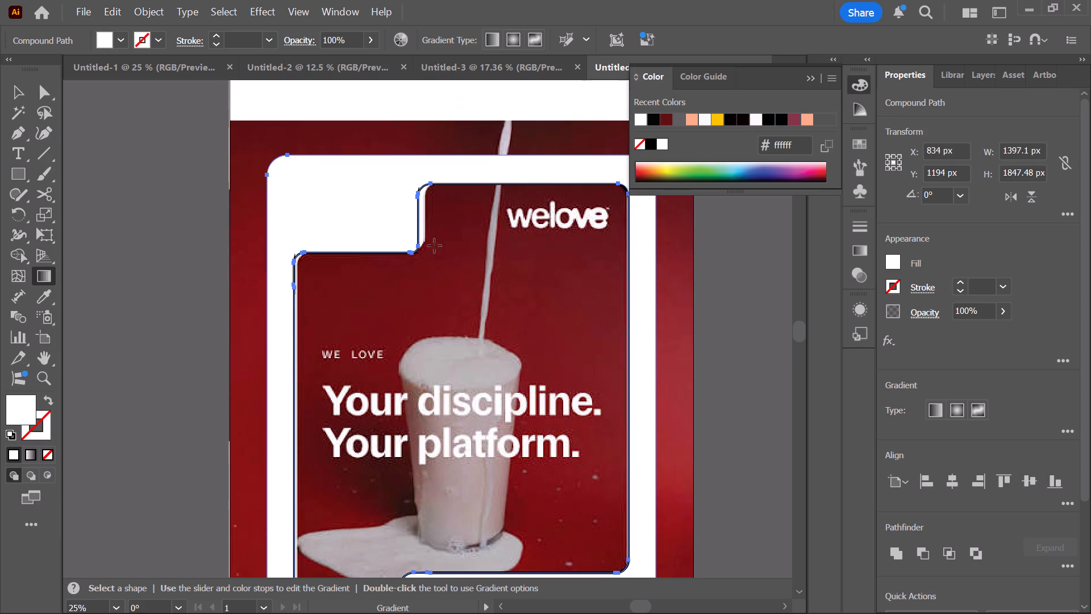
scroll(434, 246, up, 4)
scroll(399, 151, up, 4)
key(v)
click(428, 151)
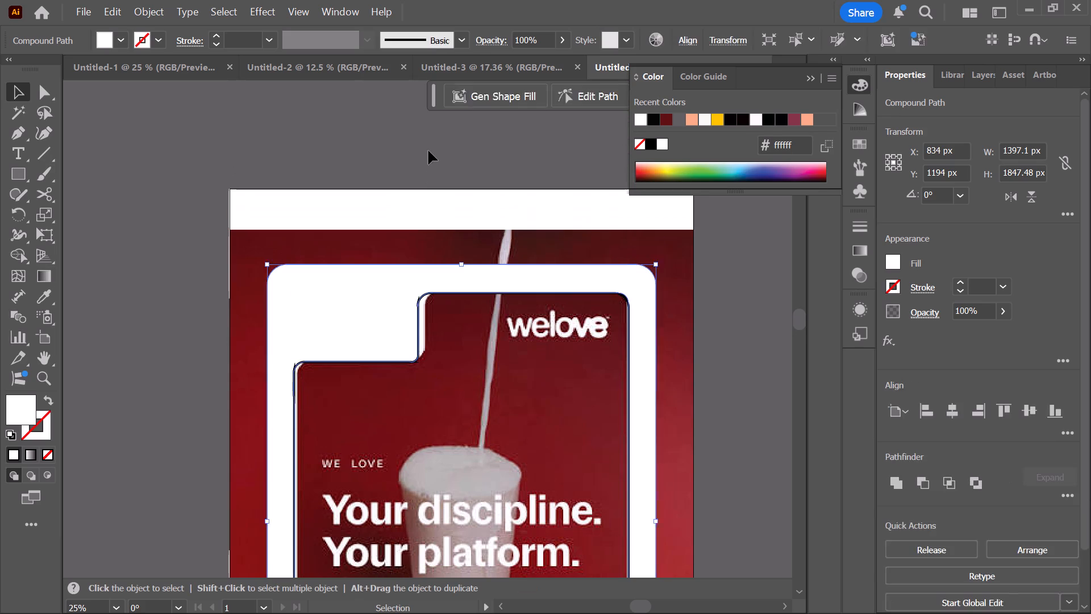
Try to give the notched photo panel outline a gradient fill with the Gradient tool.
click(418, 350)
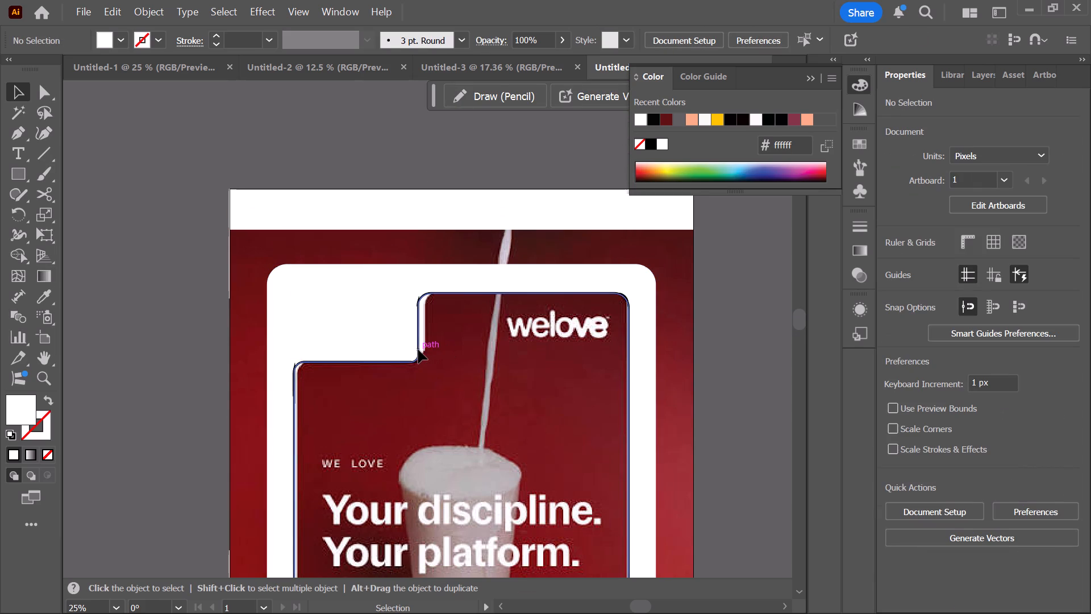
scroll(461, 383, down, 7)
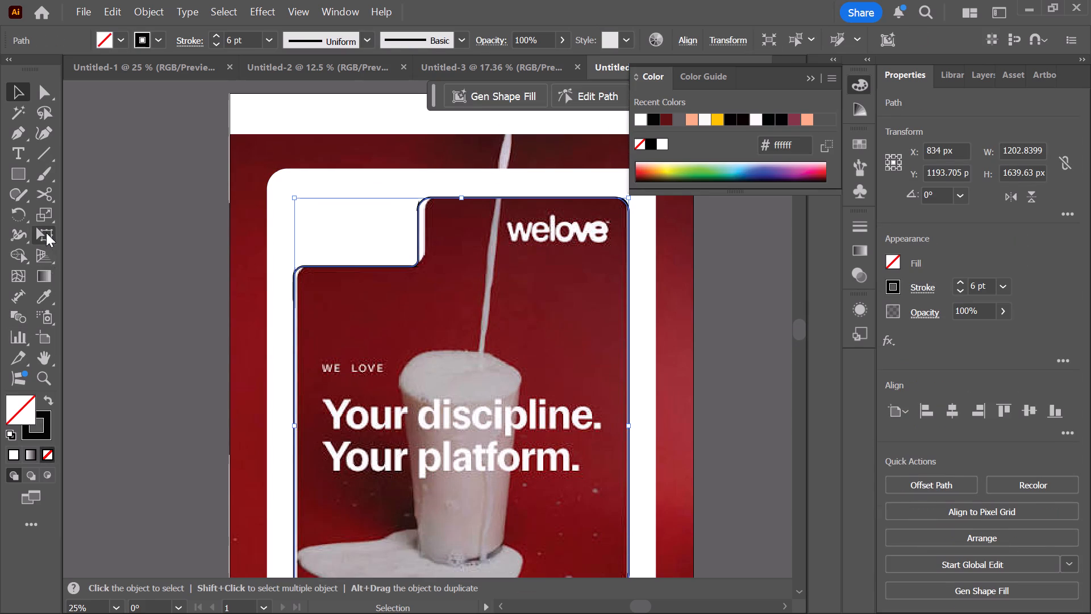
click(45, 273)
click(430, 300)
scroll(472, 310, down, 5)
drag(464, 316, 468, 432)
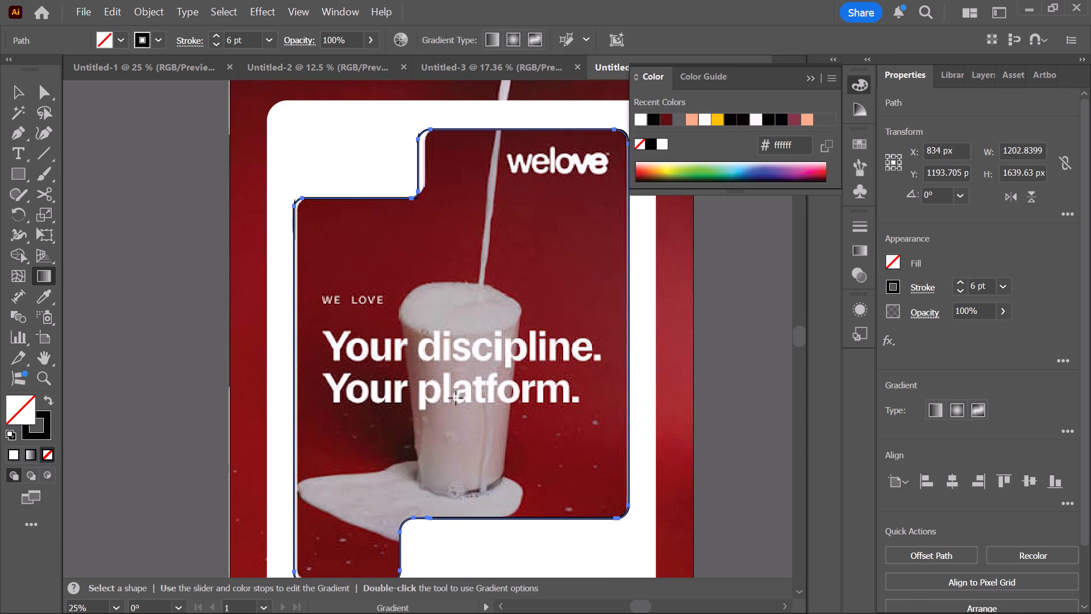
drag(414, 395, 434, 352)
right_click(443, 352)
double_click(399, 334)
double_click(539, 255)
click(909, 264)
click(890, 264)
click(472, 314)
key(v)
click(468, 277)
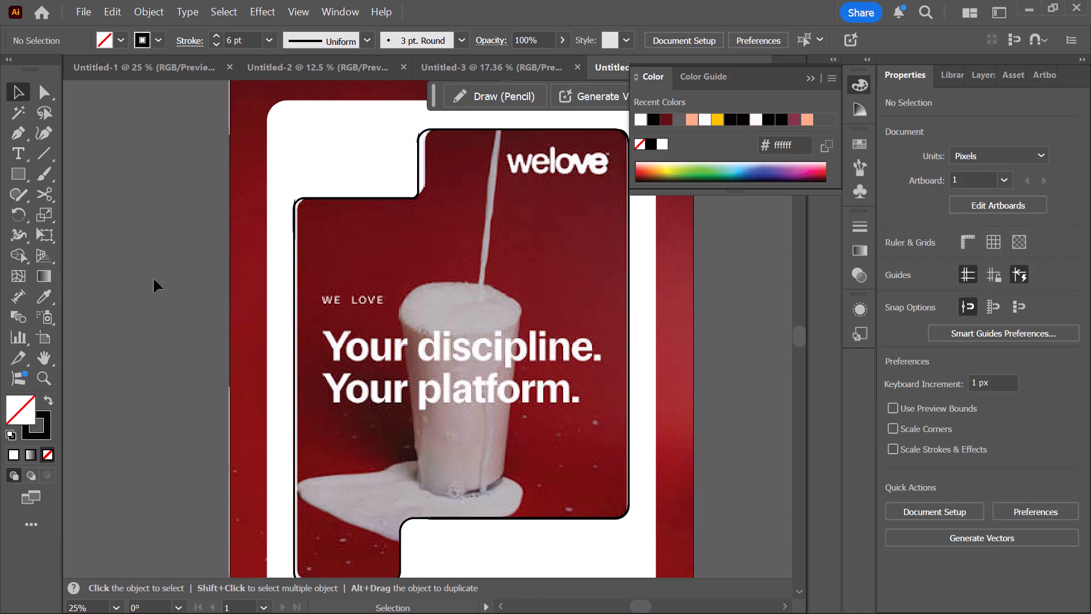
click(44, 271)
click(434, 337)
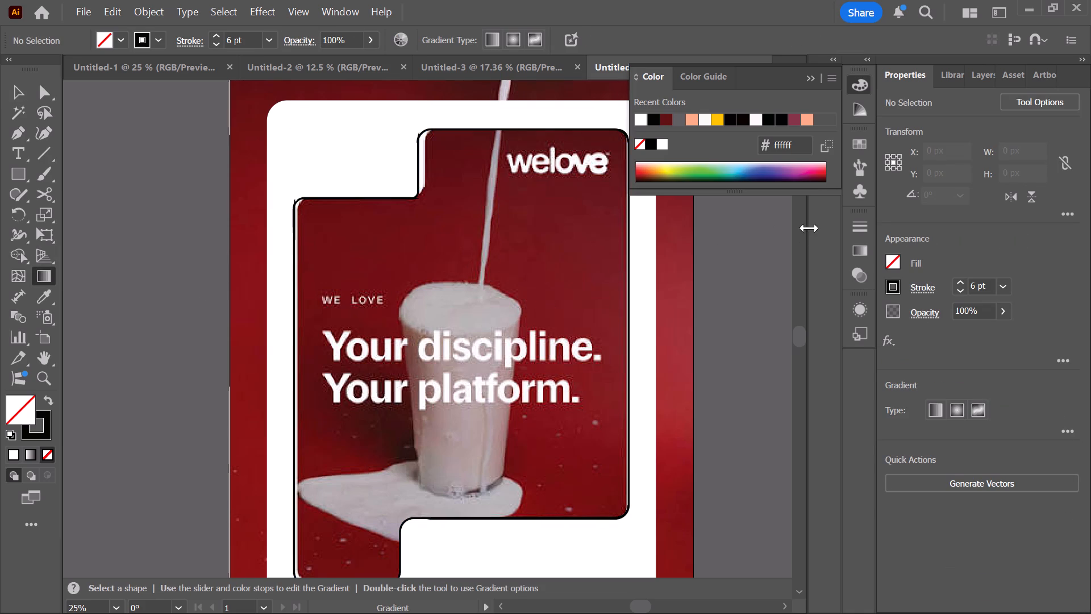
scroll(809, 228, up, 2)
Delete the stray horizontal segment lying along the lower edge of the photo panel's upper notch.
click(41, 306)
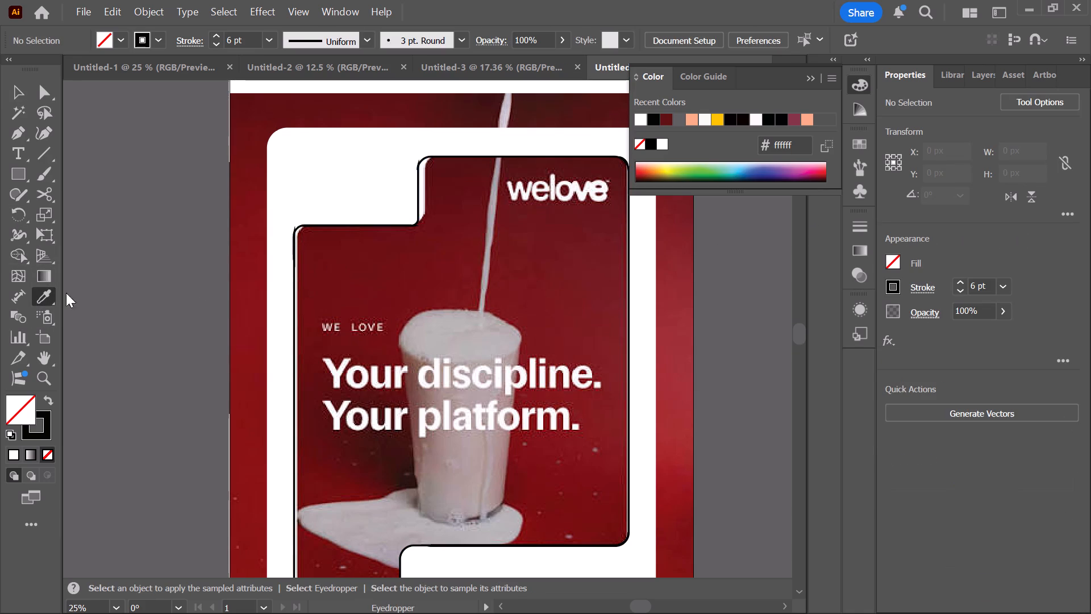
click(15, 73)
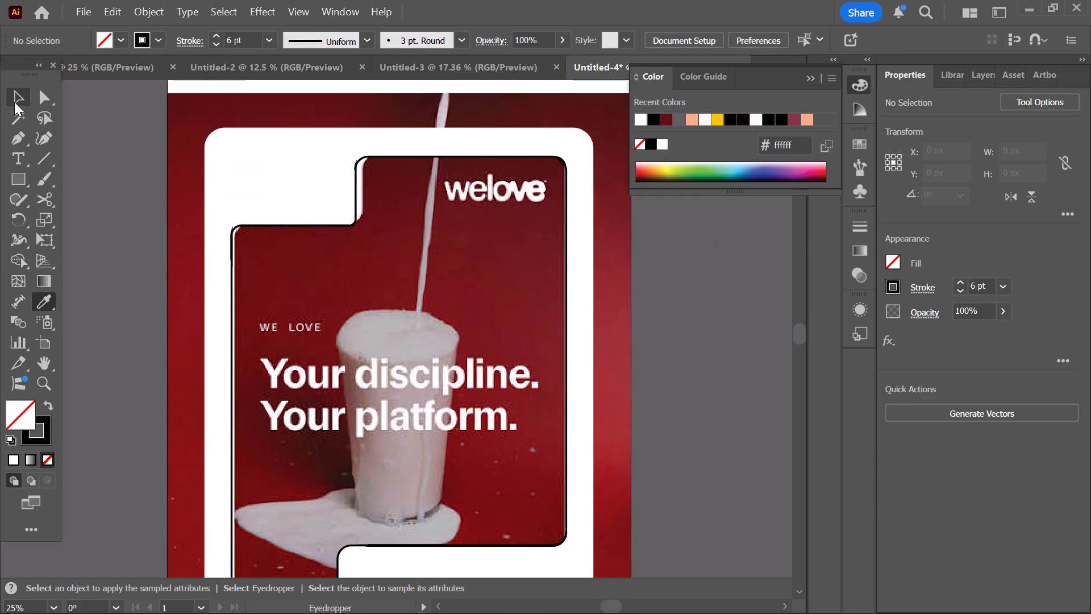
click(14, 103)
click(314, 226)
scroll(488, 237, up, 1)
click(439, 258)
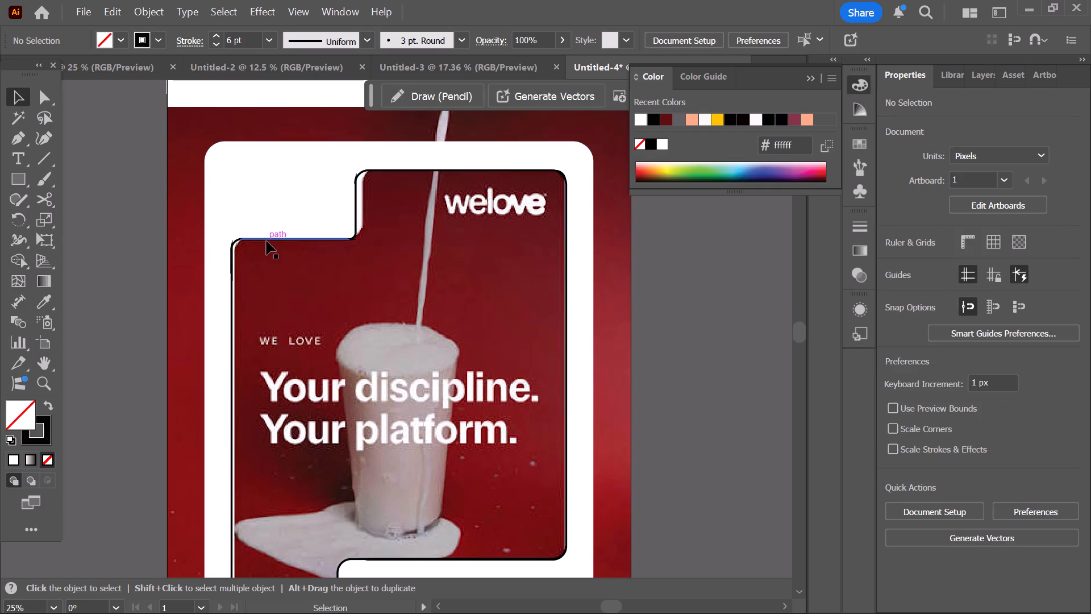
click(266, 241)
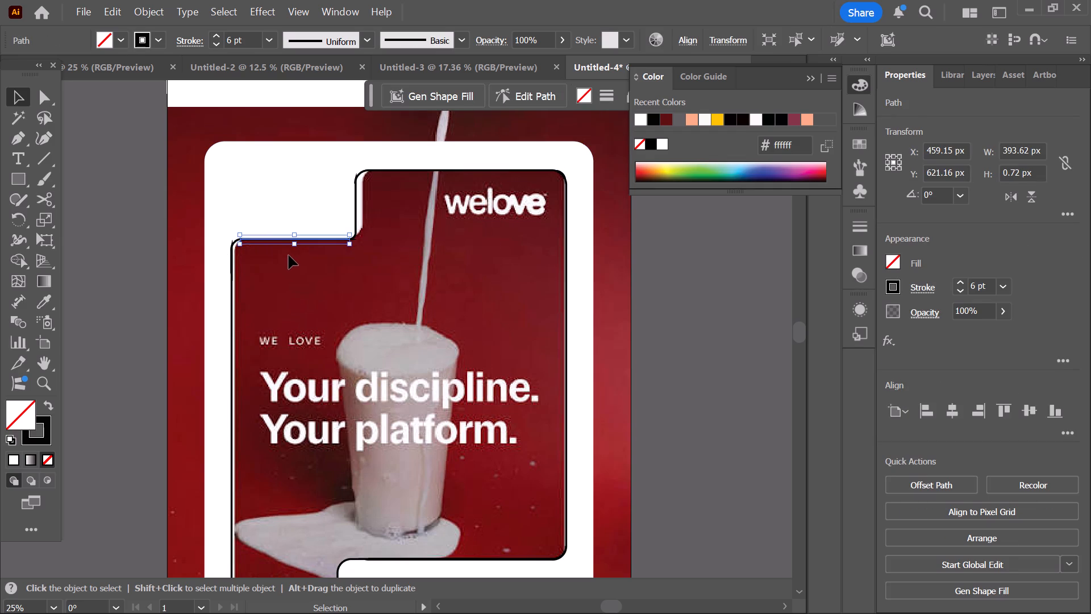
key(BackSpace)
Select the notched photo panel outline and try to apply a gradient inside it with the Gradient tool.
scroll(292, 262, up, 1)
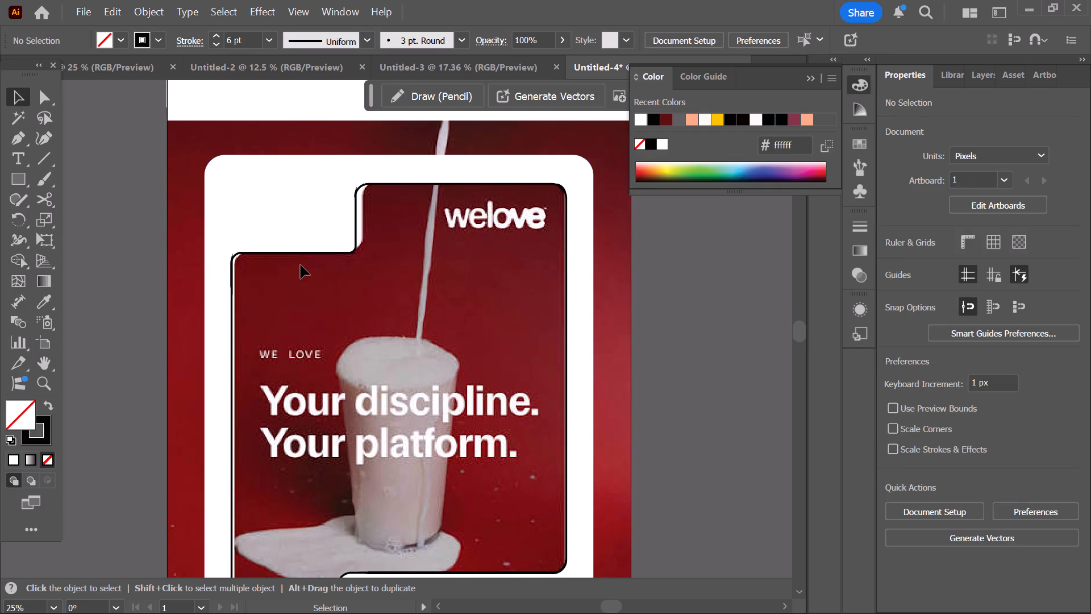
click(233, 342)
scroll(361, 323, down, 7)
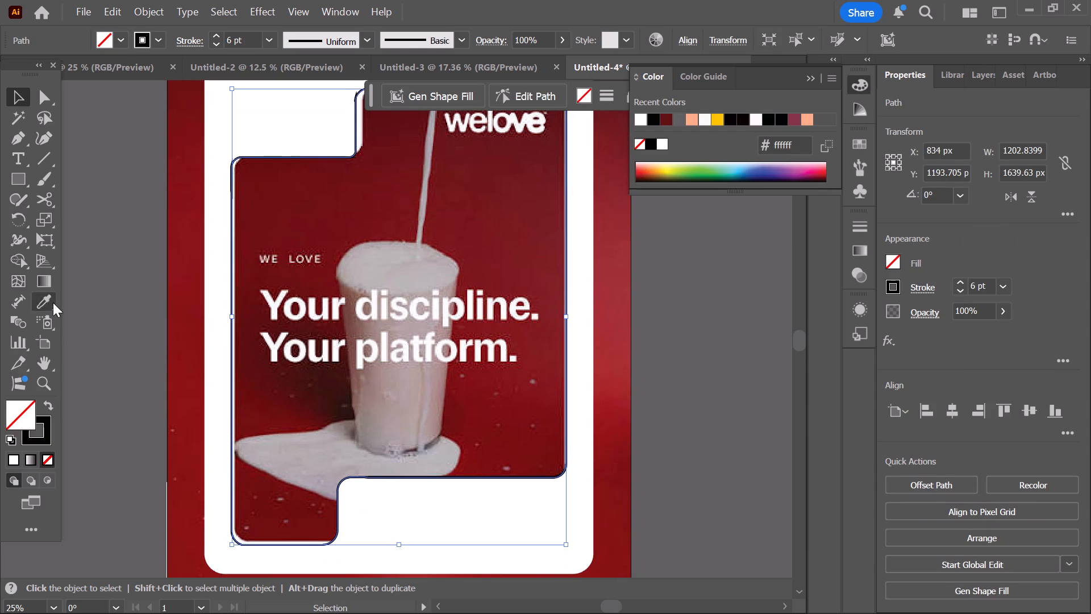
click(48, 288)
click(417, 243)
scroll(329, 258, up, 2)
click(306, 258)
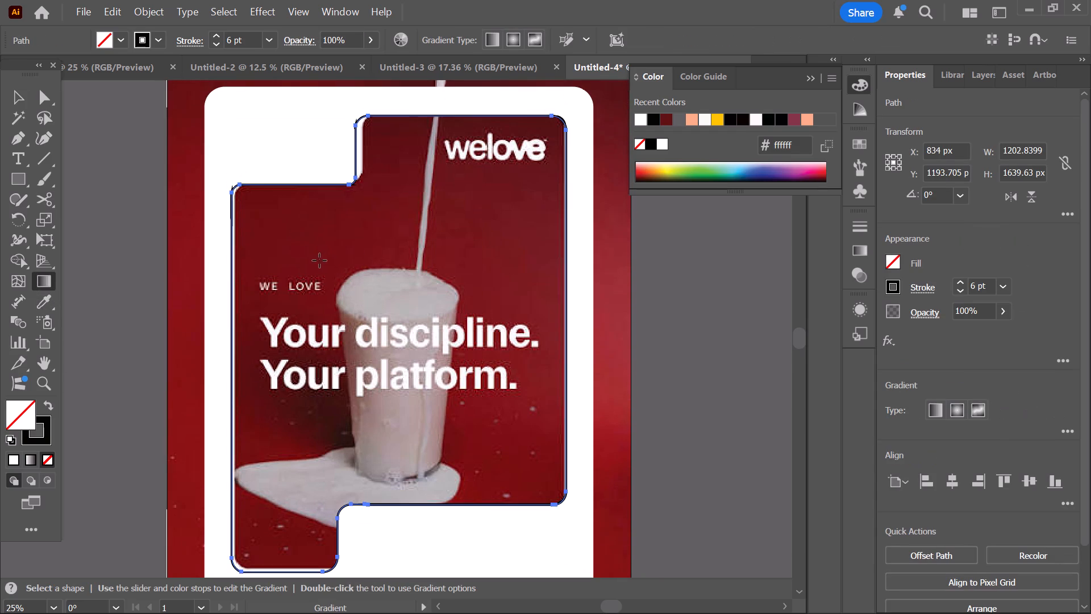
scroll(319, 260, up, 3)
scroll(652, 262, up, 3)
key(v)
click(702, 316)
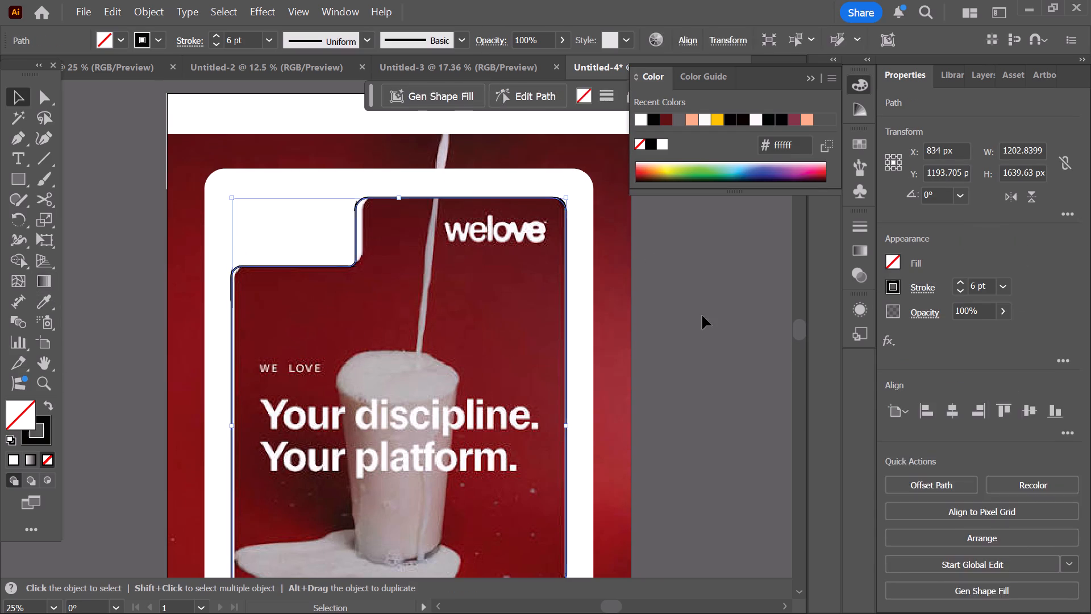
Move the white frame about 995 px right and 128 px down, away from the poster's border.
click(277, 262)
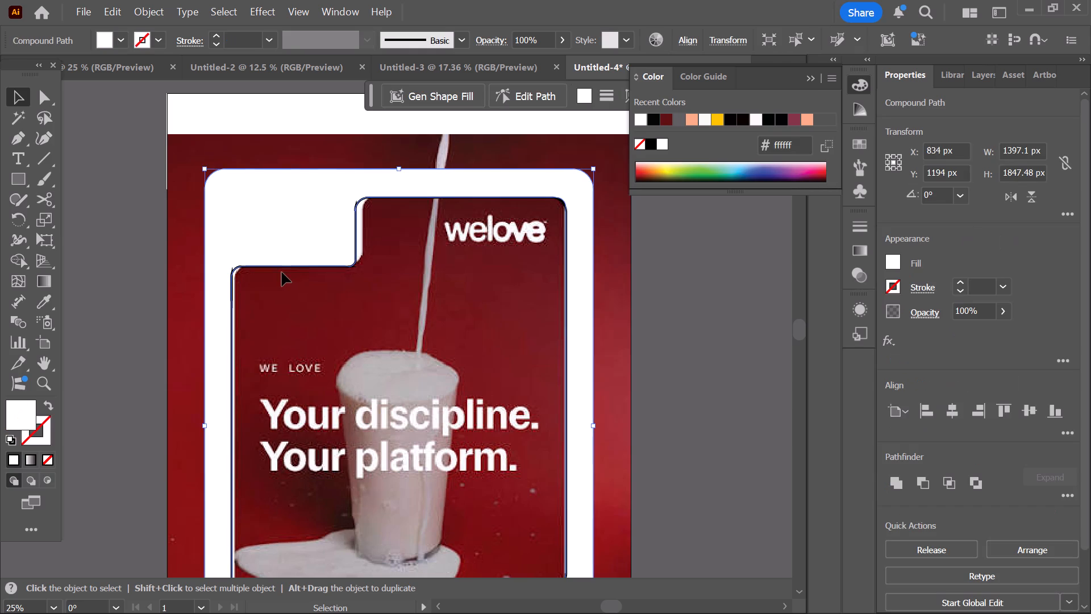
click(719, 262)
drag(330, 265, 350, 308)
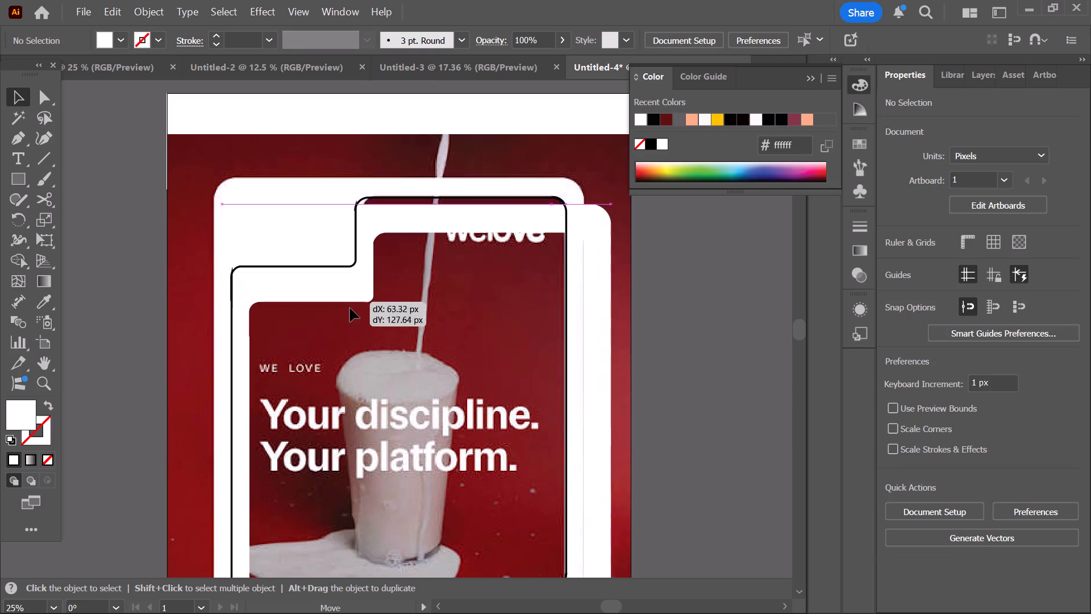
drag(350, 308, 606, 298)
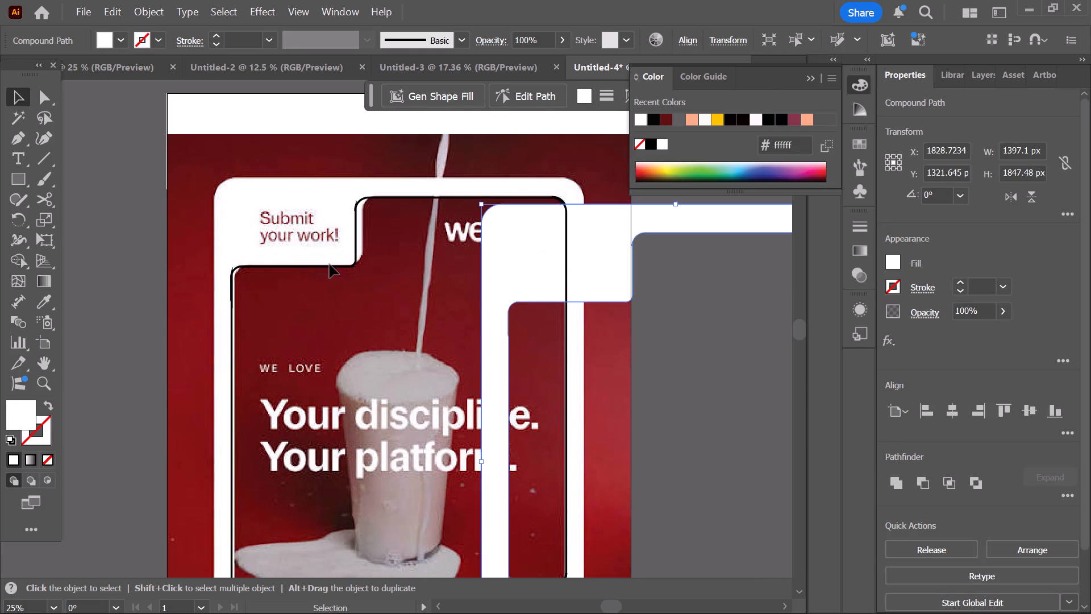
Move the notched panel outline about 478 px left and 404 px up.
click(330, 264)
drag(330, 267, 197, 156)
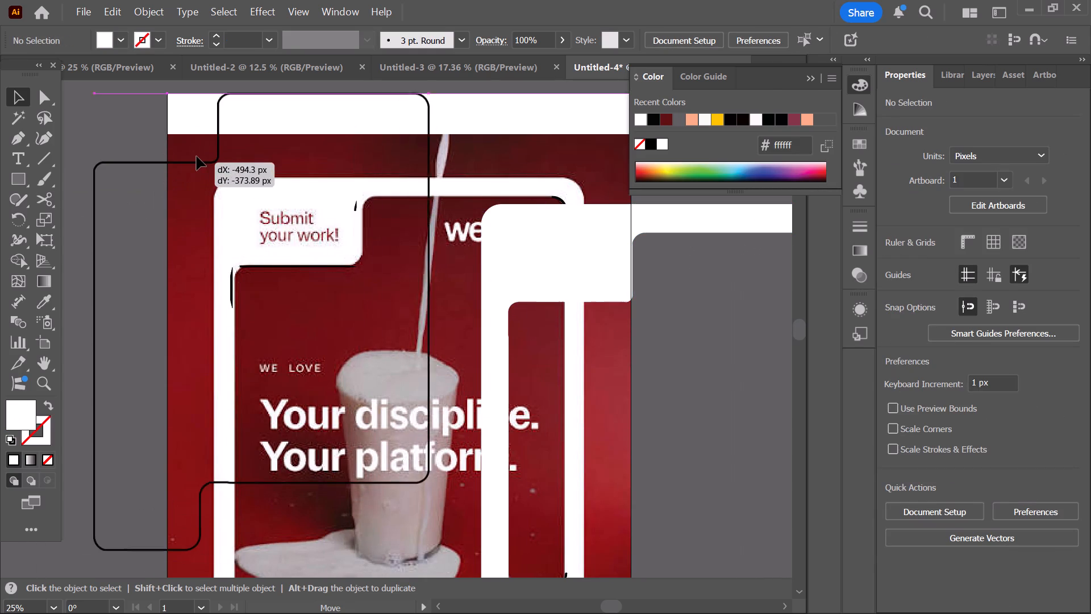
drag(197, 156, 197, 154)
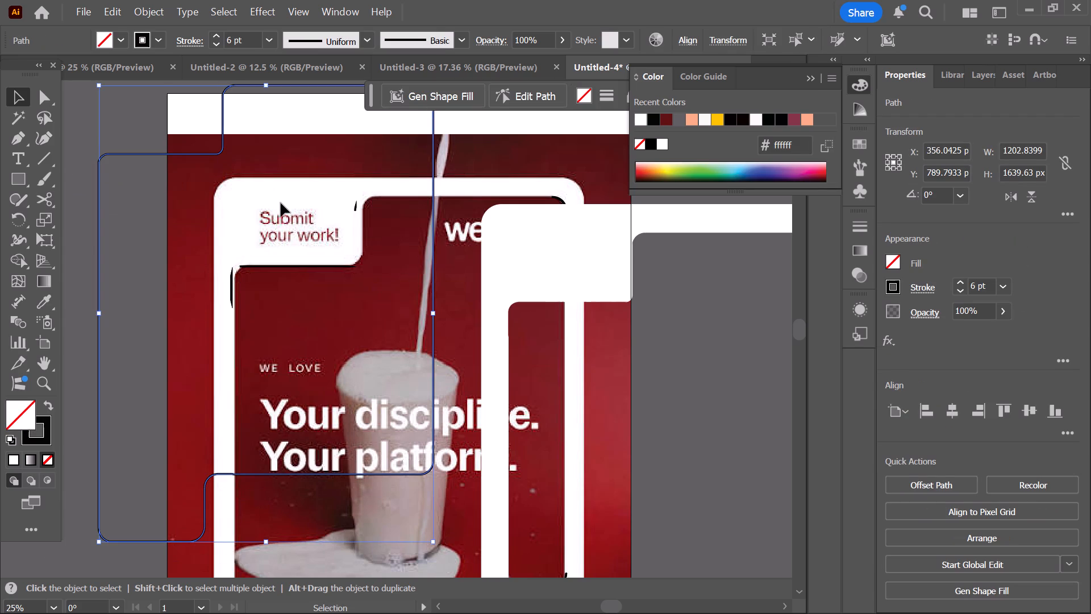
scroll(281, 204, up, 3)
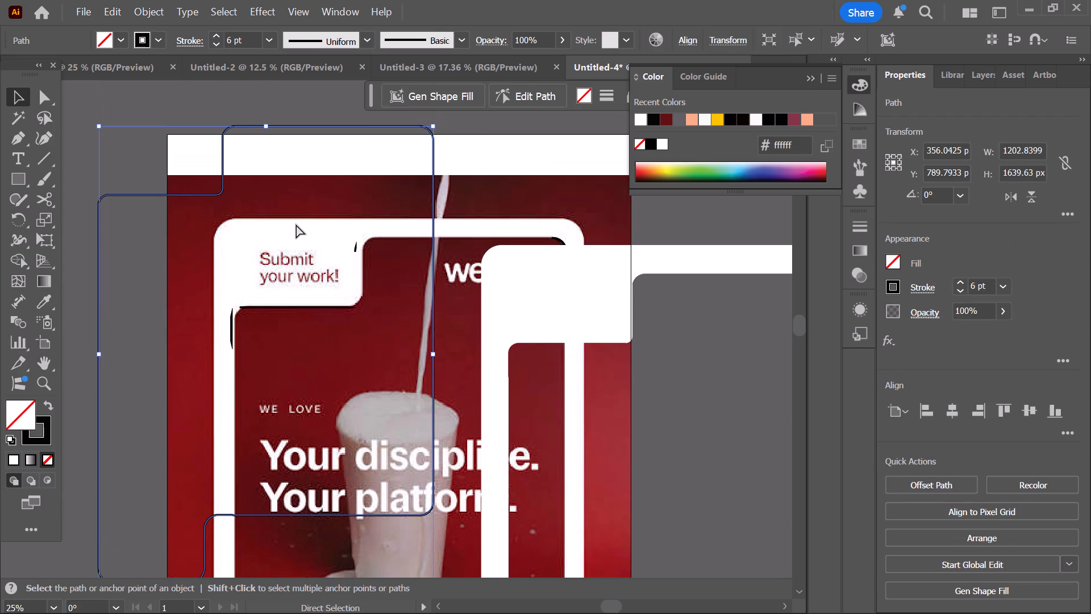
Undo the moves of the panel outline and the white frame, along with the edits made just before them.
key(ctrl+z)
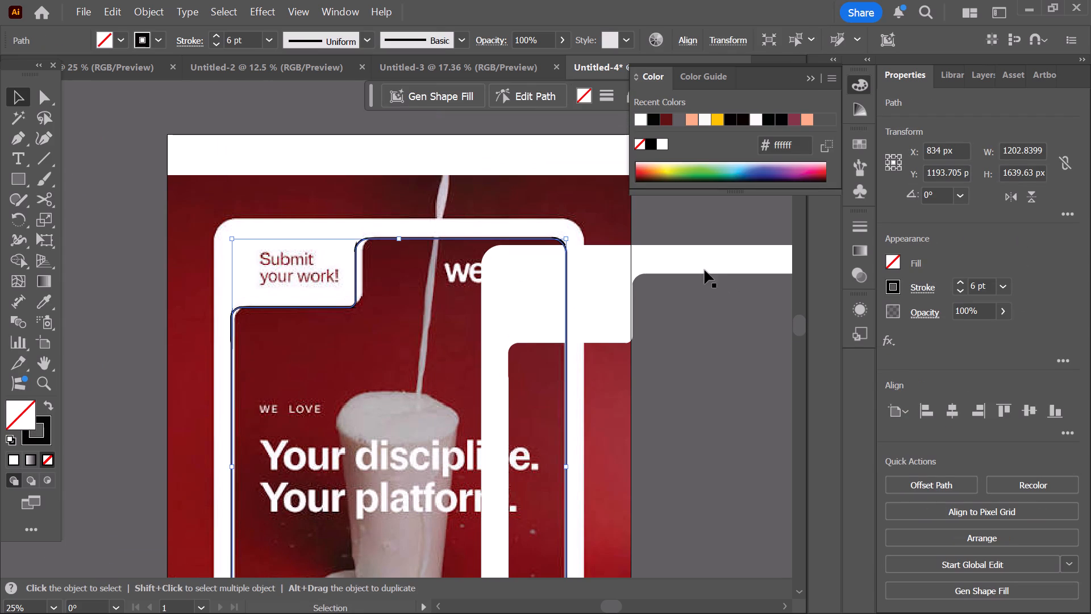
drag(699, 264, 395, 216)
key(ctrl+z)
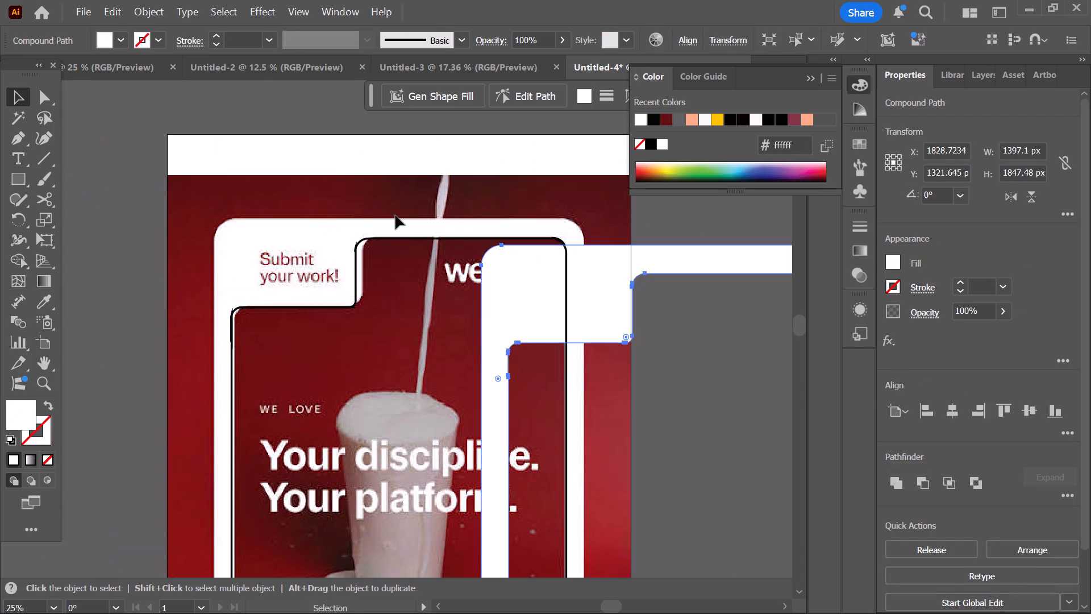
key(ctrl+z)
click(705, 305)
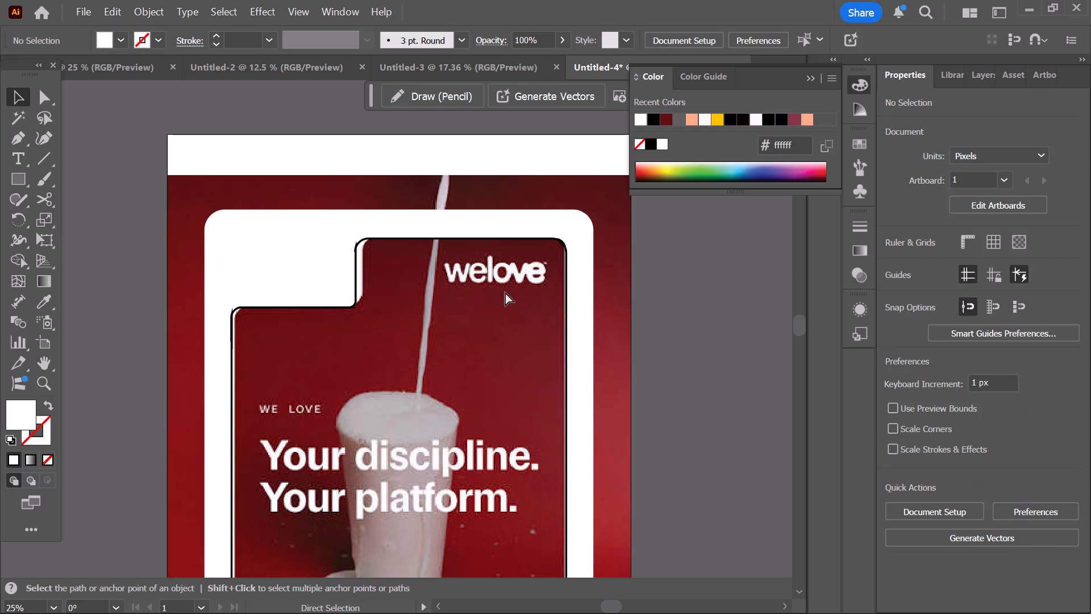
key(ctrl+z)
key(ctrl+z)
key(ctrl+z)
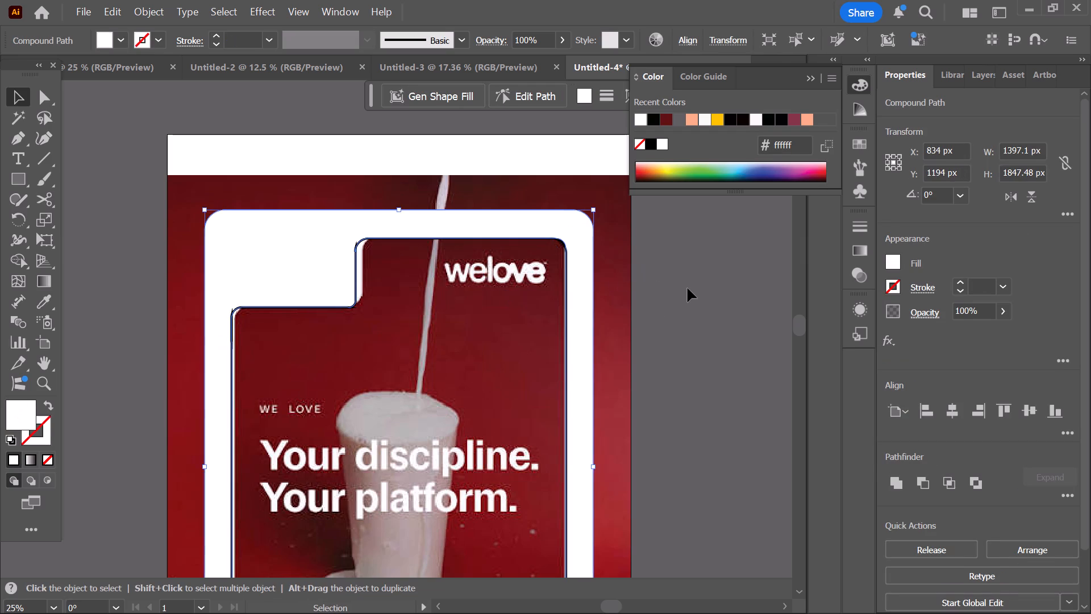
Move the notched panel outline about 97 px right and 194 px down from the frame opening, and deselect it.
click(692, 291)
drag(353, 290, 365, 292)
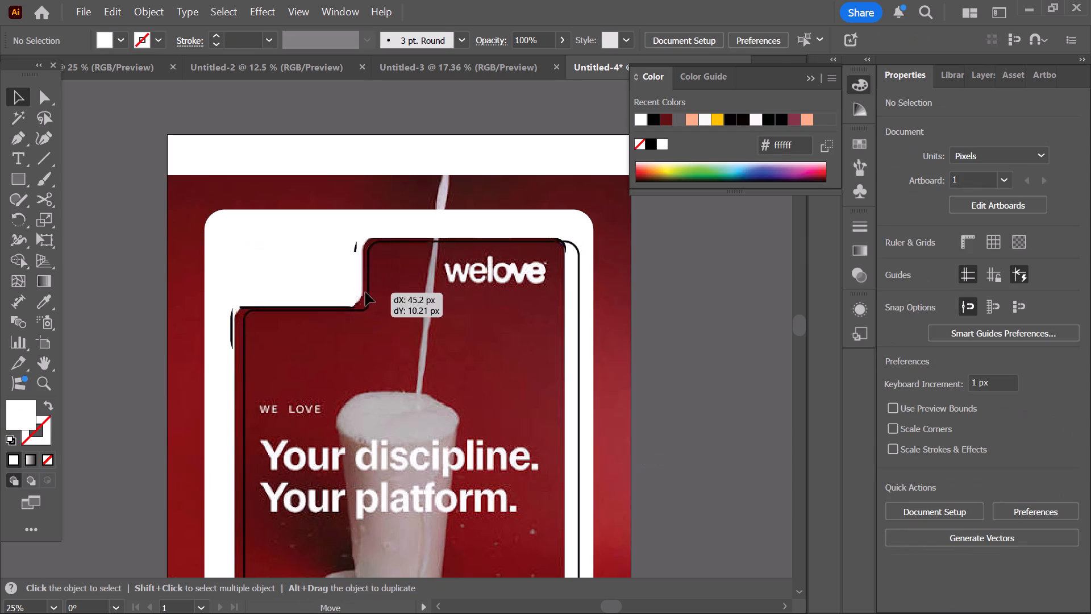
drag(365, 292, 381, 344)
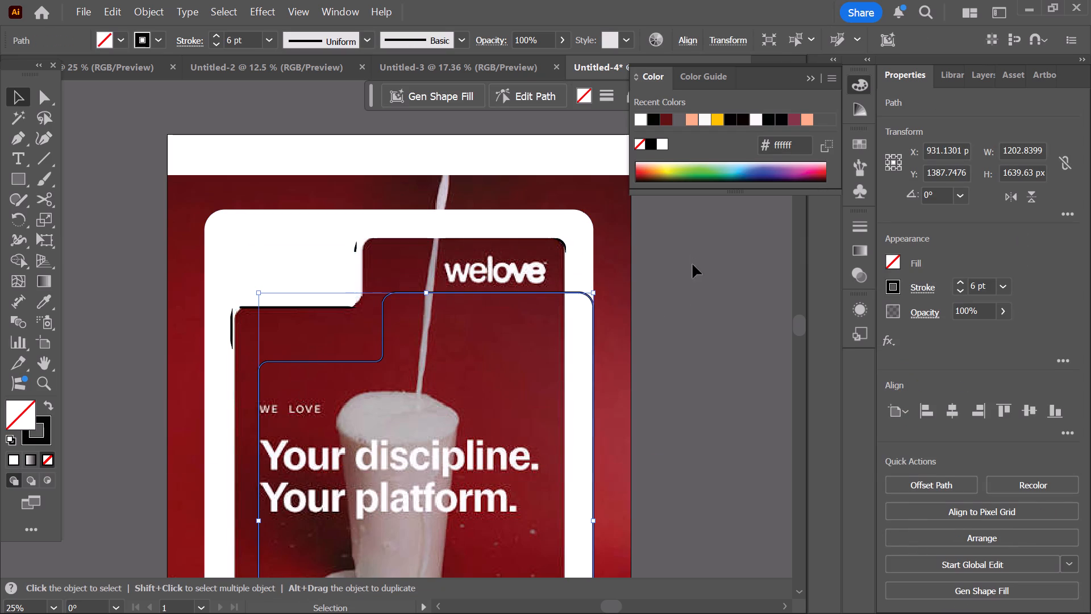
scroll(530, 244, down, 3)
click(708, 268)
Delete the stray horizontal segment left along the lower edge of the frame's upper notch.
click(287, 257)
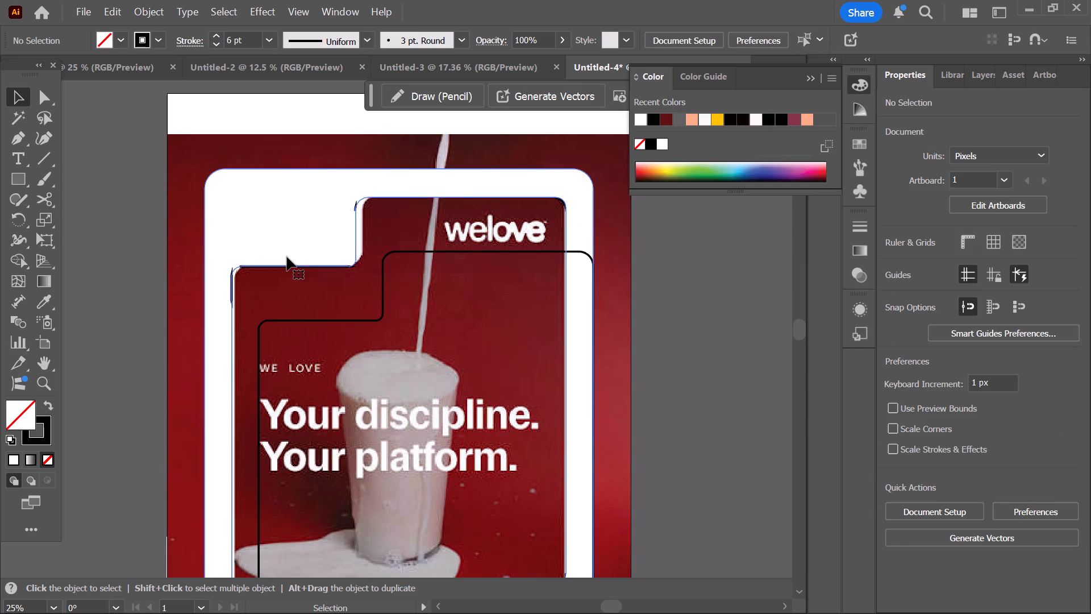
click(652, 242)
click(292, 267)
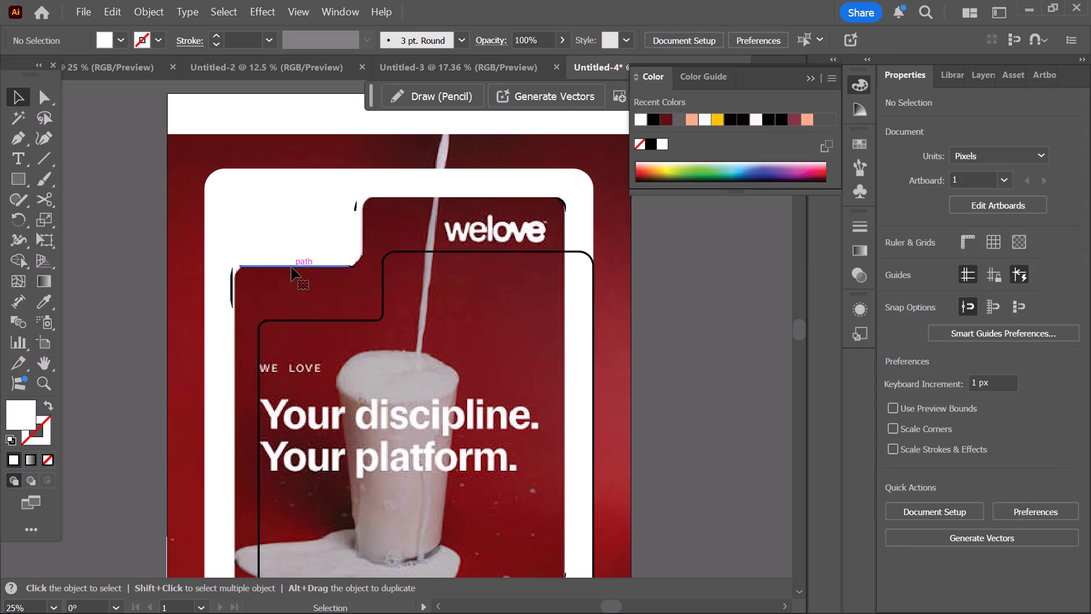
key(BackSpace)
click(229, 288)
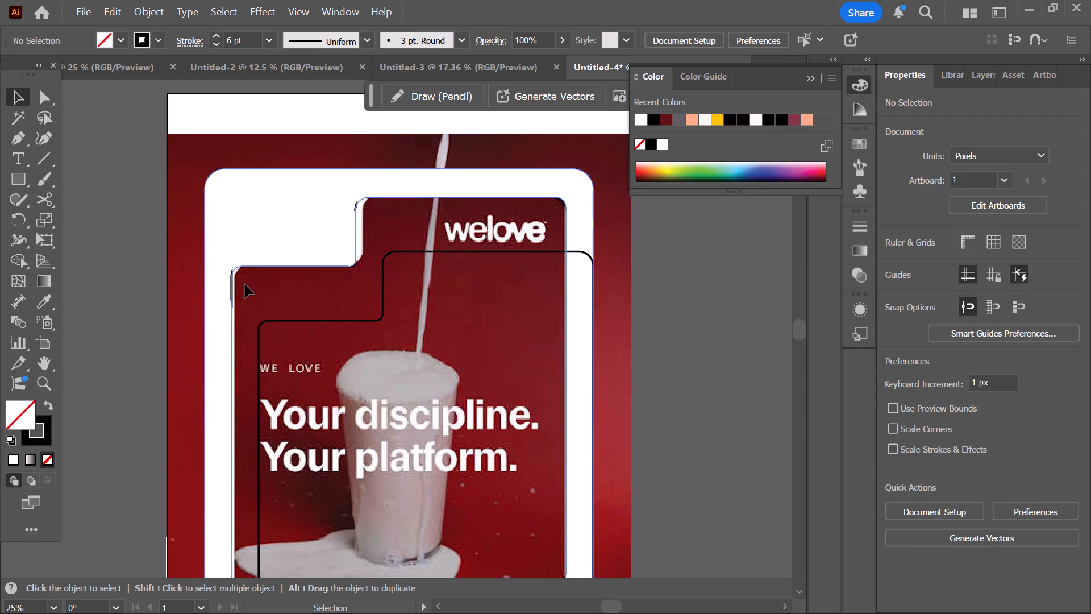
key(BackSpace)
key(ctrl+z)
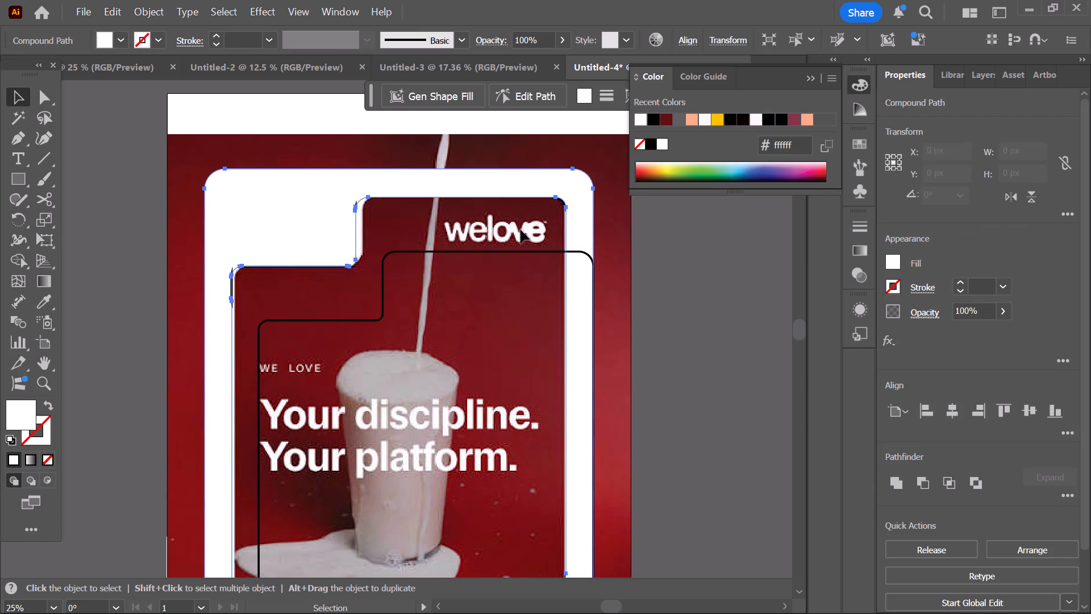
Delete the stray pieces at the frame opening's left edge and at the corner of its upper notch.
drag(761, 305, 756, 306)
click(233, 290)
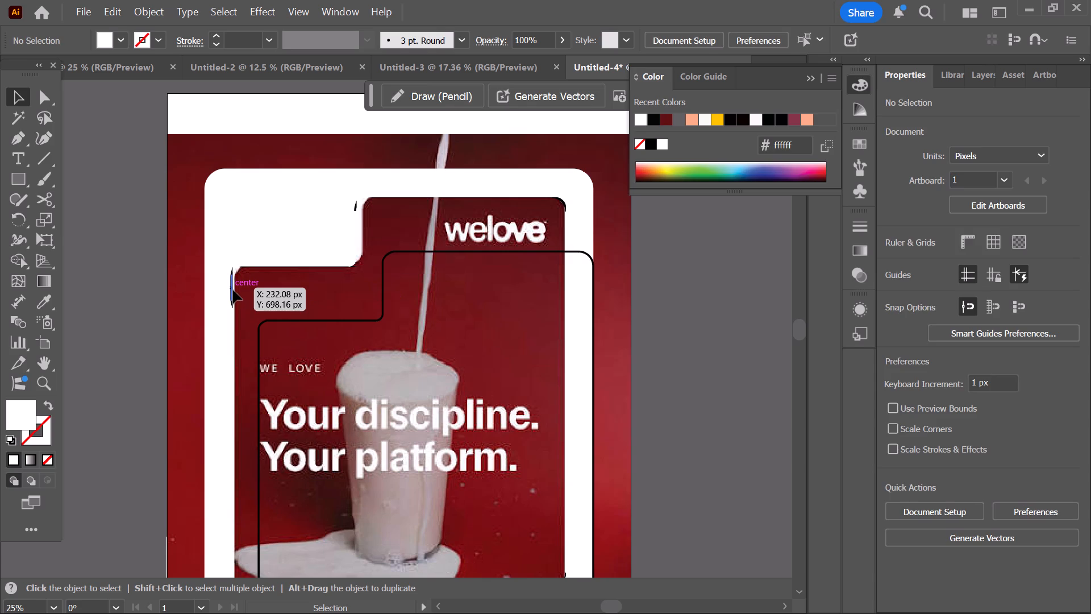
key(BackSpace)
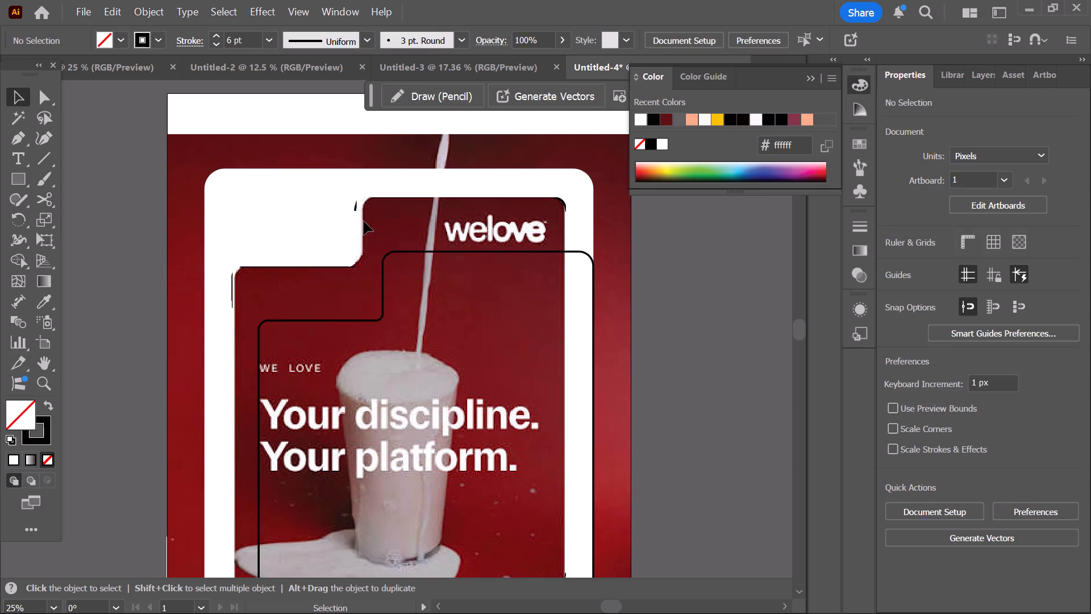
click(355, 206)
key(BackSpace)
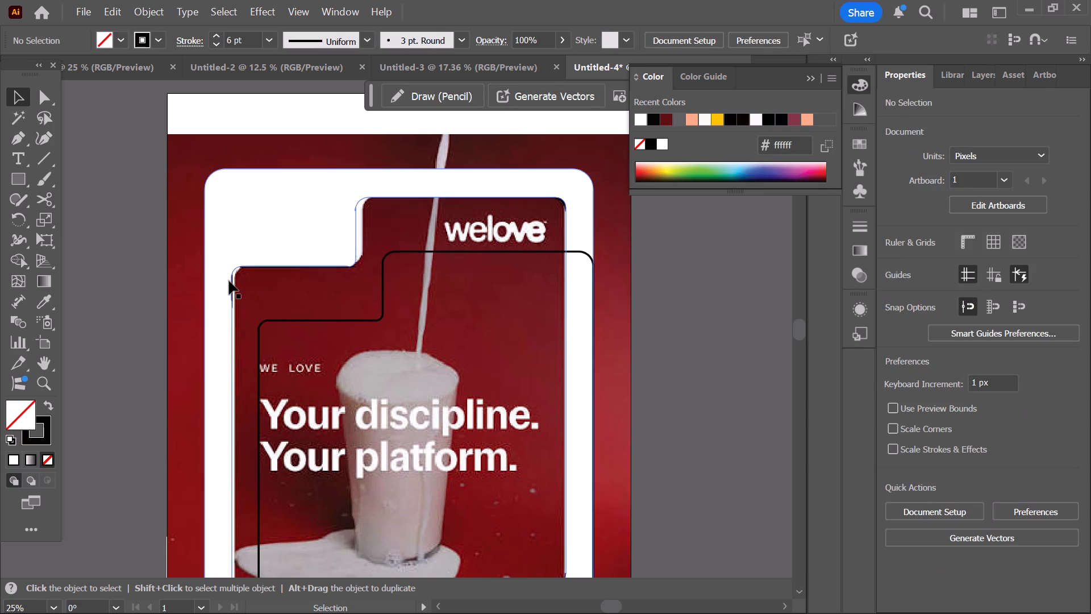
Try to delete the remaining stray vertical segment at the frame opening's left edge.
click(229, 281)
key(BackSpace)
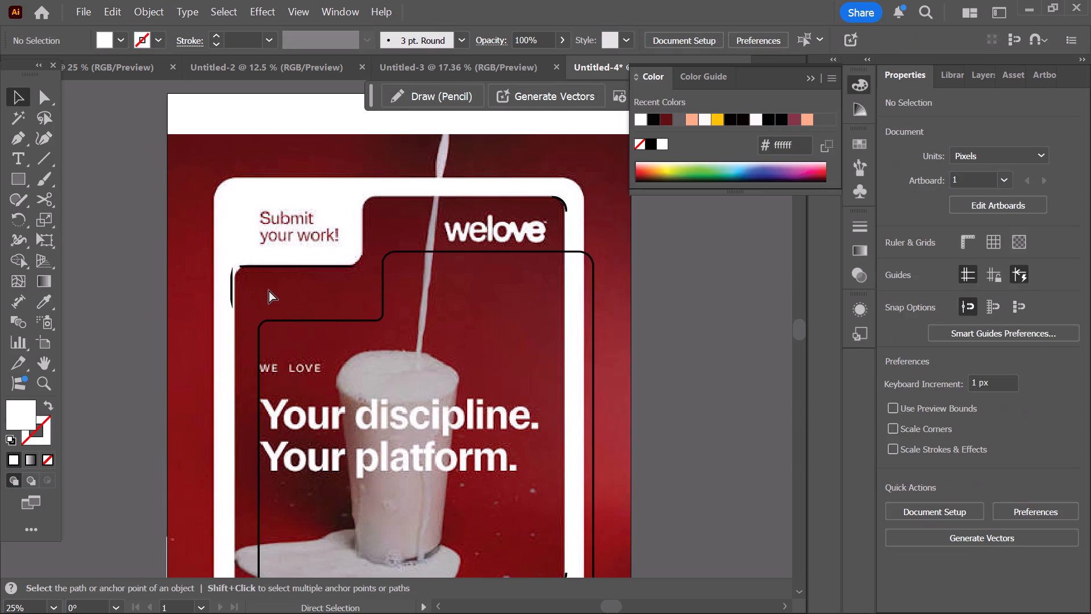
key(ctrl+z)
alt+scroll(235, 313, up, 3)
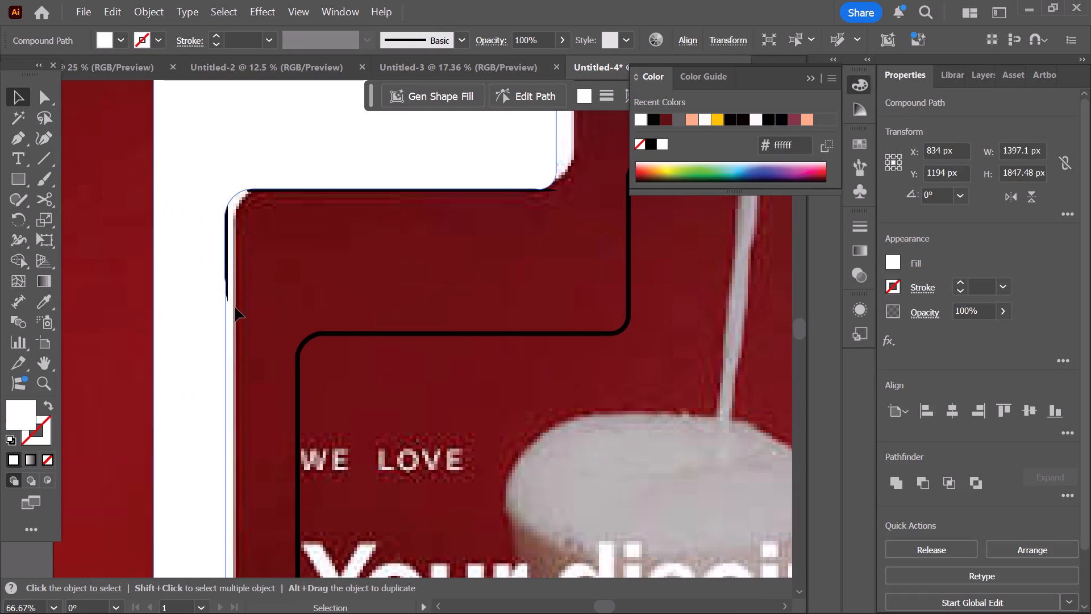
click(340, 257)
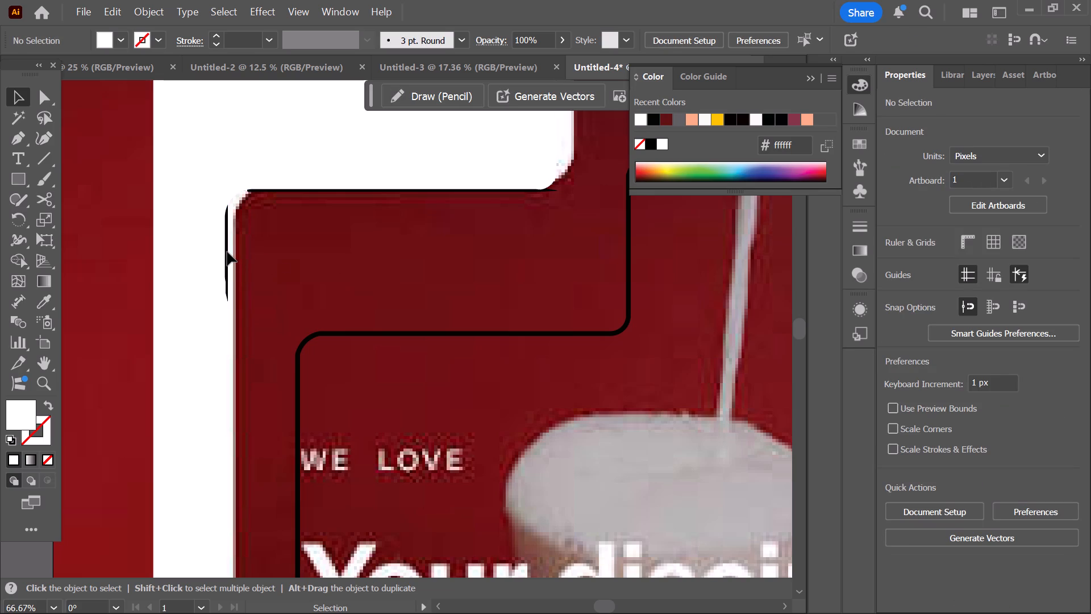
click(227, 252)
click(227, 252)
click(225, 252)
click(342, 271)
Move the white frame off the artboard, about 2960 px right and 822 px up, clear of the poster.
scroll(339, 257, down, 4)
scroll(374, 318, down, 9)
scroll(540, 426, down, 2)
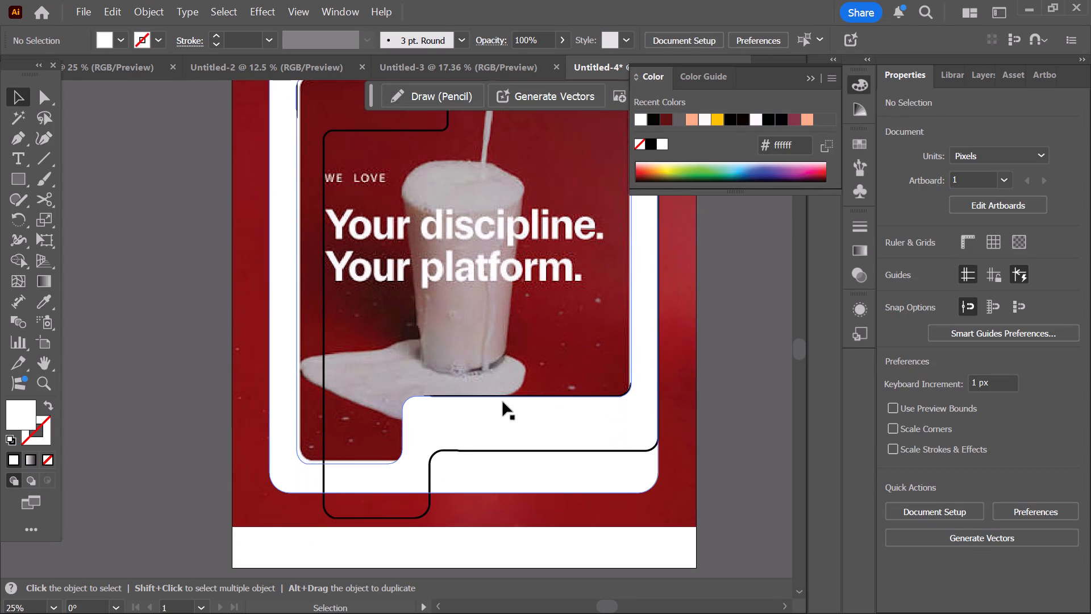
click(498, 393)
click(498, 396)
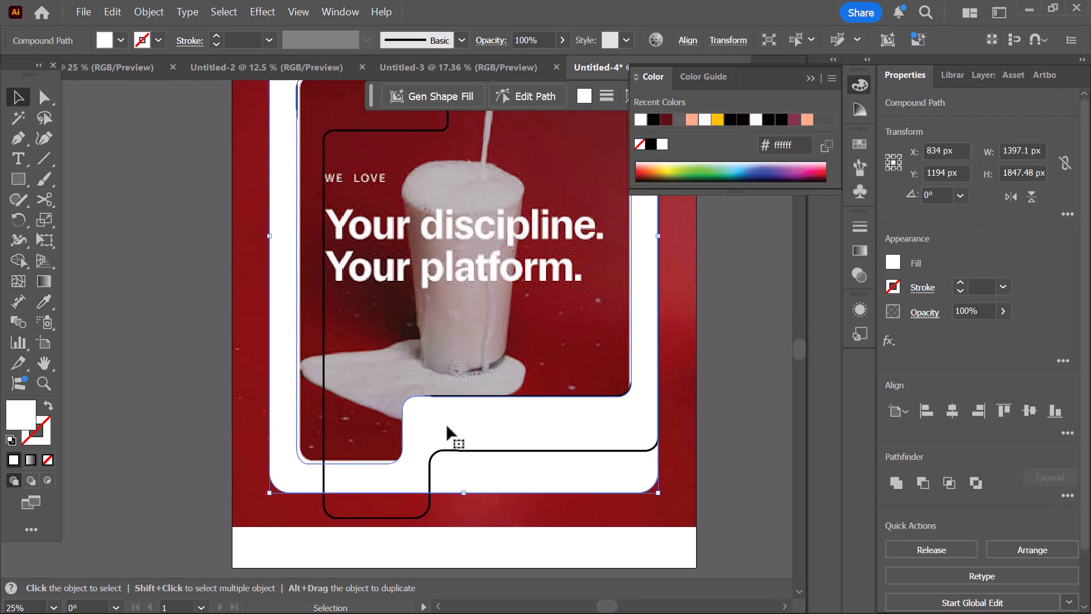
drag(447, 426, 0, 366)
alt+scroll(301, 412, down, 3)
drag(391, 413, 665, 337)
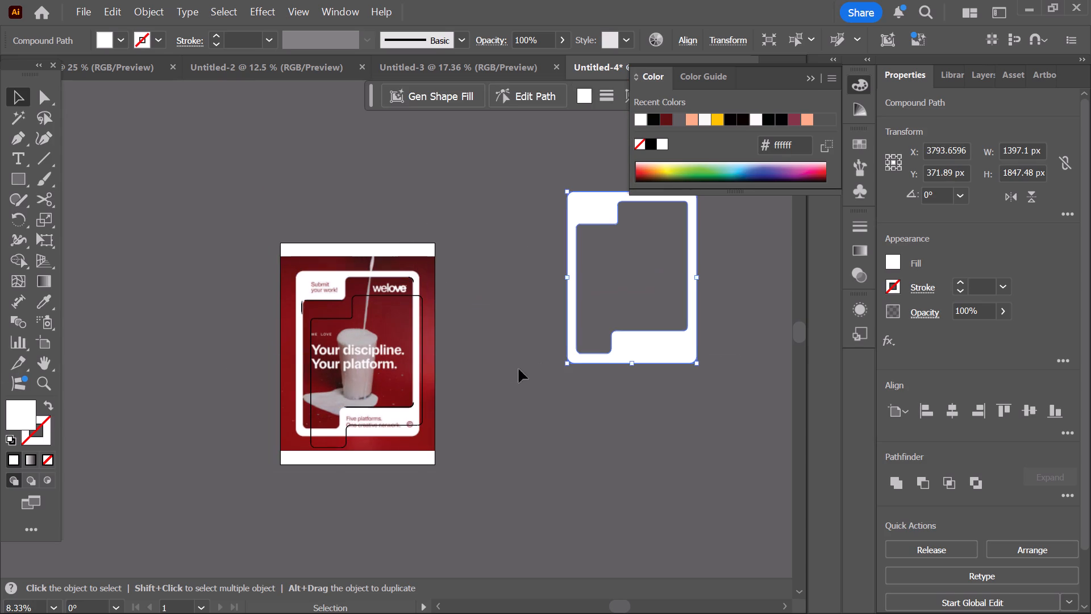
Delete the overlapping stray horizontal segments left along the upper edge of the frame's lower notch.
click(506, 414)
alt+scroll(384, 411, up, 2)
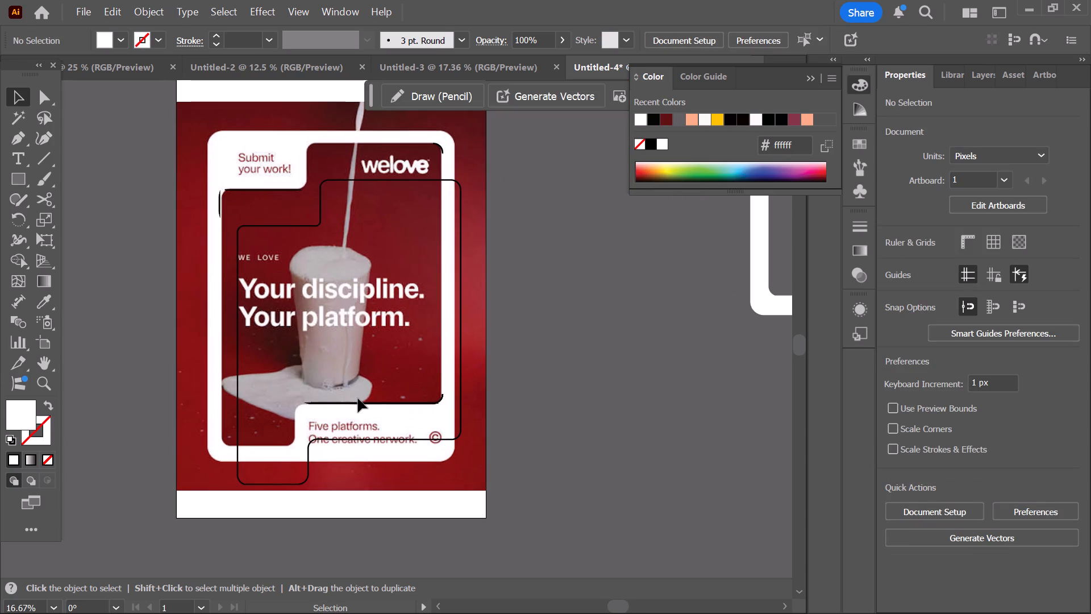
drag(359, 403, 376, 416)
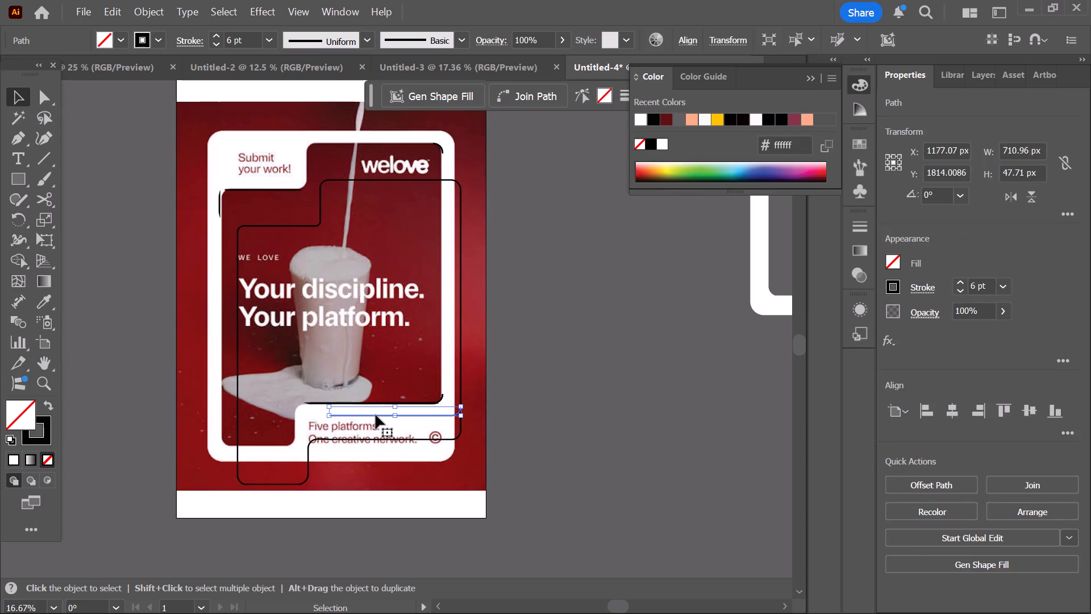
key(BackSpace)
click(365, 403)
key(BackSpace)
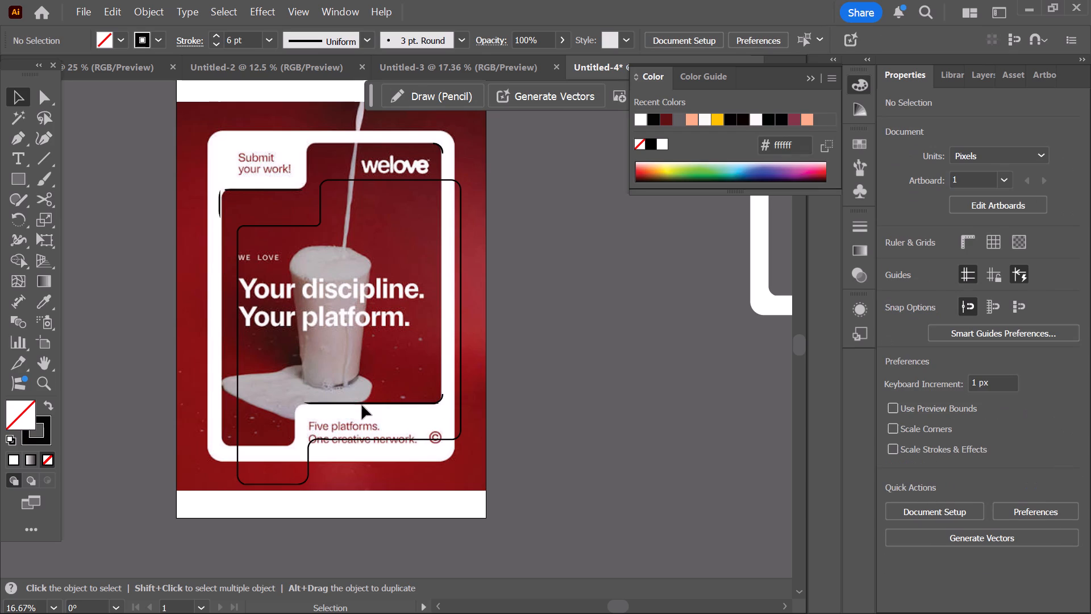
click(362, 405)
click(360, 402)
click(360, 402)
click(360, 405)
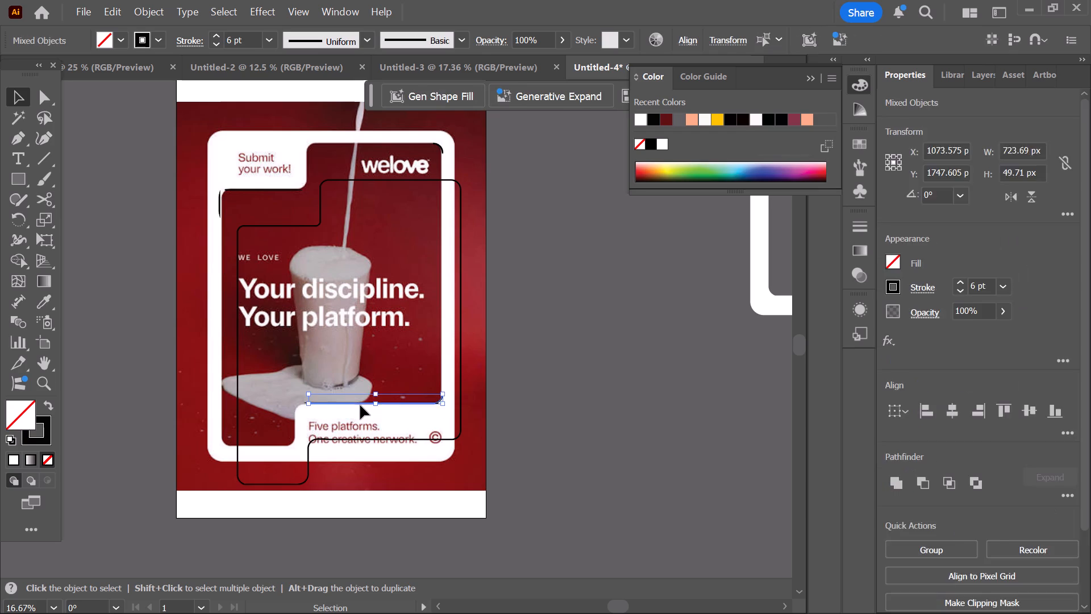
key(BackSpace)
click(360, 400)
double_click(363, 406)
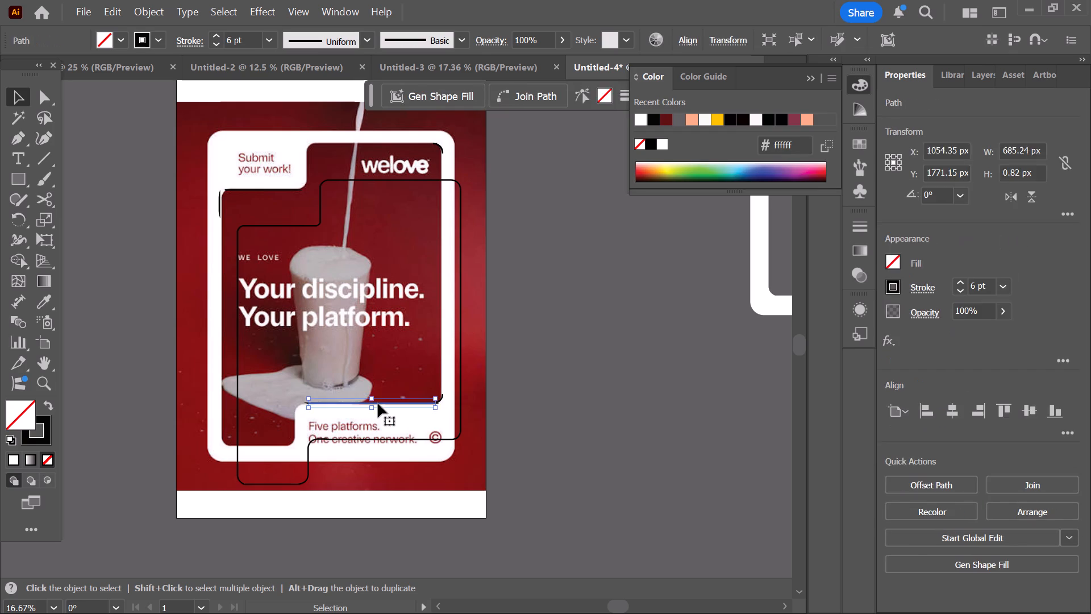
key(BackSpace)
click(378, 404)
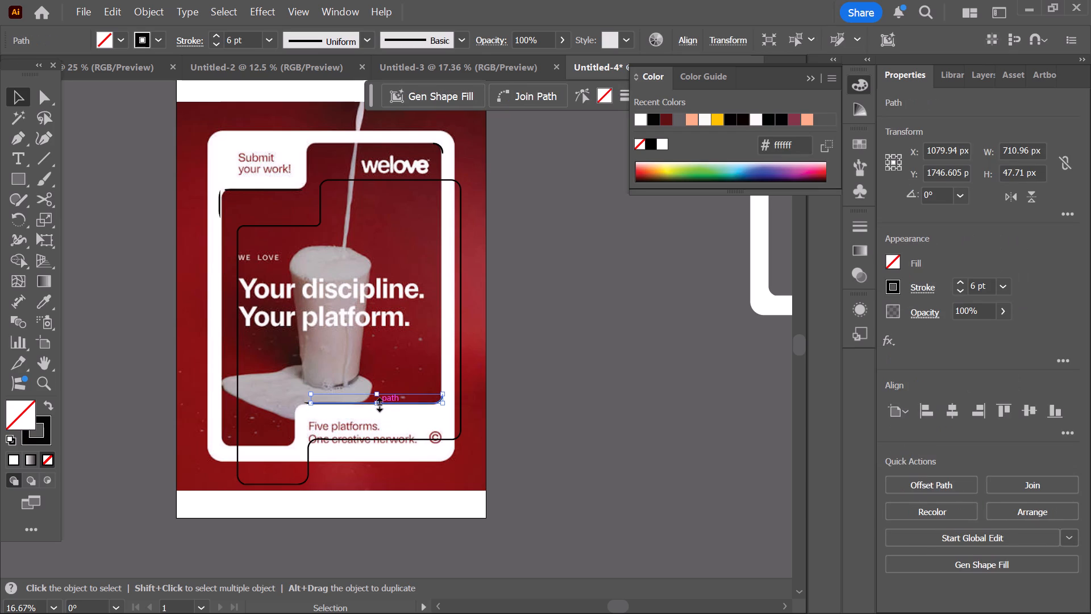
key(Delete)
click(370, 403)
key(Delete)
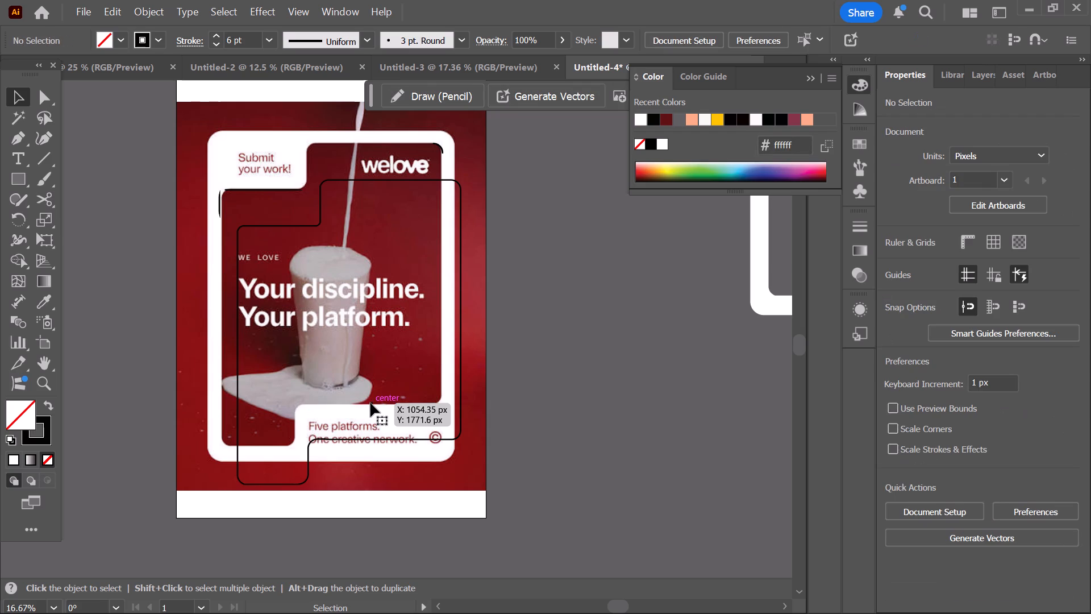
Delete the stray compound path along the lower edge of the frame's upper notch and the opening's left corner.
click(268, 188)
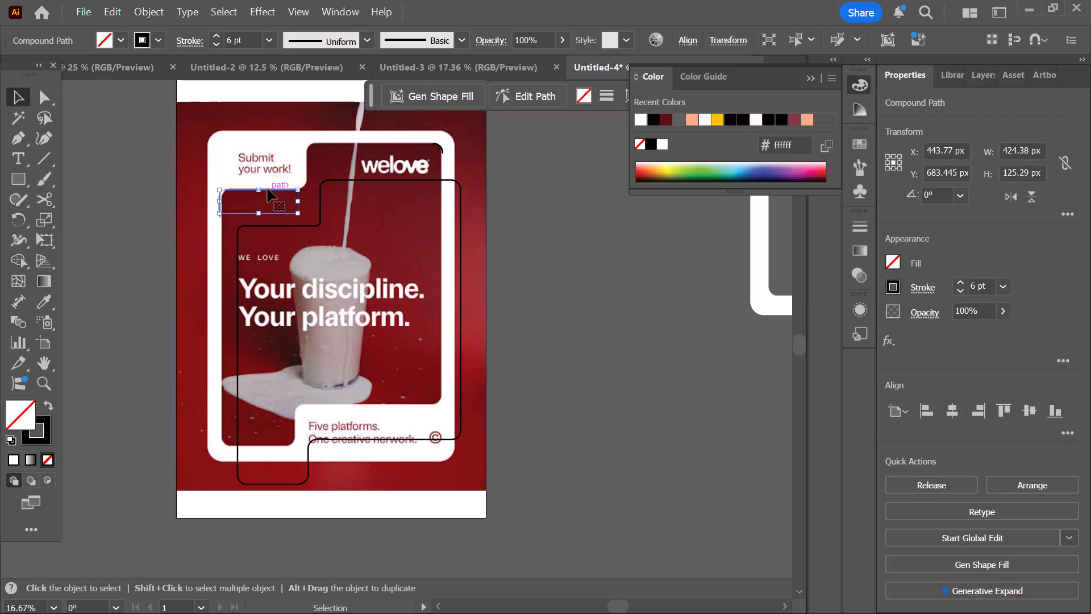
click(278, 193)
click(256, 190)
key(Delete)
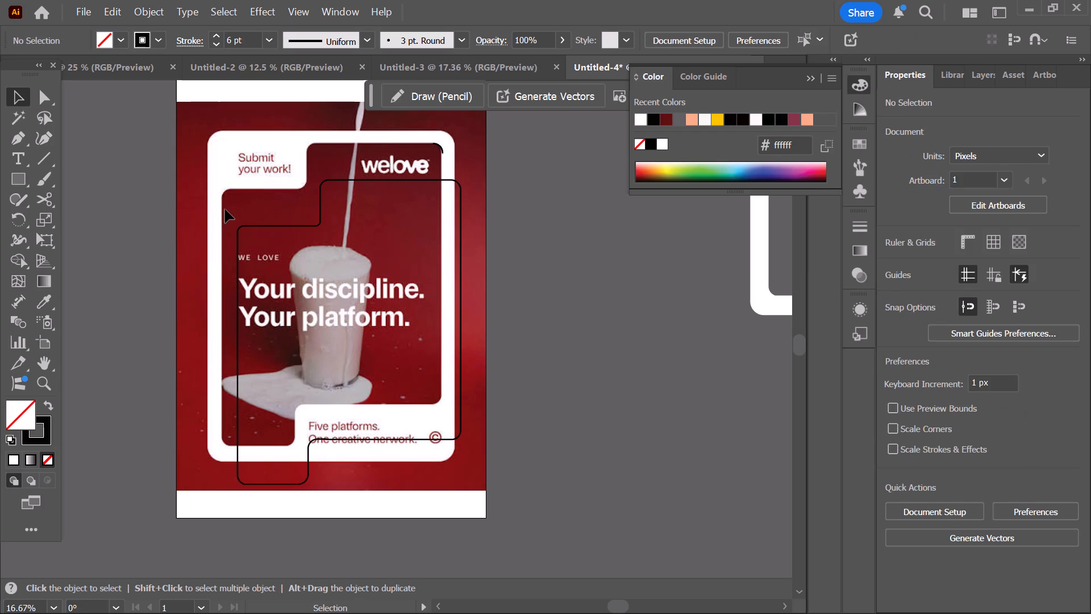
Move the black notched panel outline off the artboard, to the right of the poster and slightly lower.
scroll(284, 245, down, 2)
drag(270, 201, 266, 180)
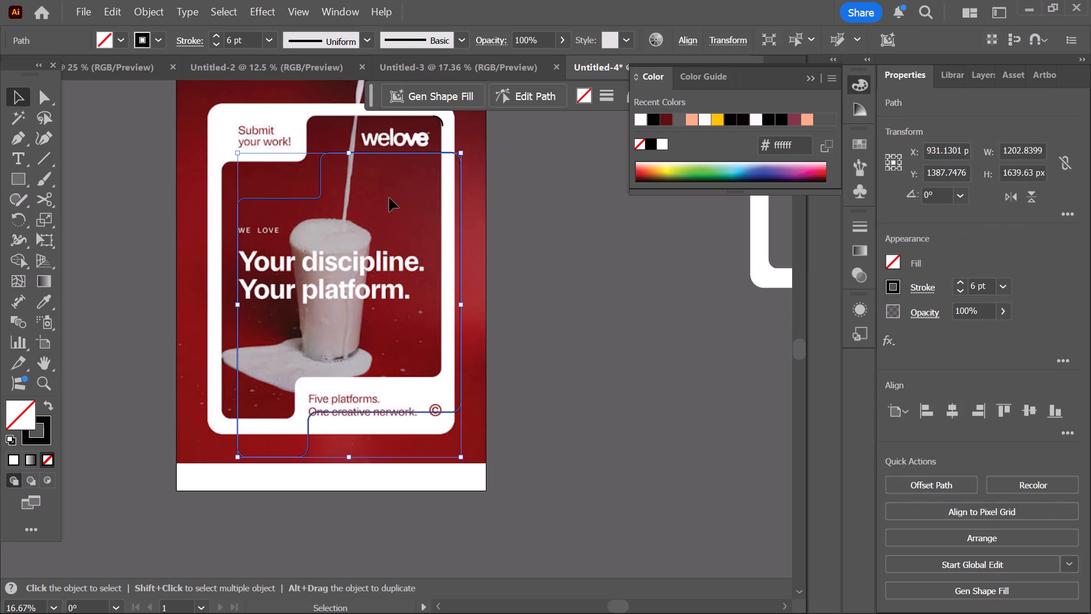
scroll(493, 225, up, 2)
click(669, 350)
drag(459, 323, 568, 347)
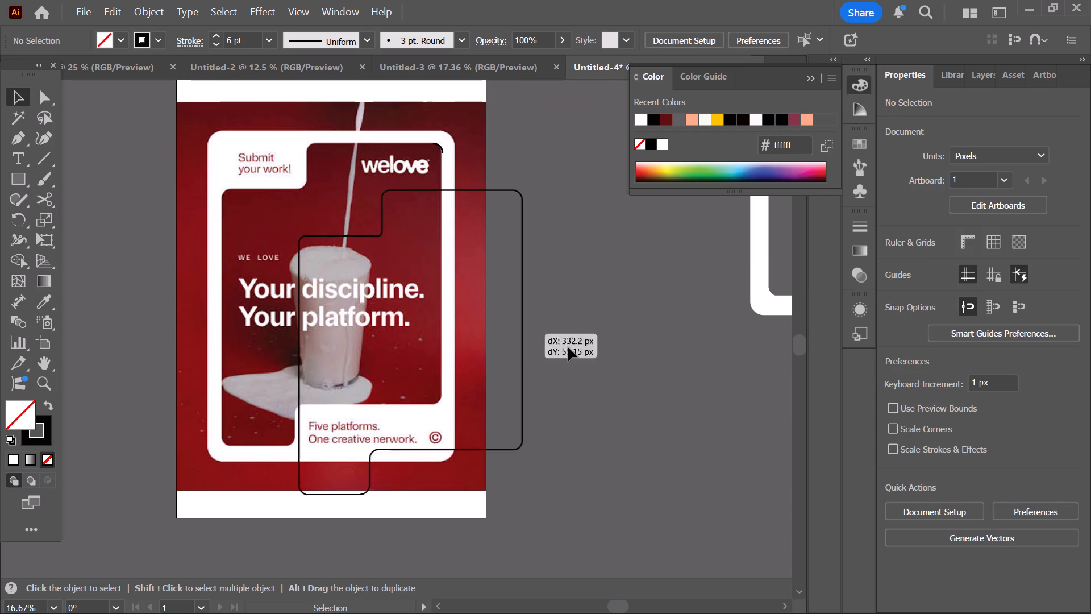
drag(568, 347, 774, 441)
scroll(551, 231, up, 3)
click(595, 254)
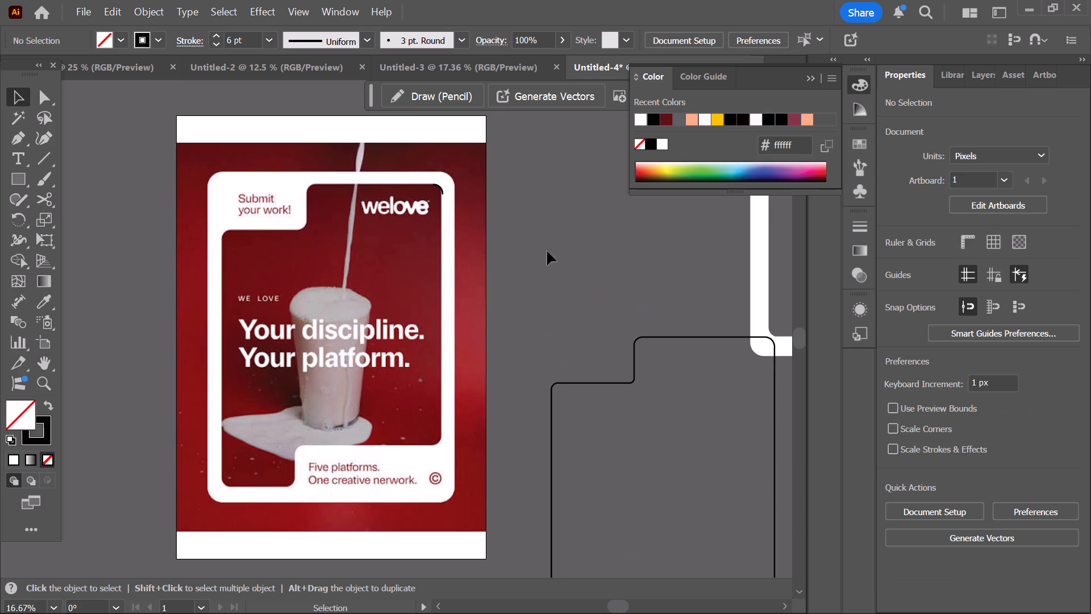
Delete the stray black arc and the small white piece at the upper-right corner of the frame opening.
click(442, 190)
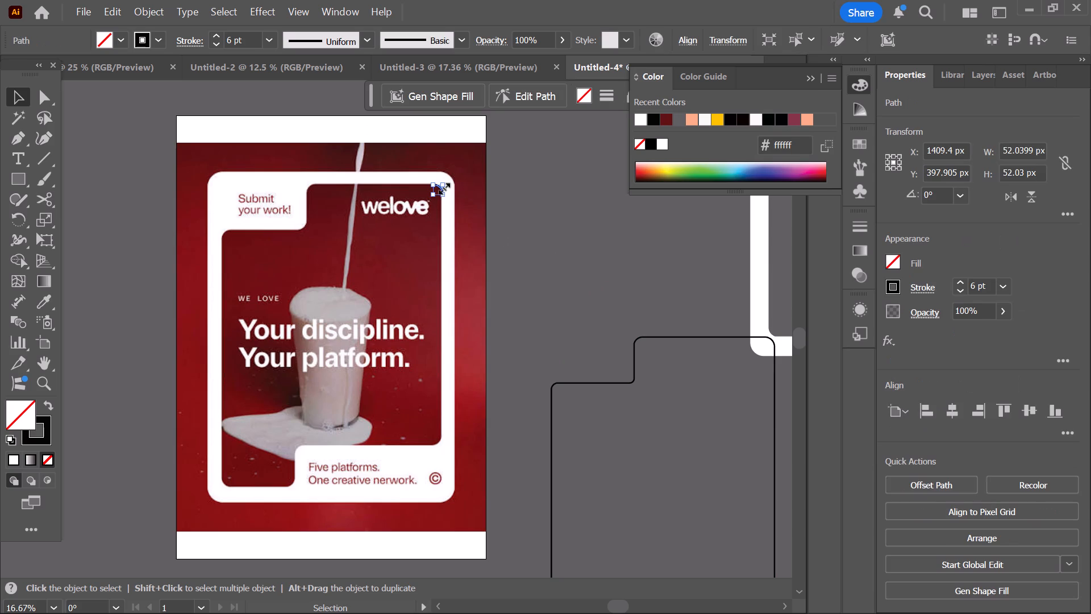
key(Delete)
click(527, 209)
scroll(333, 226, down, 2)
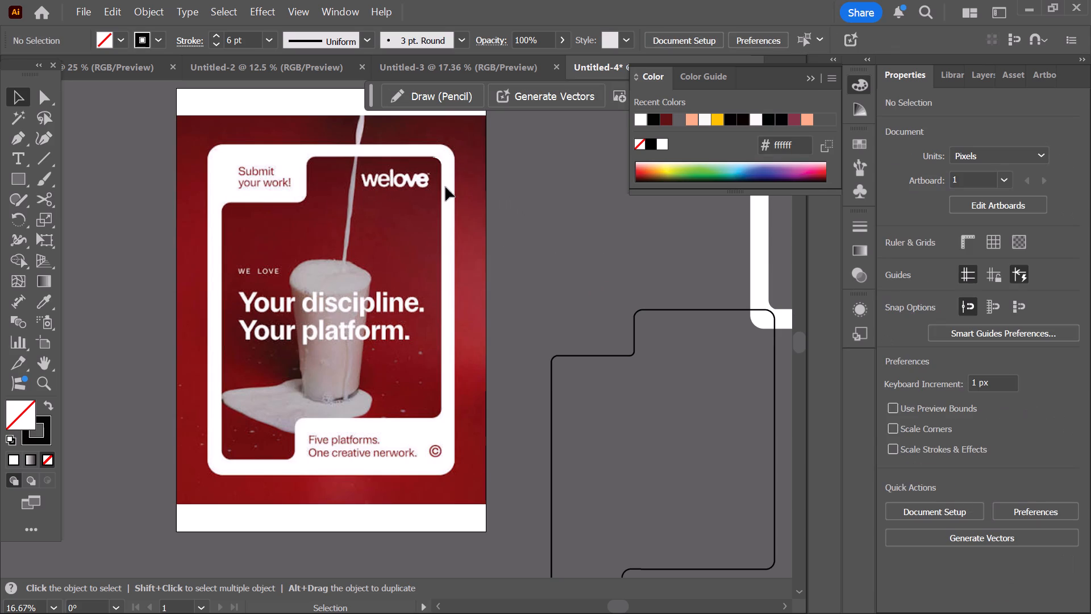
click(435, 156)
key(Delete)
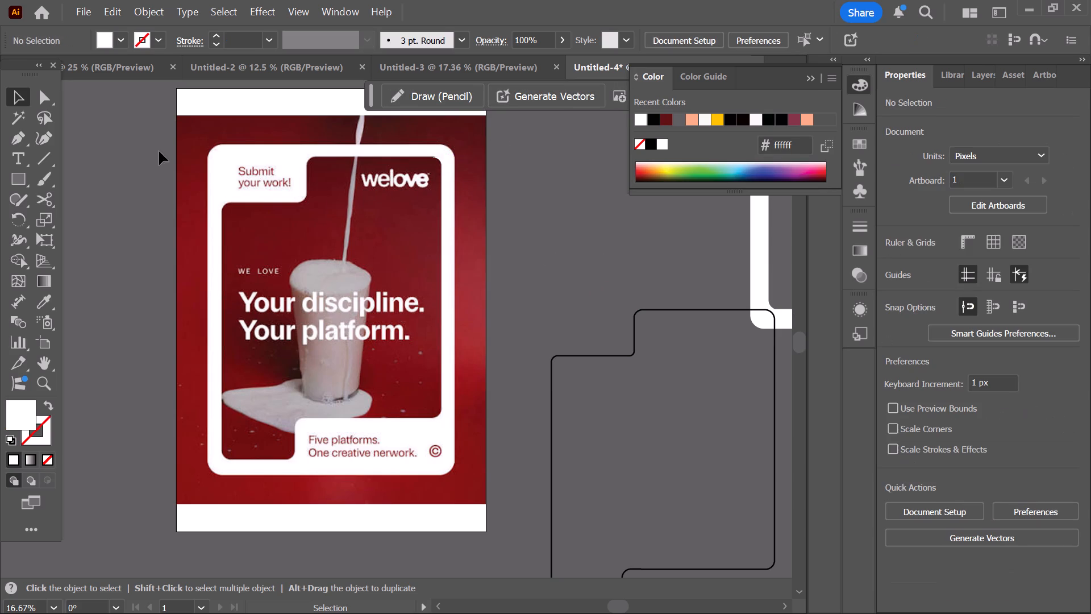
Select across the whole poster area and delete all leftover small fragments.
scroll(132, 150, up, 2)
drag(60, 145, 473, 520)
scroll(217, 244, up, 2)
alt+scroll(197, 267, down, 3)
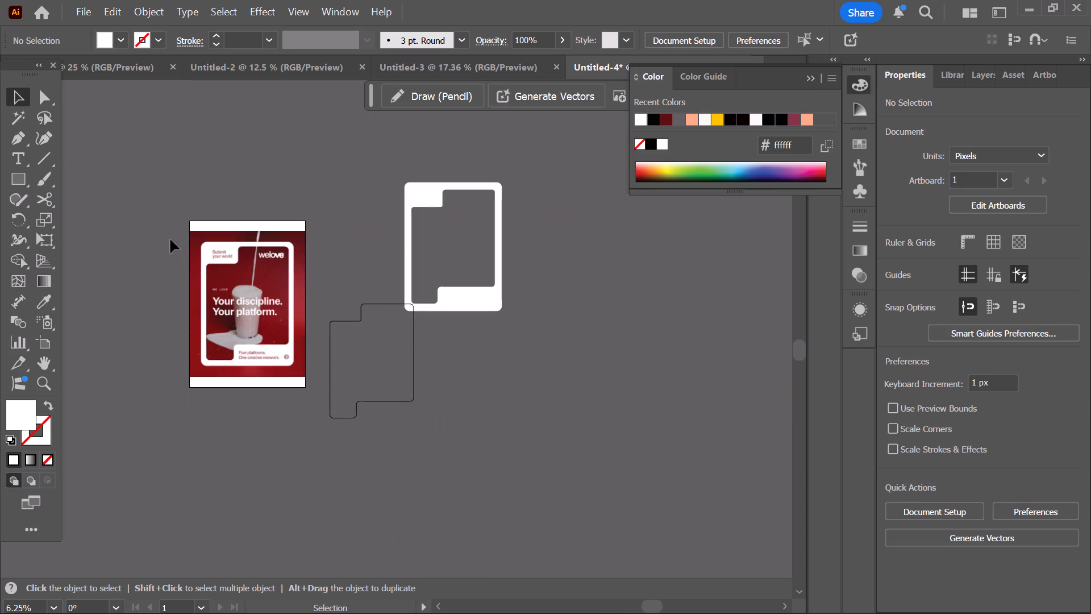
drag(146, 192, 311, 397)
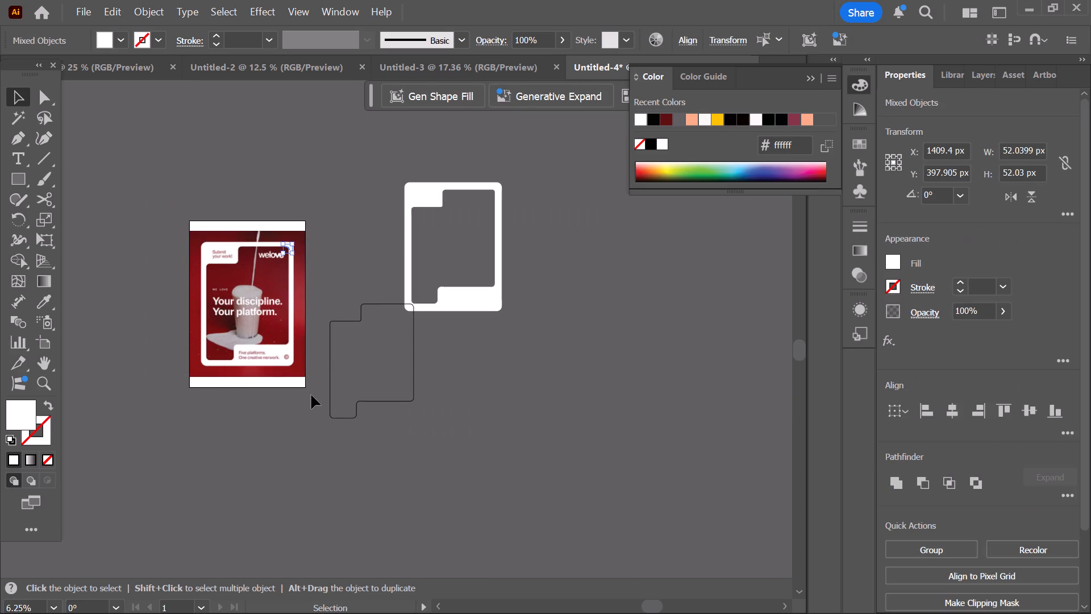
key(Delete)
drag(166, 185, 307, 295)
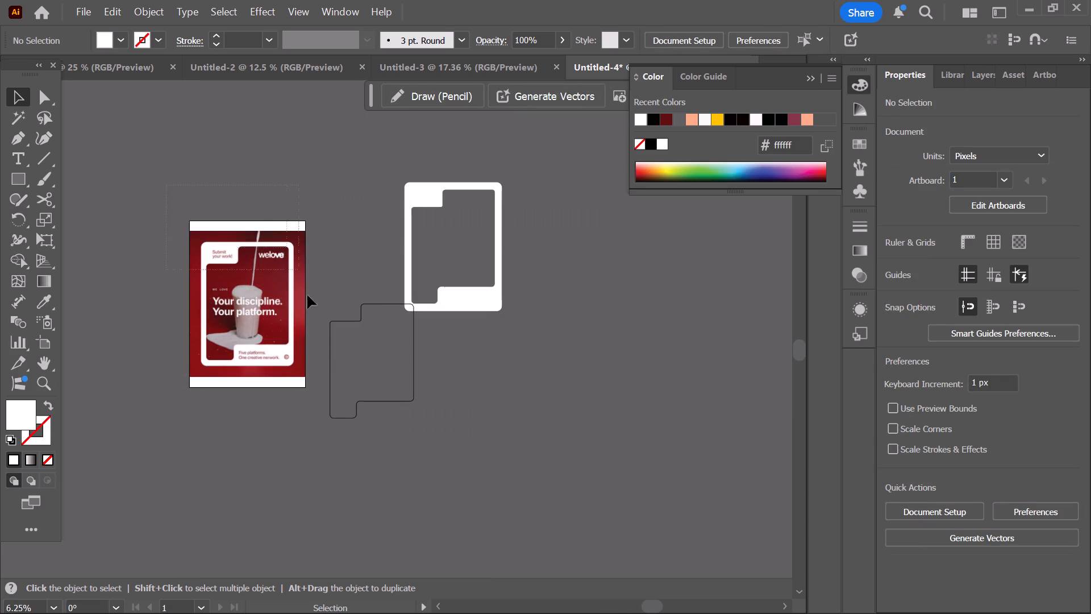
drag(307, 295, 314, 401)
key(Delete)
Move the white frame back onto the poster, positioned at X 834 px, Y 1194 px.
scroll(369, 358, up, 1)
scroll(421, 313, up, 1)
drag(411, 297, 198, 352)
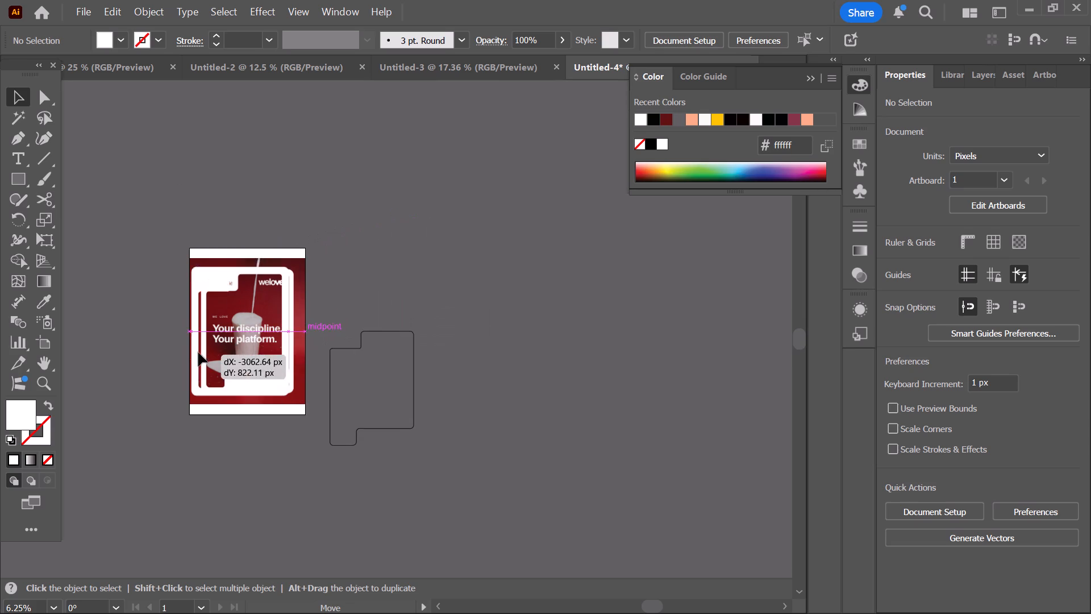
drag(198, 352, 207, 354)
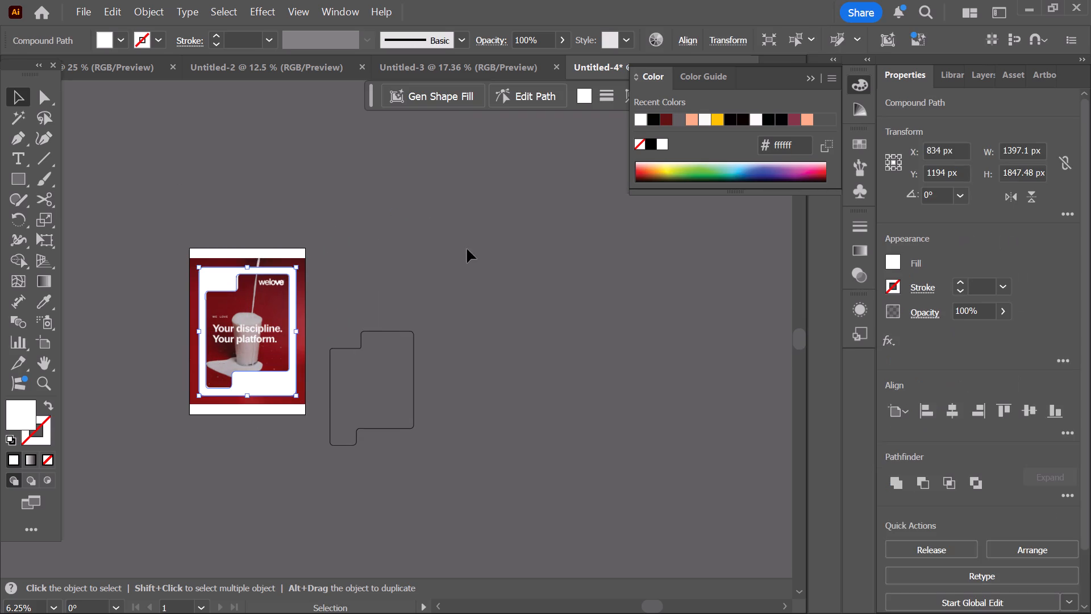
click(460, 254)
Move the notched panel outline back into the white frame's opening, at about X 833.5 px, Y 1192.7 px.
drag(330, 387, 222, 359)
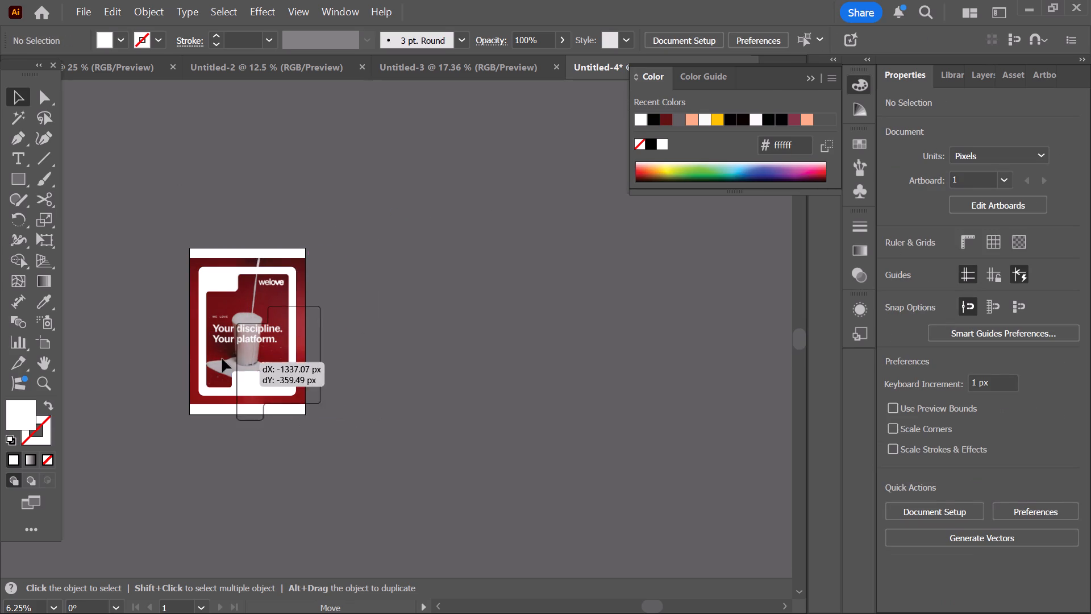
drag(222, 359, 213, 331)
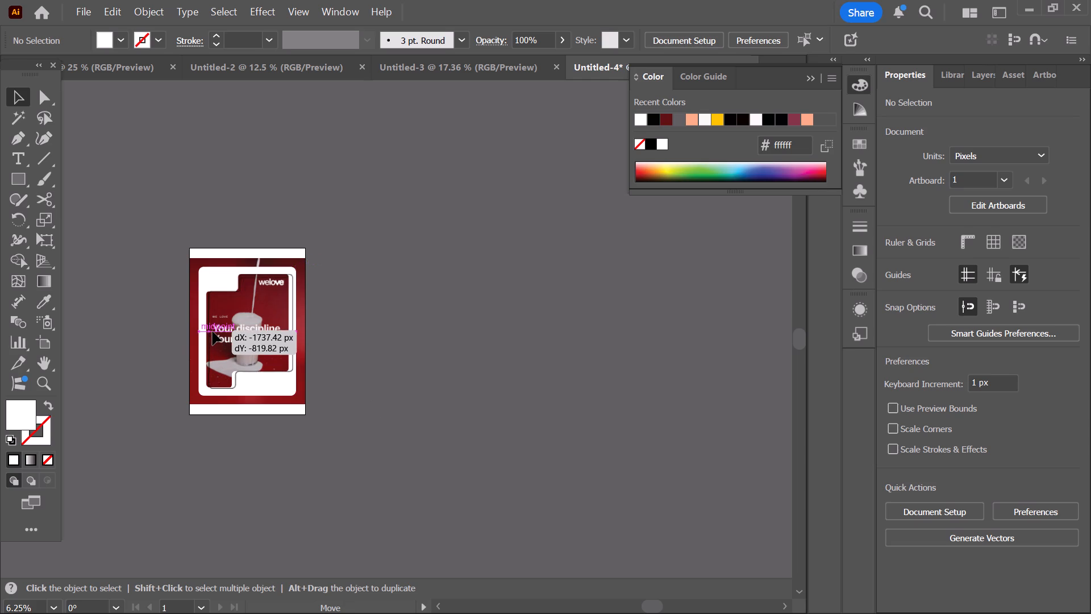
drag(213, 331, 205, 329)
click(388, 332)
Remove the stroke from the notched panel outline inside the frame.
scroll(295, 364, up, 1)
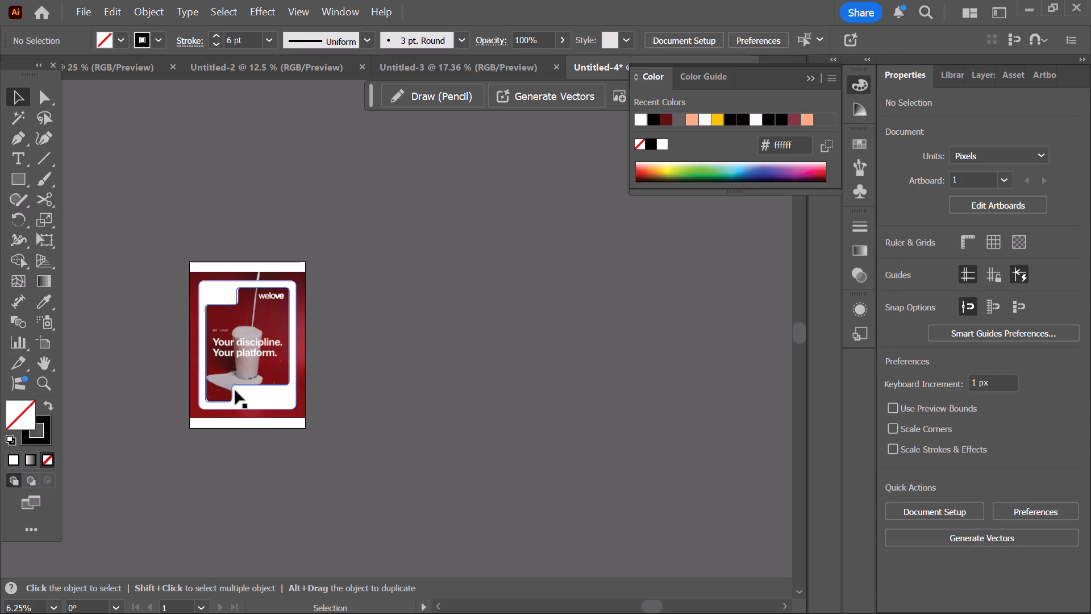
alt+scroll(227, 392, up, 3)
scroll(211, 354, up, 2)
click(242, 187)
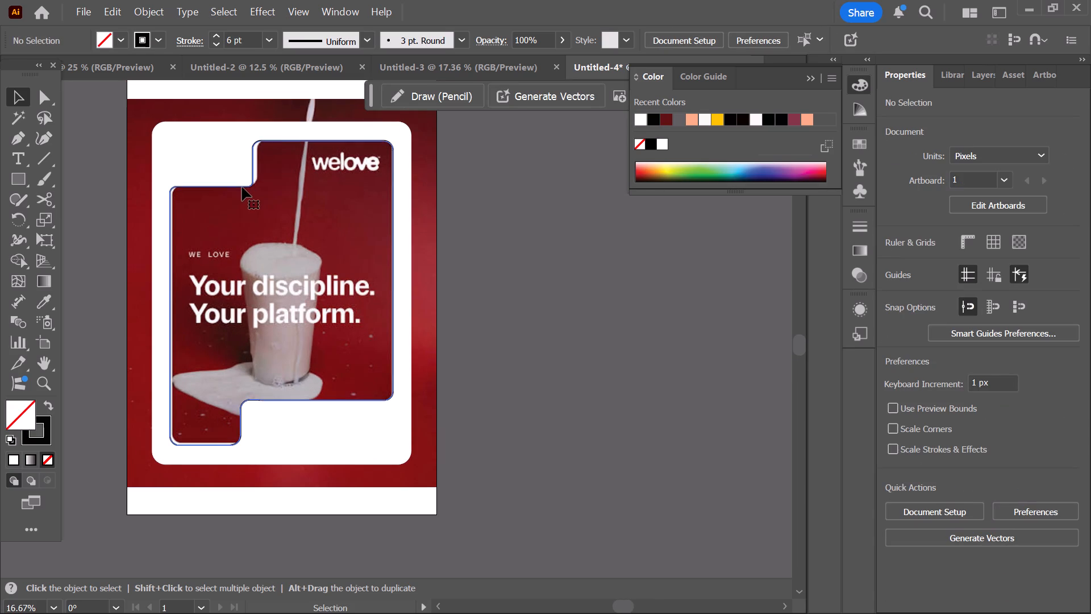
click(40, 277)
double_click(326, 260)
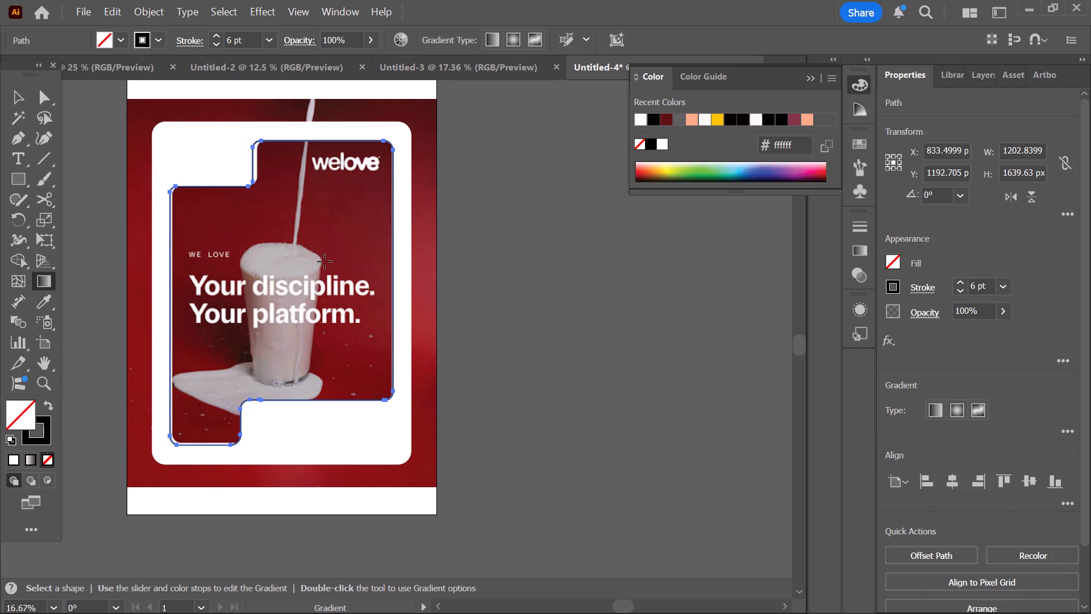
click(923, 288)
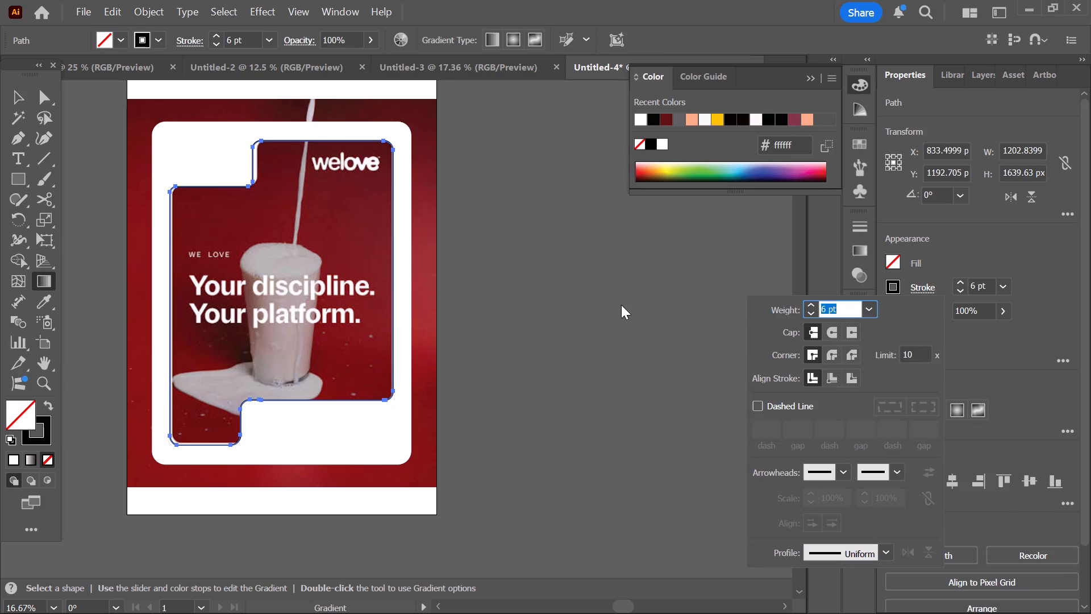
click(621, 305)
click(36, 434)
click(53, 462)
Fill the notched panel with a linear white-to-black gradient running from top to bottom at about -91.3°, and deselect it.
click(4, 410)
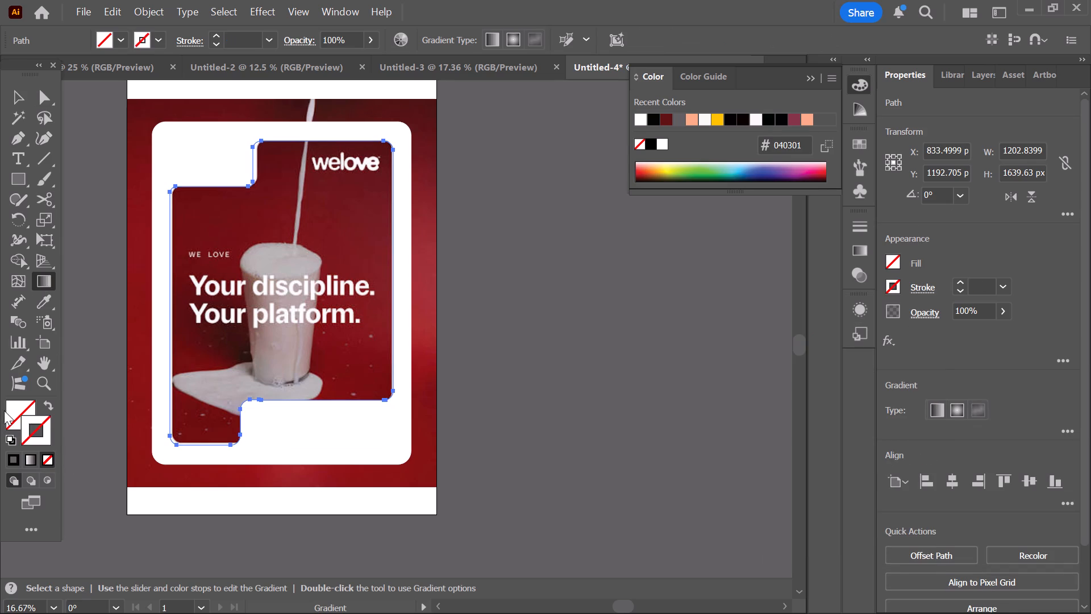
click(16, 407)
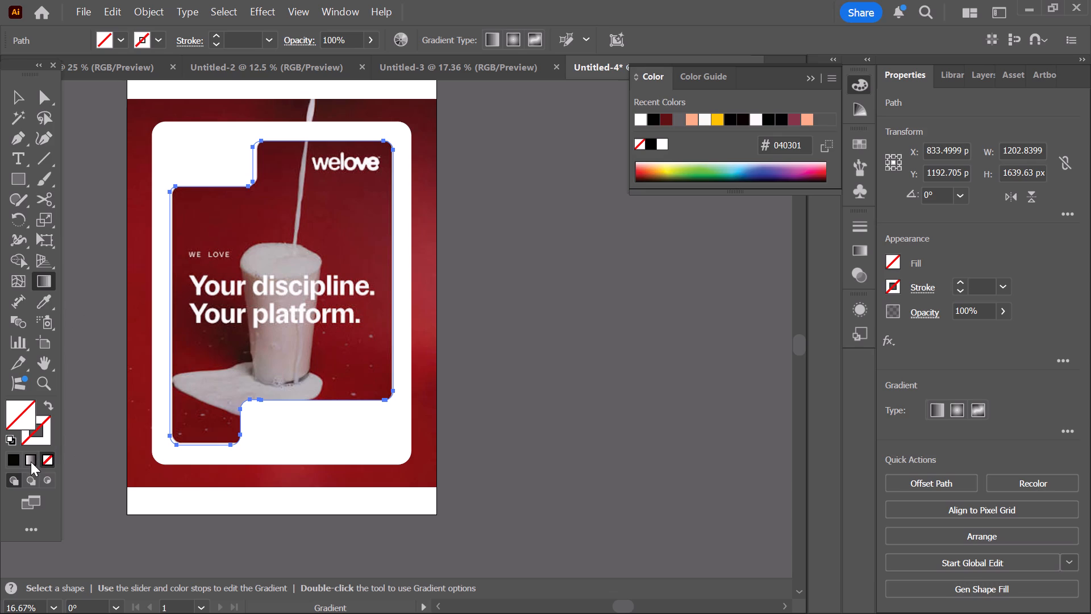
click(29, 462)
drag(325, 219, 349, 372)
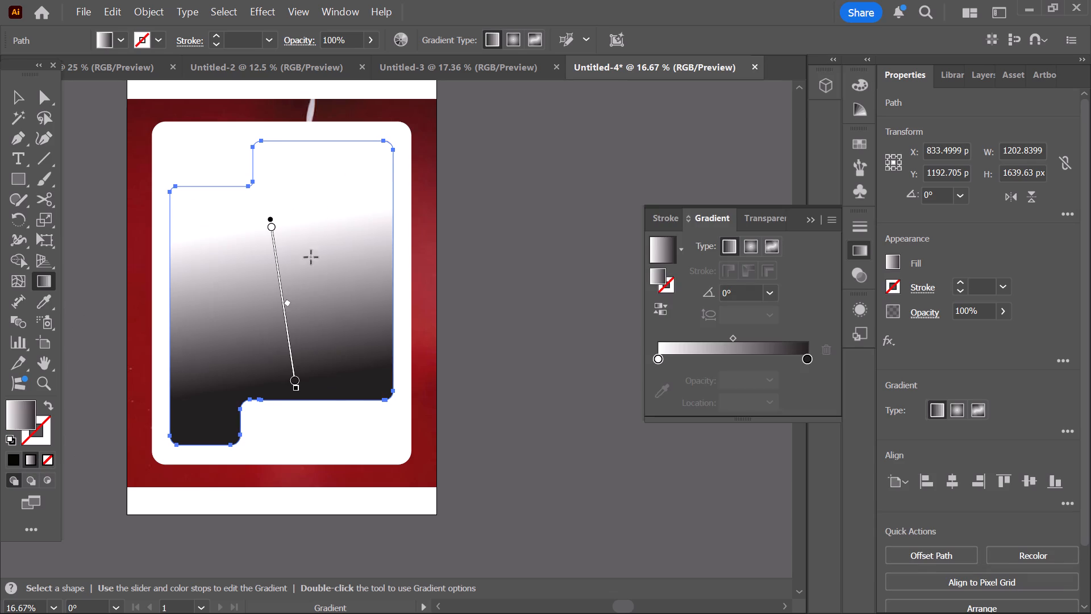
drag(314, 173, 311, 375)
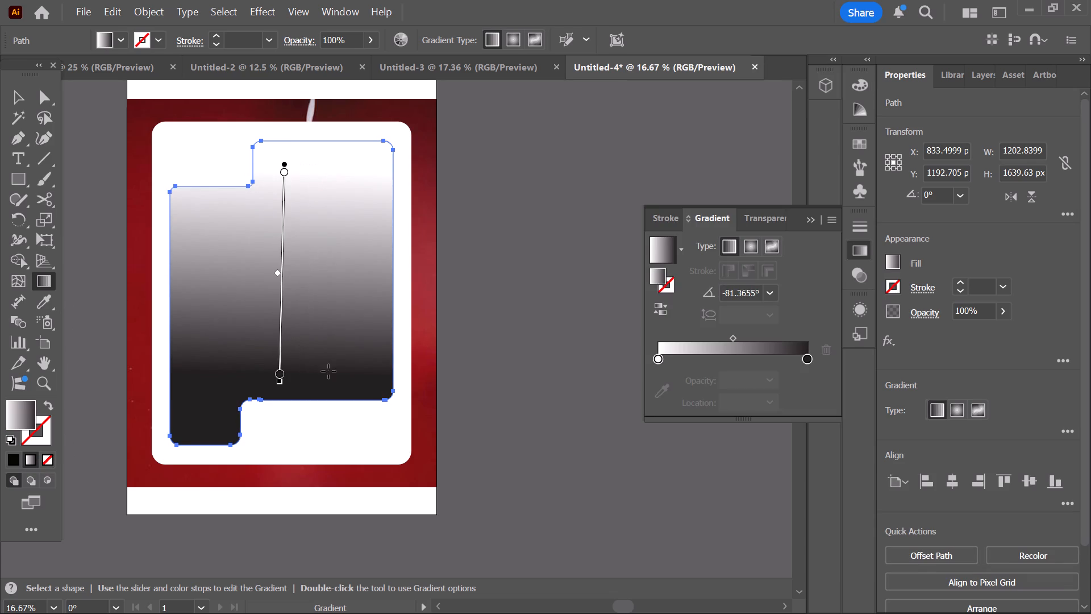
scroll(348, 372, up, 9)
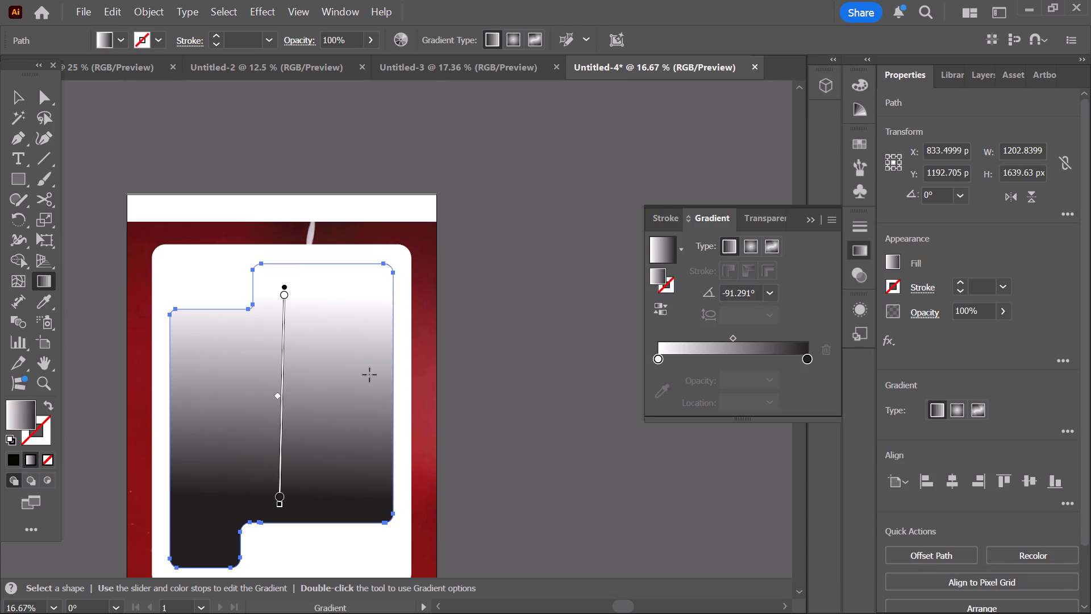
scroll(493, 395, down, 2)
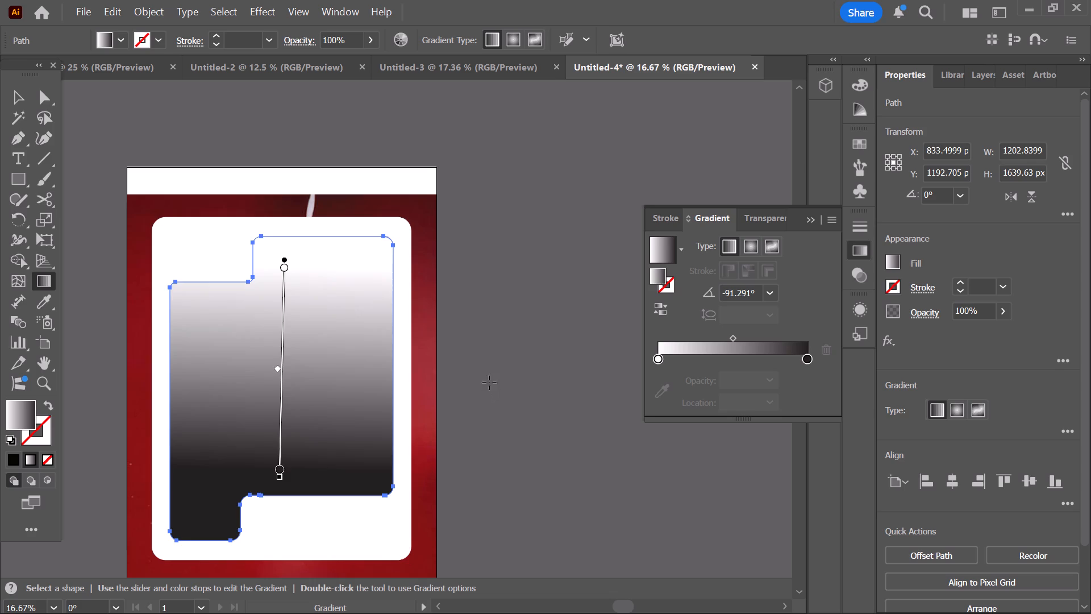
scroll(488, 379, down, 2)
key(v)
click(465, 335)
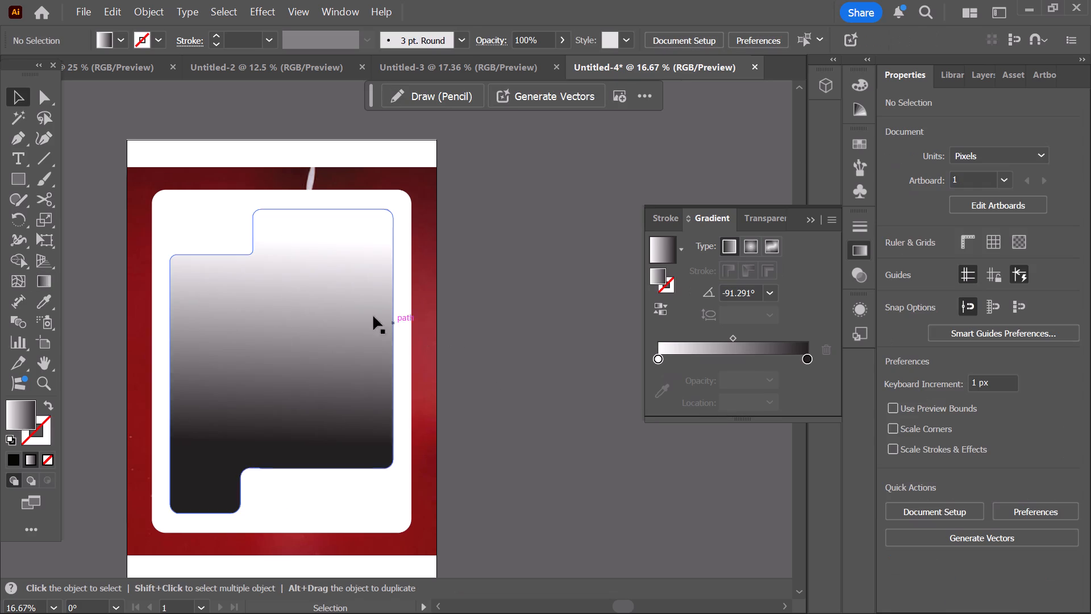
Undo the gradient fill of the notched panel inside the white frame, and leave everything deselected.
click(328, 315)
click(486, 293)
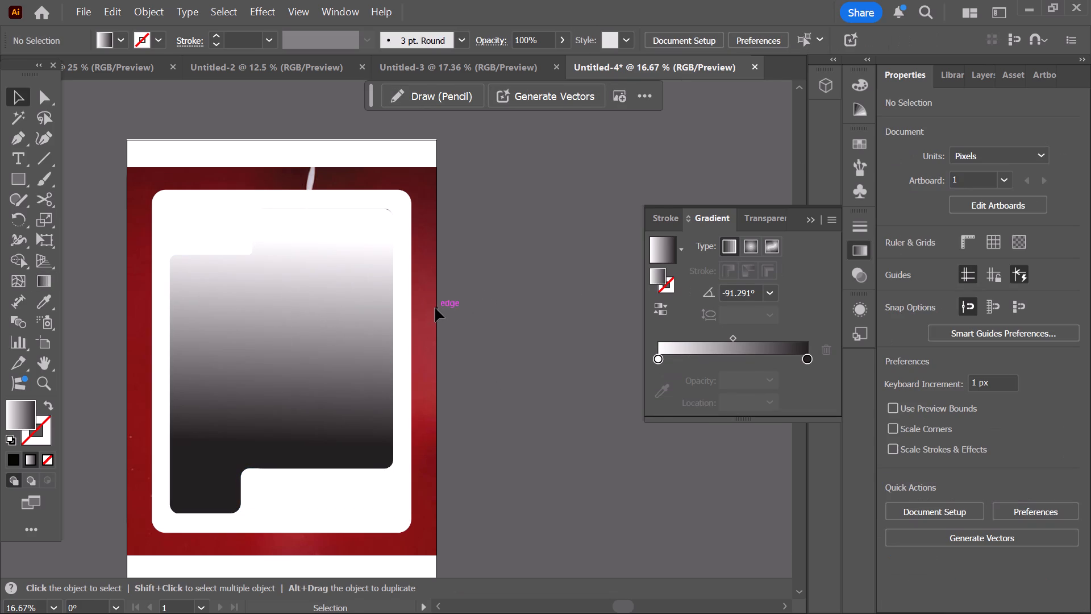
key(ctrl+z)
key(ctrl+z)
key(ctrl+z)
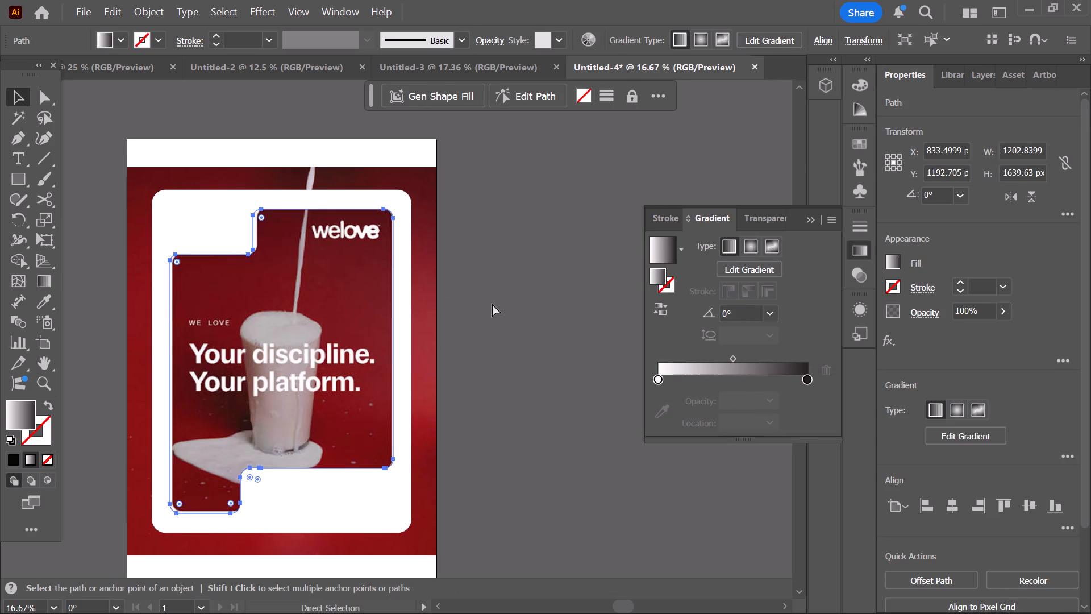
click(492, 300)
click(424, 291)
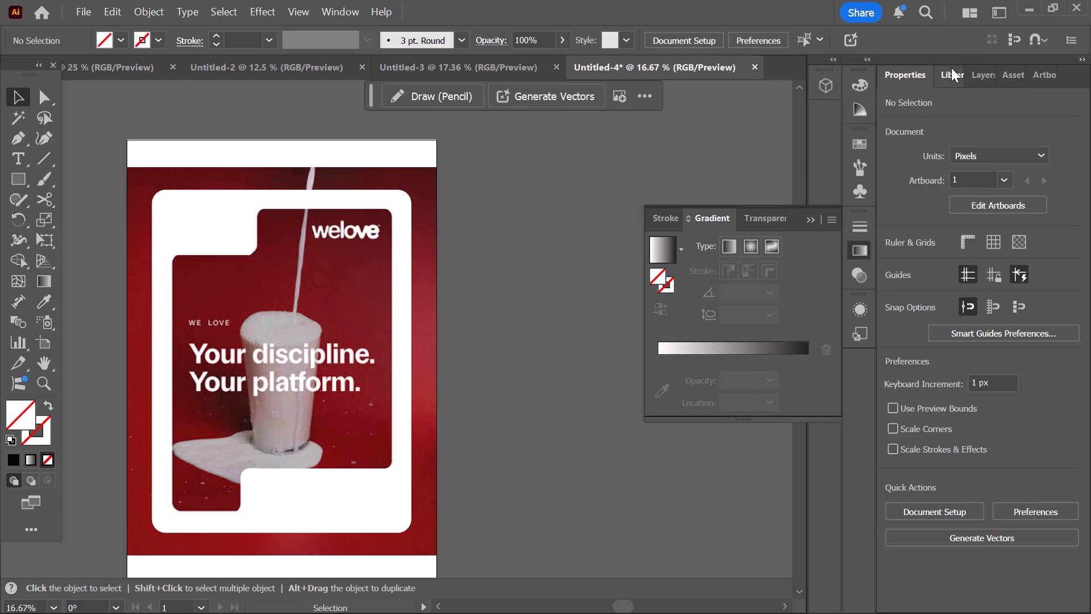
Show the layer list and duplicate the red poster image, placing the copy beside the artboard as a reference.
click(951, 68)
click(973, 85)
click(915, 190)
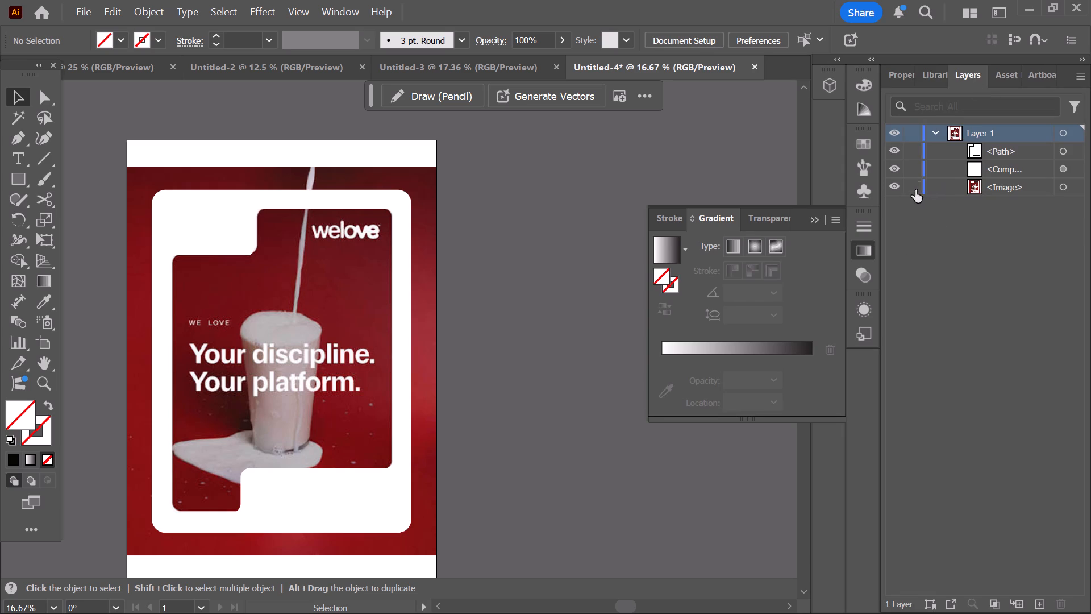
click(407, 198)
click(433, 195)
click(543, 211)
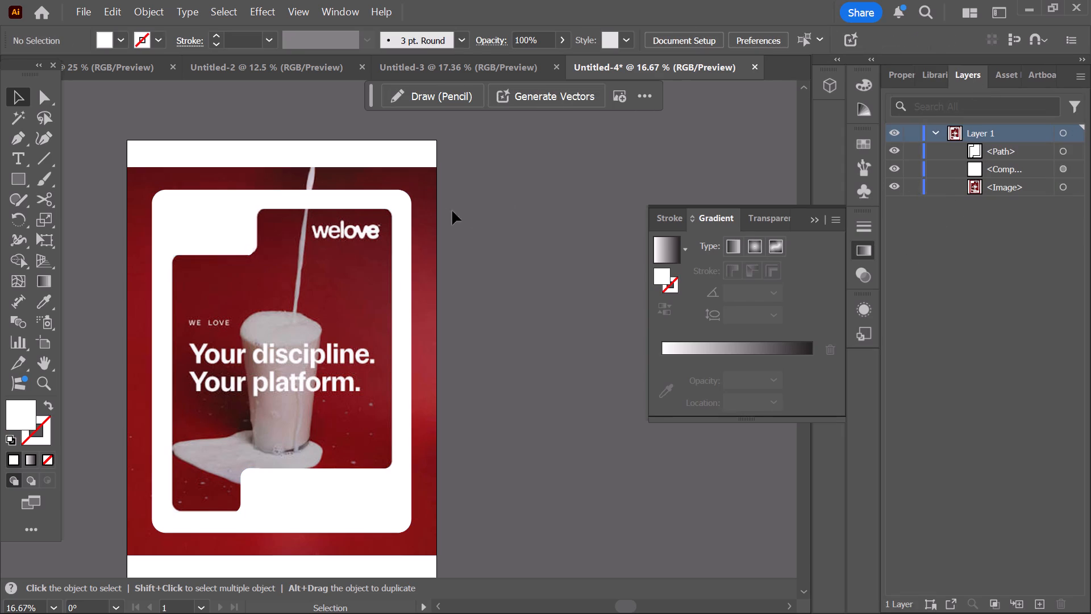
click(432, 197)
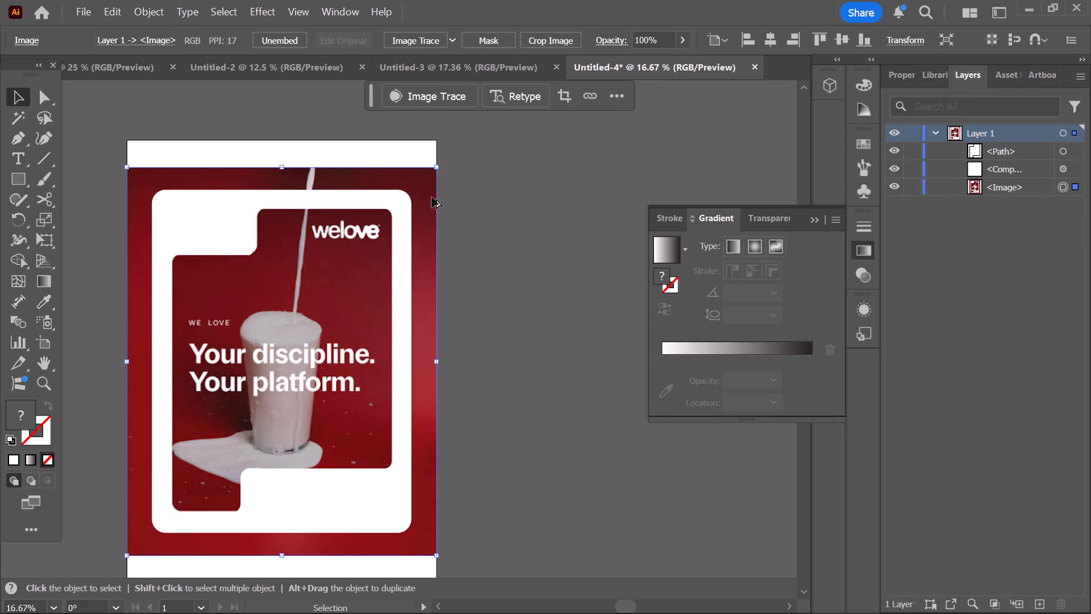
key(alt+j)
key(alt+j)
key(alt+j)
key(alt+j)
key(alt+j)
key(alt+j)
key(alt+j)
key(alt+j)
key(alt+j)
key(alt+j)
key(alt+j)
key(alt+j)
key(alt+j)
key(alt+j)
key(alt+j)
key(alt+j)
key(alt+j)
key(alt+j)
key(alt+j)
key(alt+j)
alt+drag(432, 197, 801, 149)
key(alt+j)
key(alt+j)
key(alt+j)
key(alt+j)
key(alt+j)
key(alt+j)
key(alt+j)
key(alt+j)
key(alt+j)
key(alt+j)
key(alt+j)
key(alt+j)
key(alt+j)
key(alt+j)
key(alt+j)
key(alt+j)
key(alt+j)
key(alt+j)
key(alt+j)
key(alt+j)
alt+drag(419, 196, 755, 177)
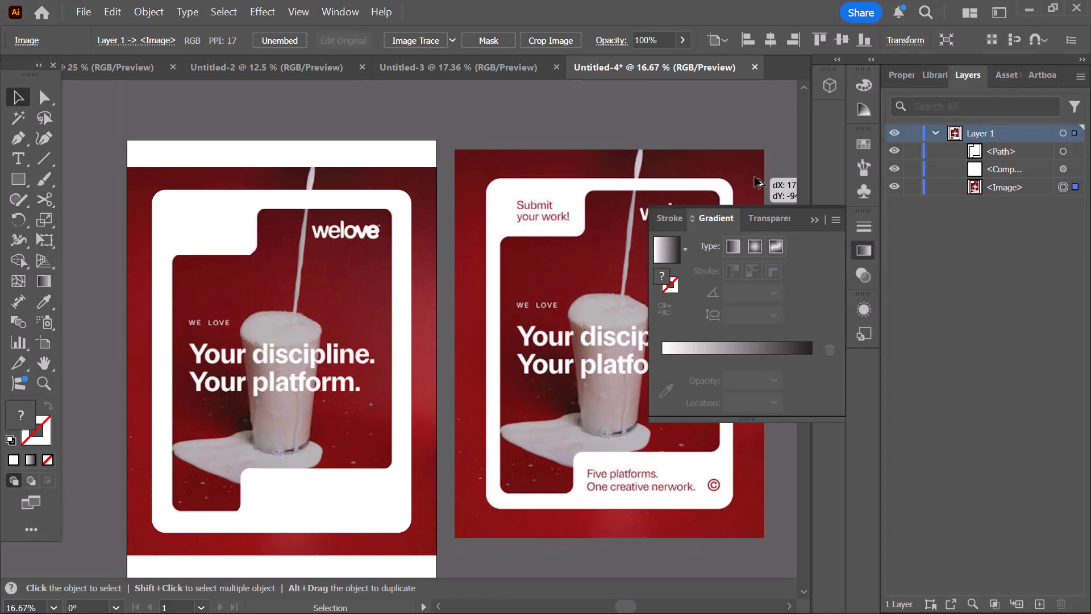
alt+drag(755, 177, 756, 175)
click(683, 104)
Lock both poster images, the original and its copy, in the layer list.
scroll(417, 177, up, 1)
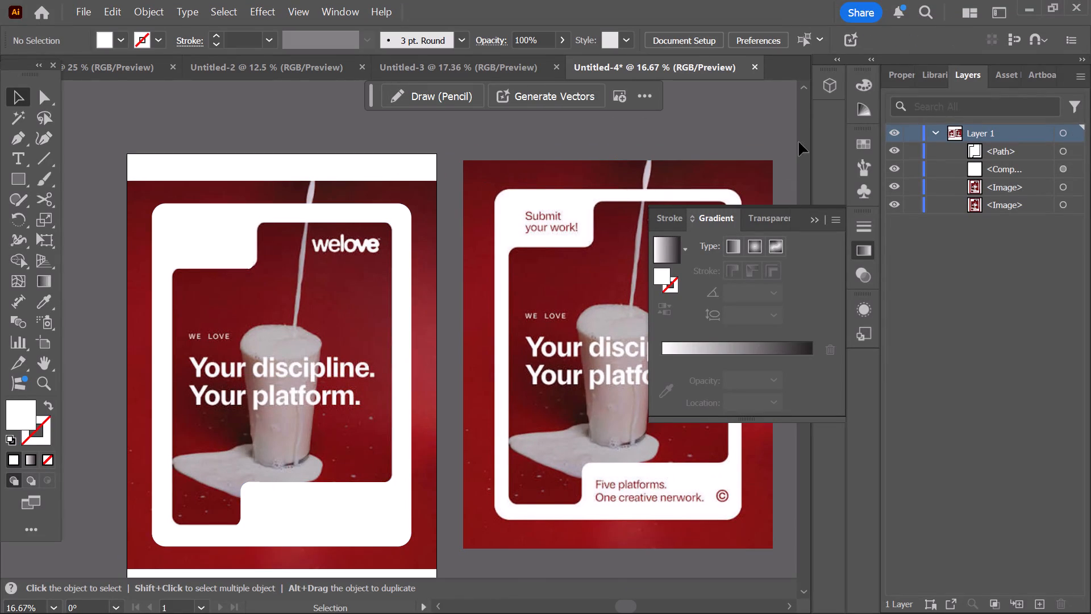
click(897, 198)
click(911, 198)
click(911, 188)
click(910, 206)
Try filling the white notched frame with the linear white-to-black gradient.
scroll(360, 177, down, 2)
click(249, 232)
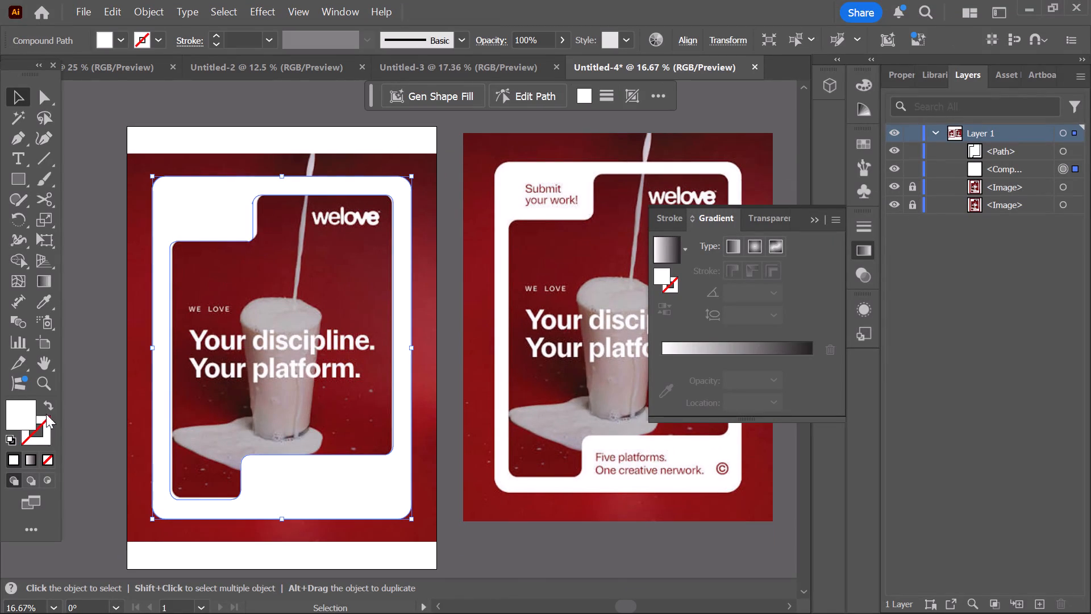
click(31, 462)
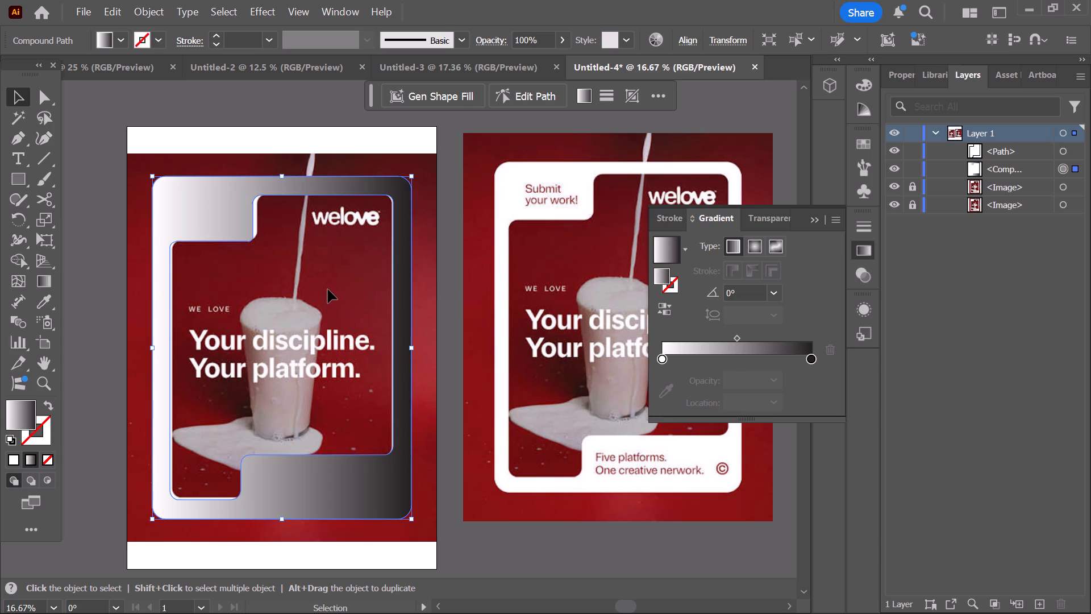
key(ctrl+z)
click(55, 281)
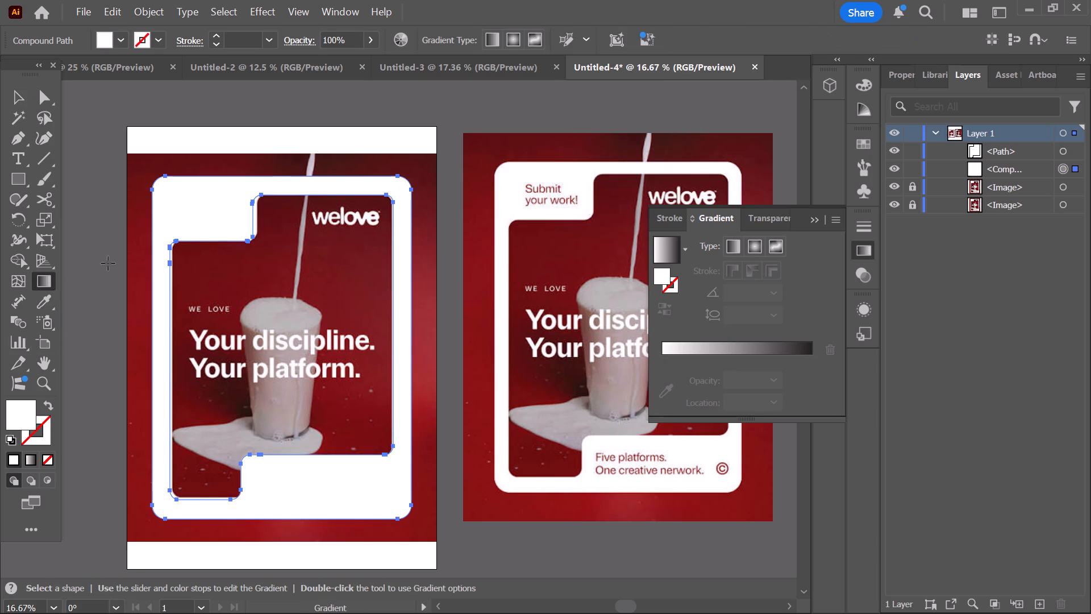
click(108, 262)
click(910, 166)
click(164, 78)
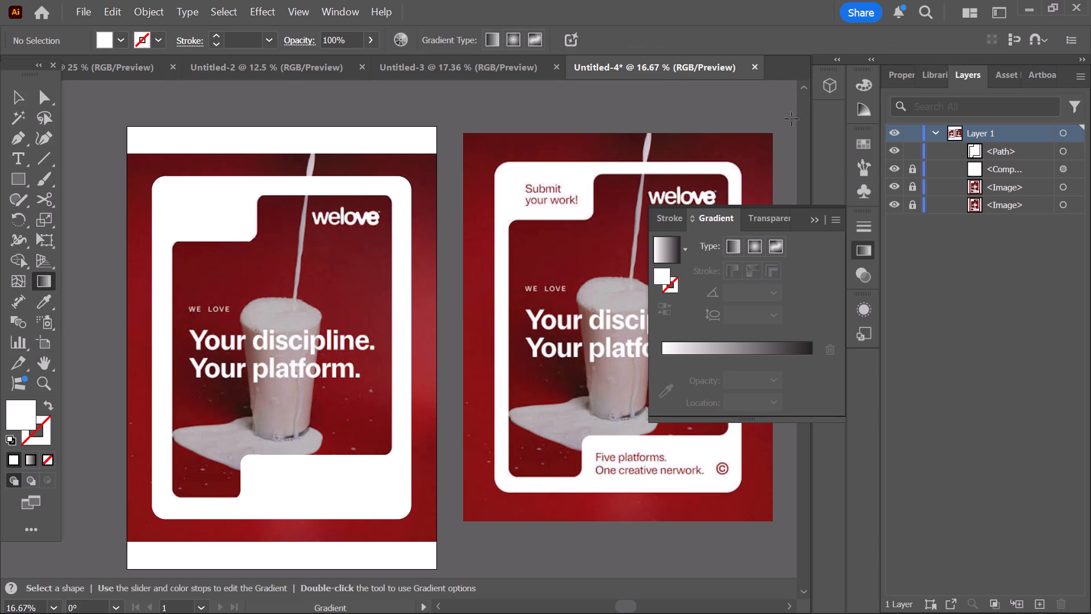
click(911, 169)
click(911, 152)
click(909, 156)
Select the notched panel path in the frame's opening and lock the white frame's compound path.
scroll(220, 181, down, 2)
alt+scroll(215, 180, down, 1)
click(20, 106)
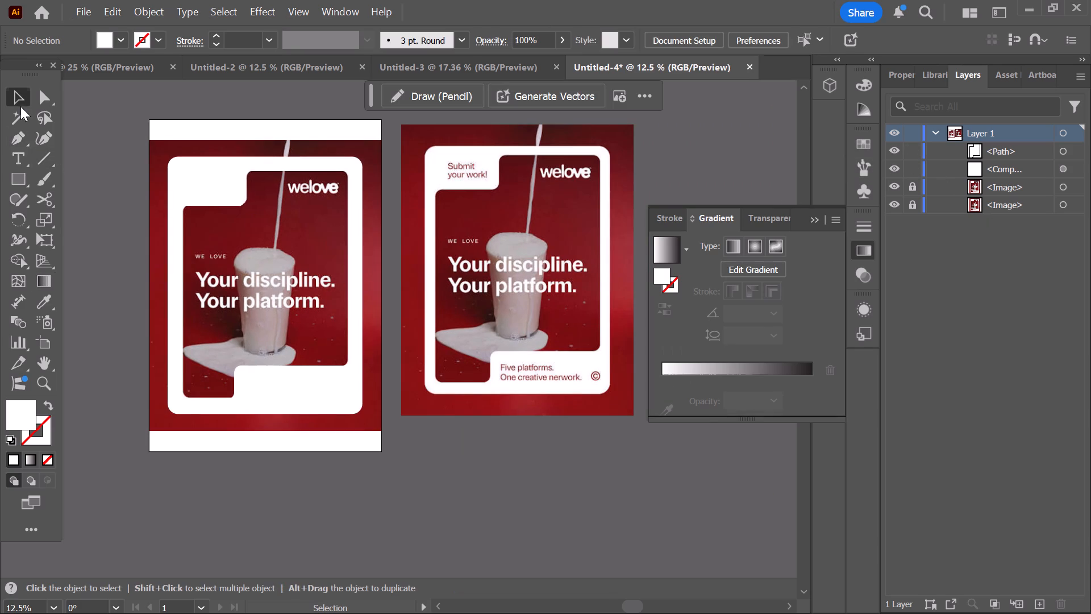
click(209, 204)
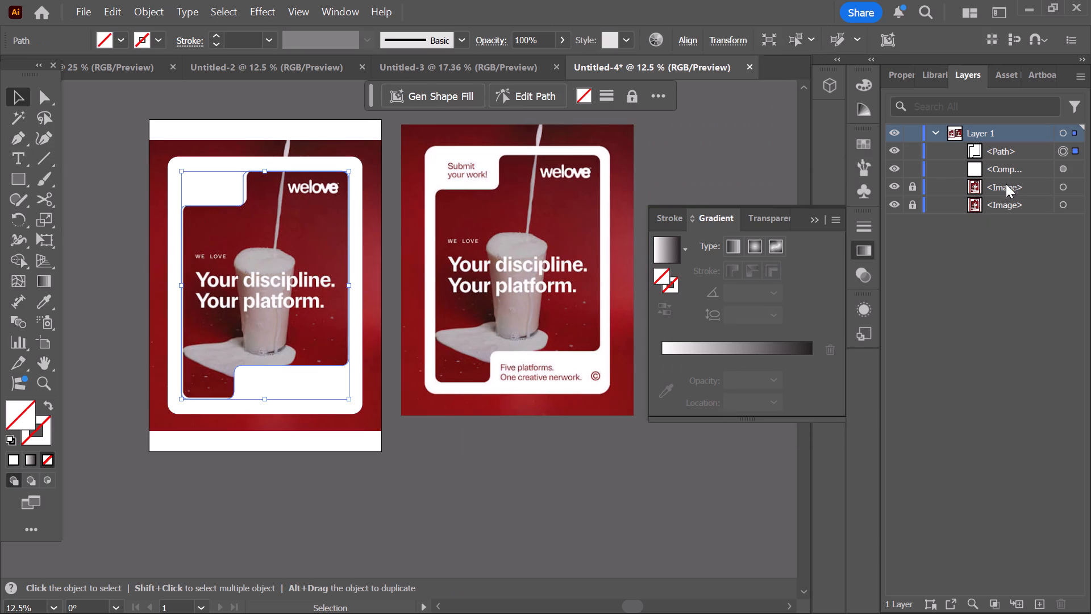
click(906, 166)
Fill the selected notched panel with the linear white-to-black gradient at 0°.
click(28, 465)
alt+scroll(223, 342, up, 3)
scroll(343, 273, up, 4)
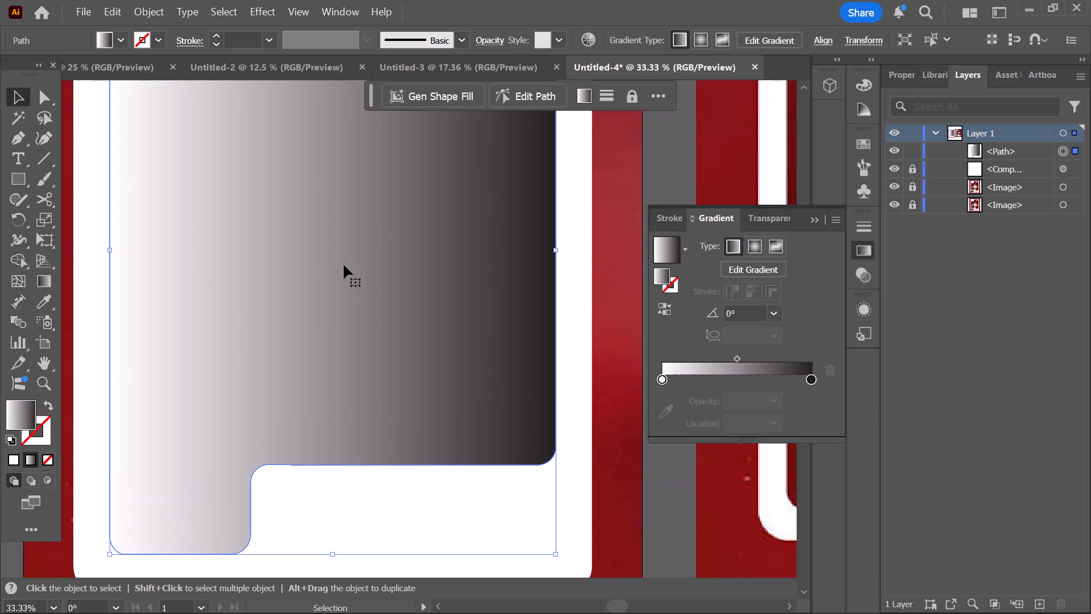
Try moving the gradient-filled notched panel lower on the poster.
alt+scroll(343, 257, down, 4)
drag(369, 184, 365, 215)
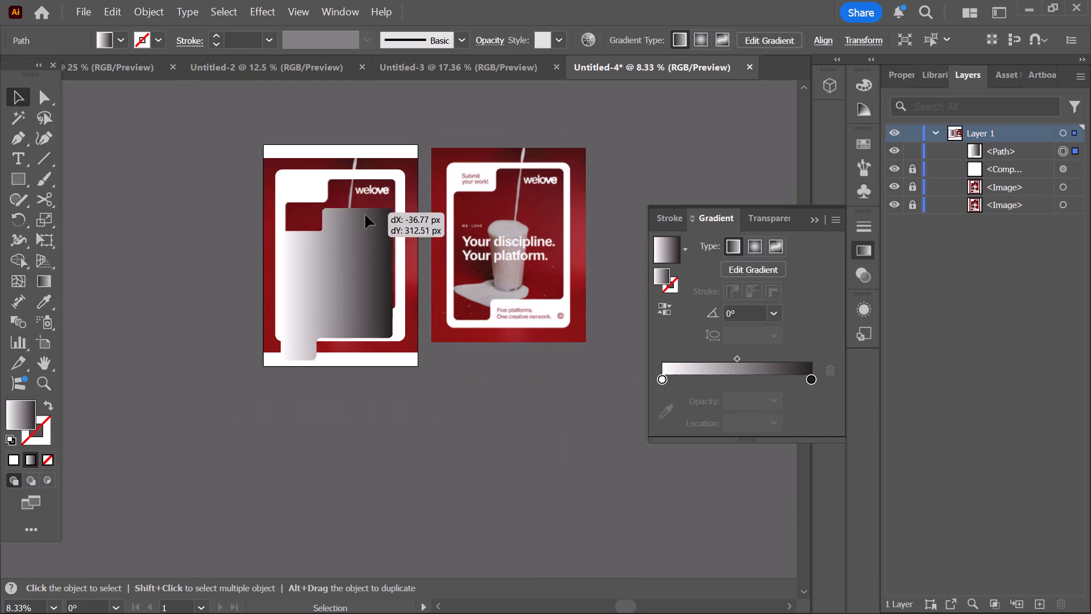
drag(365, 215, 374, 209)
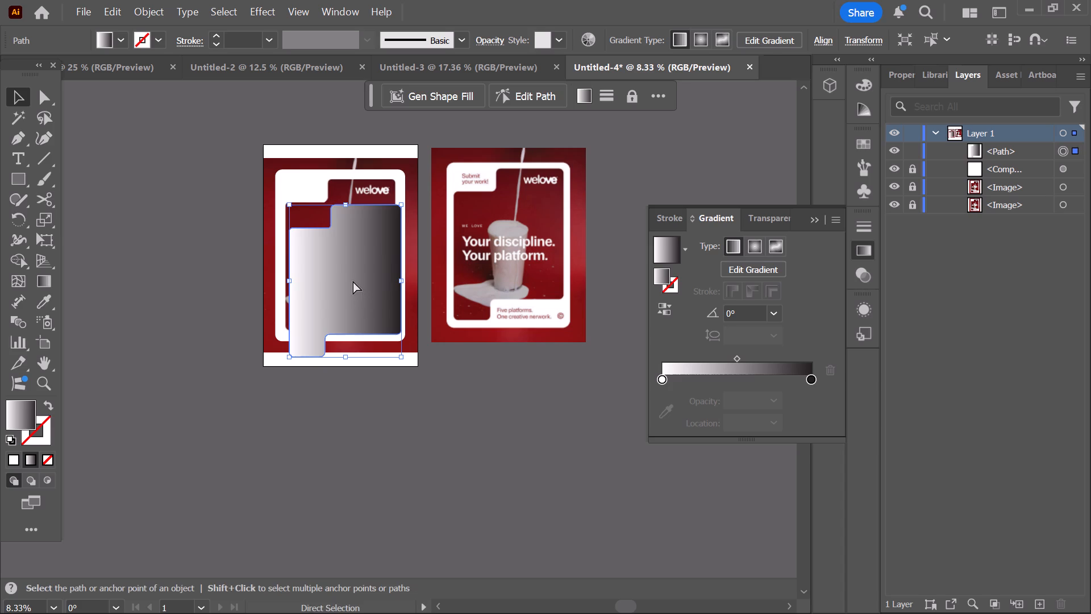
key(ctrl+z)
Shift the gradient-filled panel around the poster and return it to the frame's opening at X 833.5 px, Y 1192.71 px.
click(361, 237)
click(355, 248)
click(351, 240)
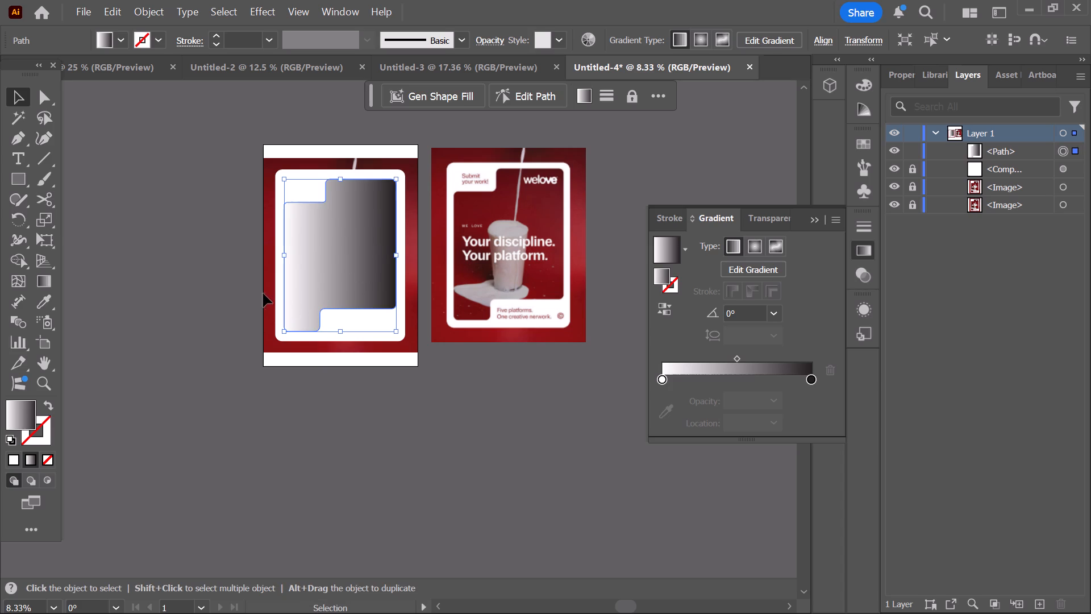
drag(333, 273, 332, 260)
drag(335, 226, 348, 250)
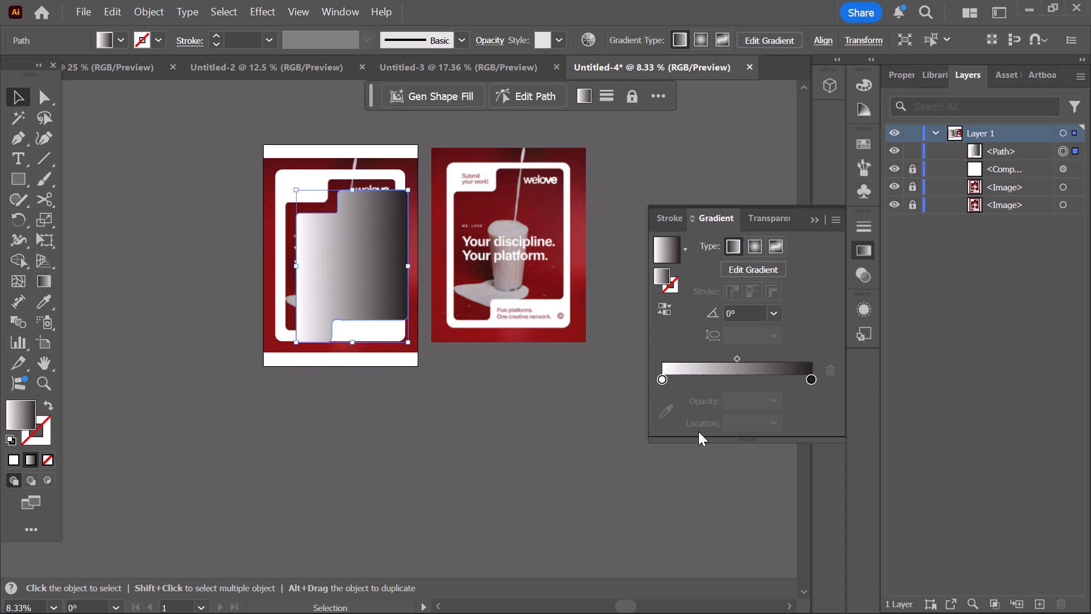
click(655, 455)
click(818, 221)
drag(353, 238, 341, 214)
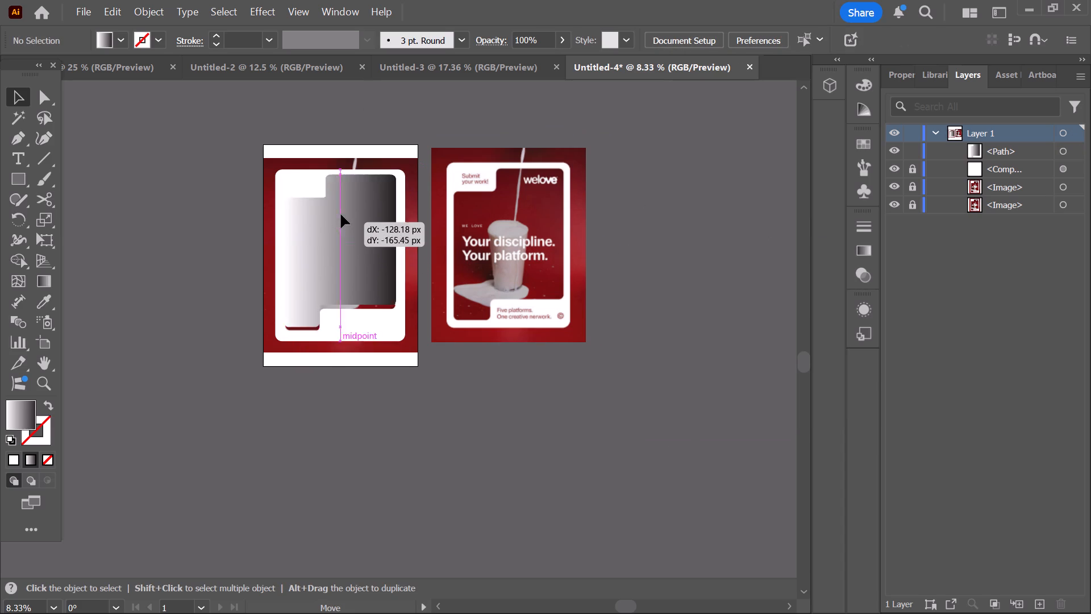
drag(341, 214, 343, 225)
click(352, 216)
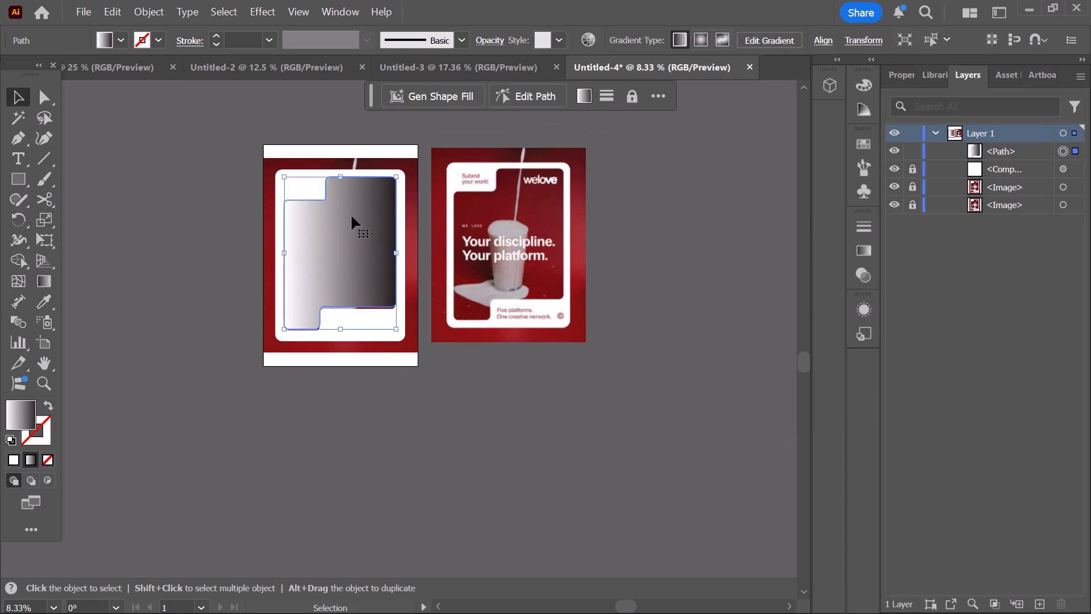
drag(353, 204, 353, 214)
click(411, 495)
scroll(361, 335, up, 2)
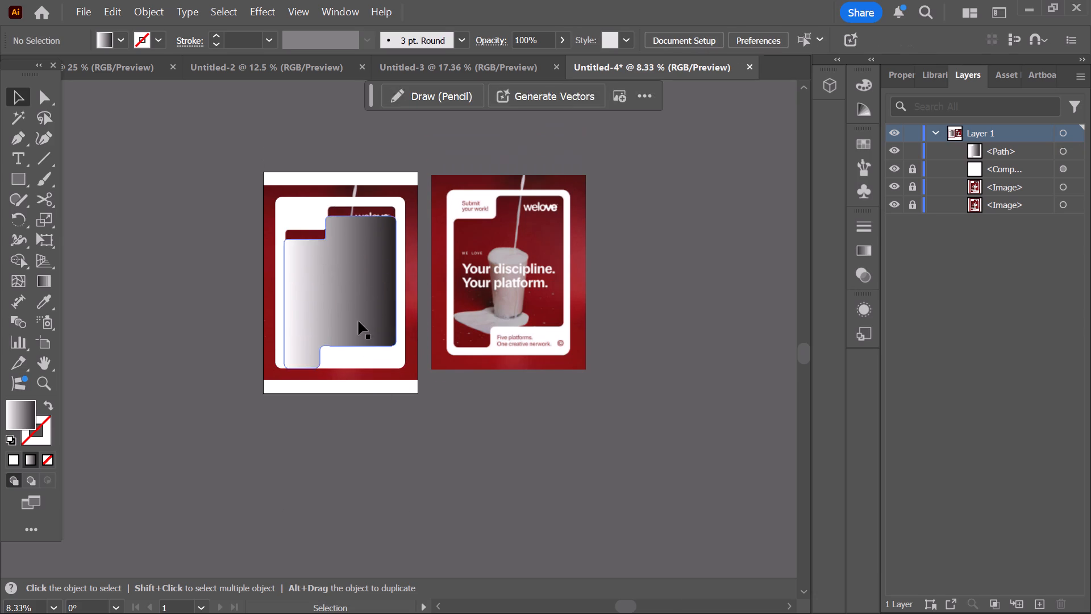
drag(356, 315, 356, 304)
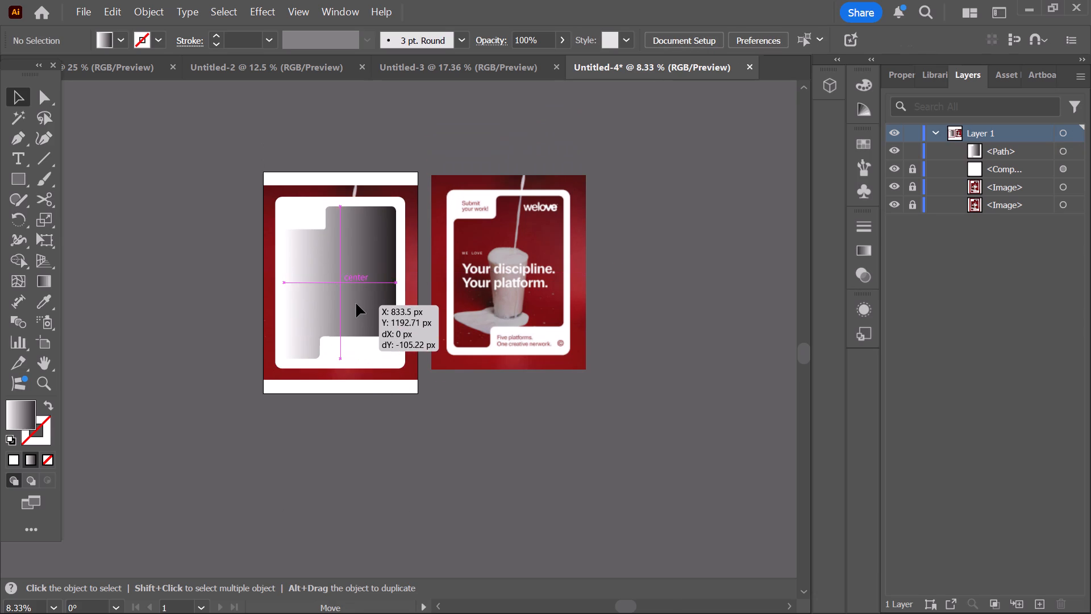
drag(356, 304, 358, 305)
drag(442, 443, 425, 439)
Redraw the notched panel's linear gradient vertically, from white near its top edge to black near the edge above the lower notch.
scroll(295, 390, up, 1)
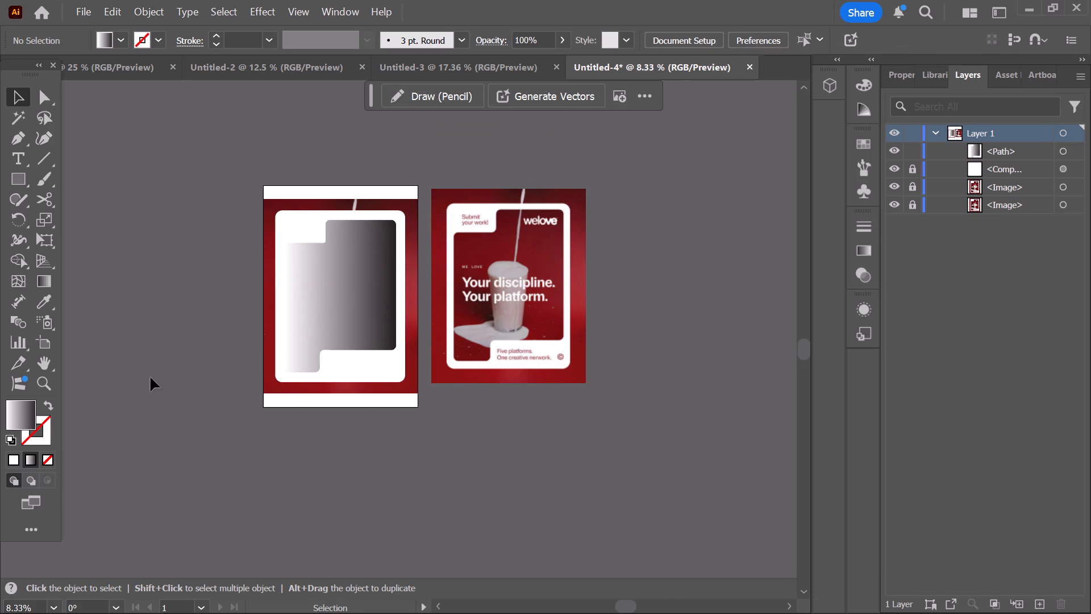
scroll(65, 412, up, 2)
click(9, 416)
click(45, 274)
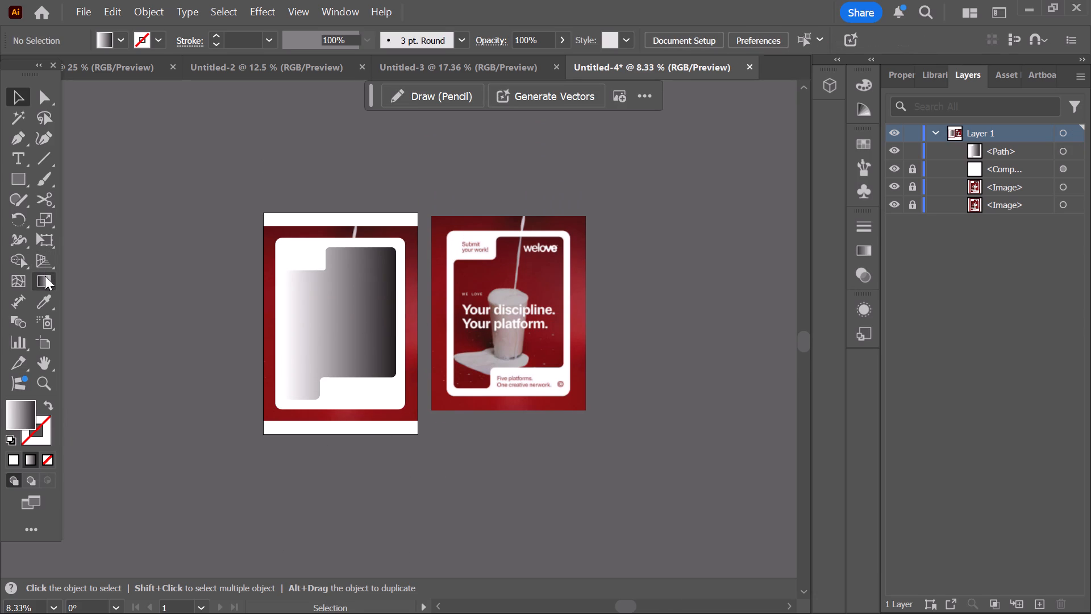
drag(349, 289, 353, 358)
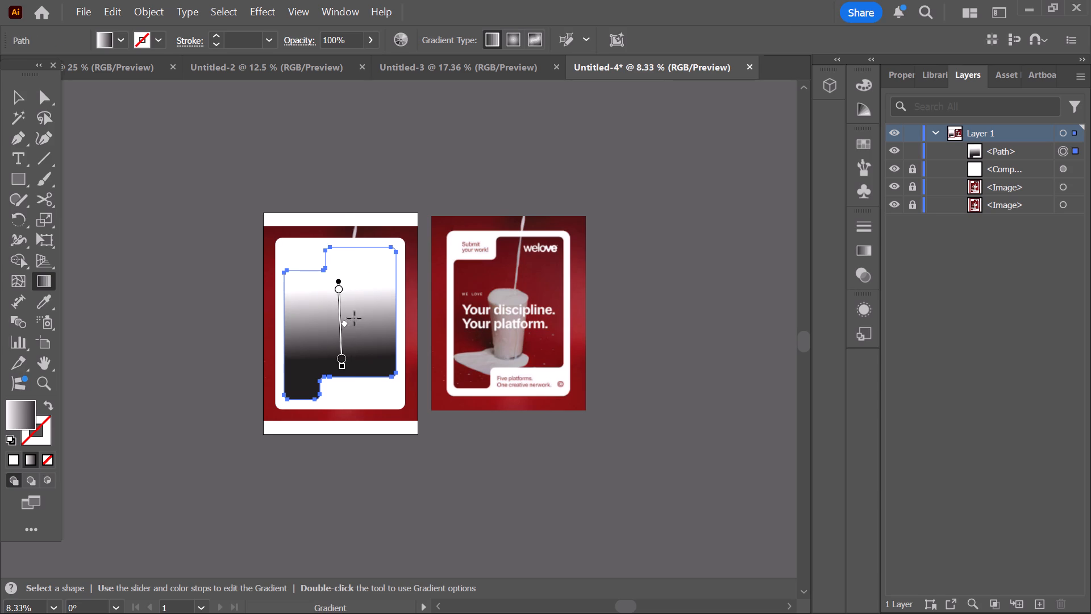
alt+scroll(354, 318, up, 2)
drag(373, 188, 370, 370)
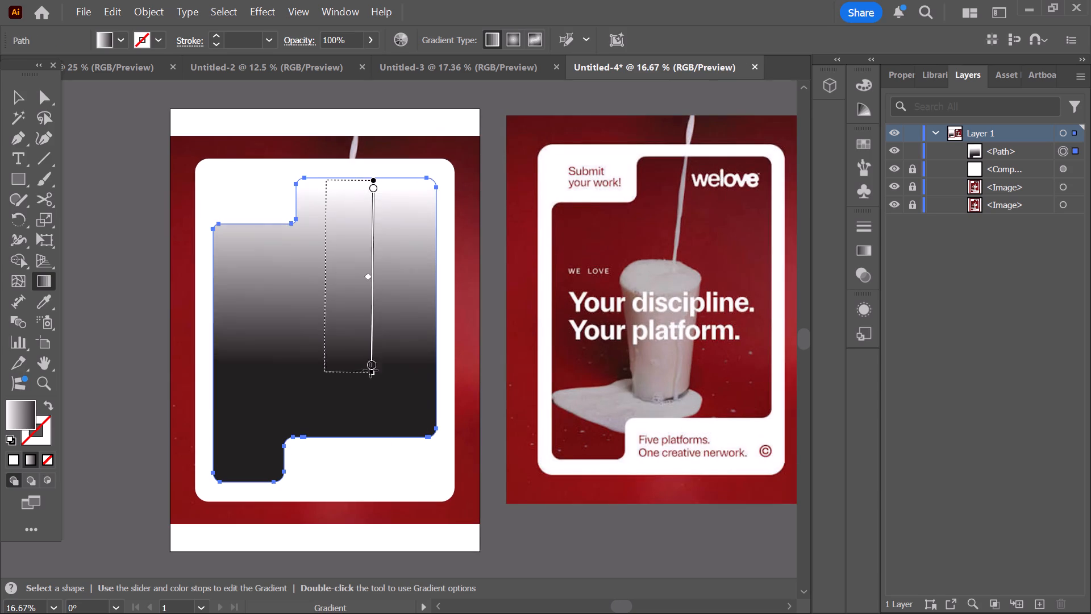
drag(370, 370, 372, 430)
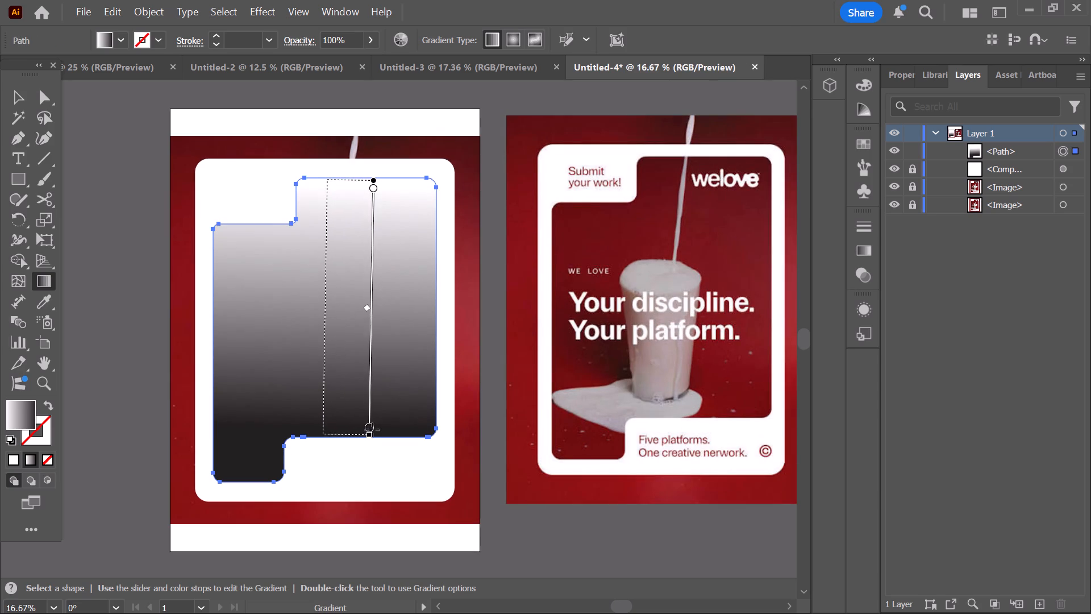
drag(372, 430, 371, 433)
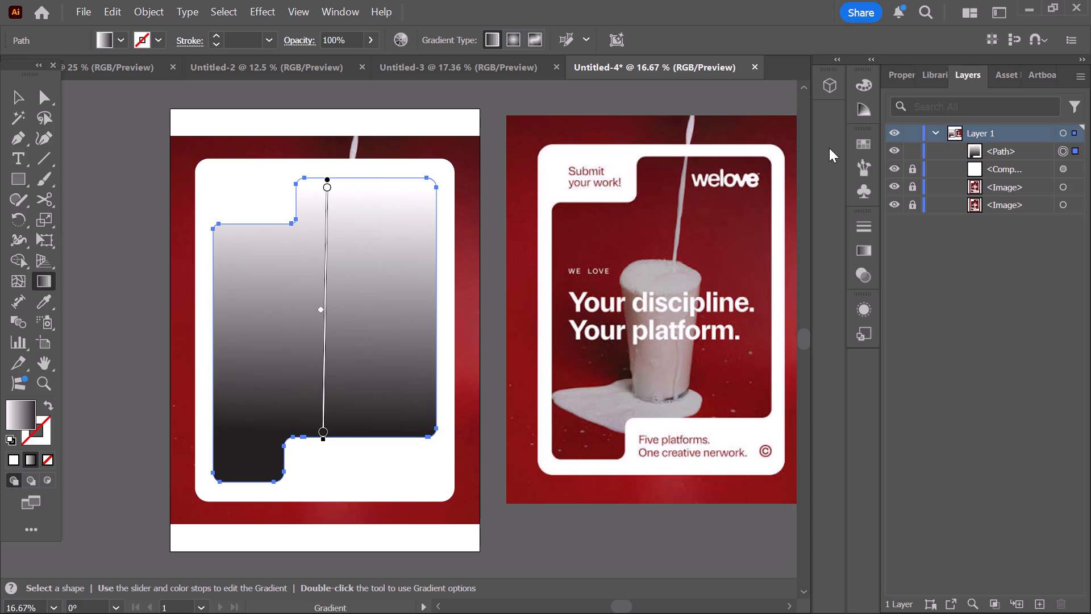
Recolour the end stop of the notched panel's gradient with the dark red sampled from the reference poster's lower notch area.
click(856, 256)
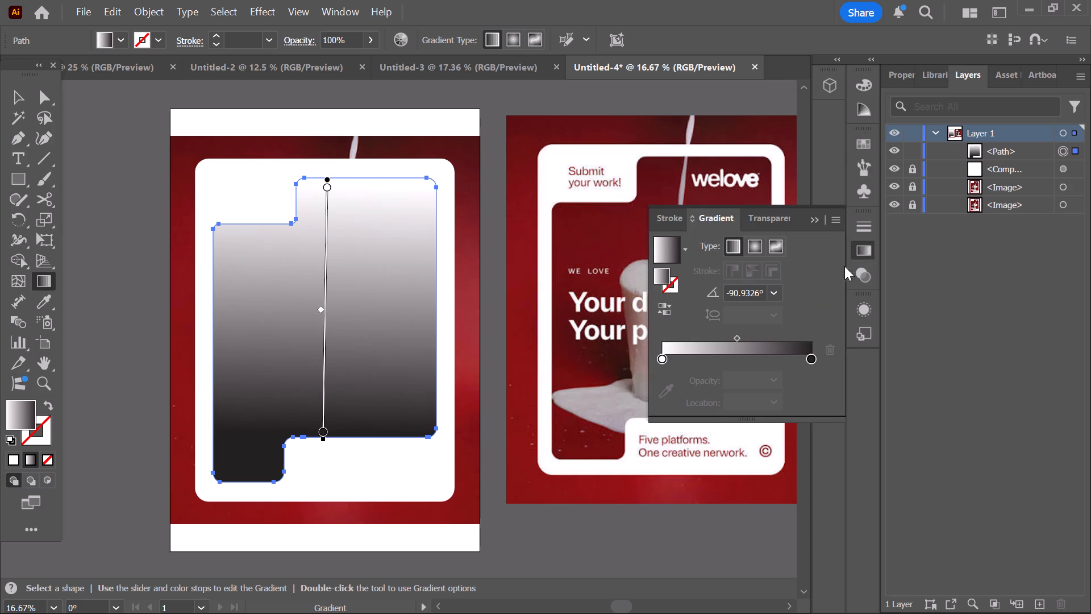
drag(814, 360, 827, 363)
click(662, 392)
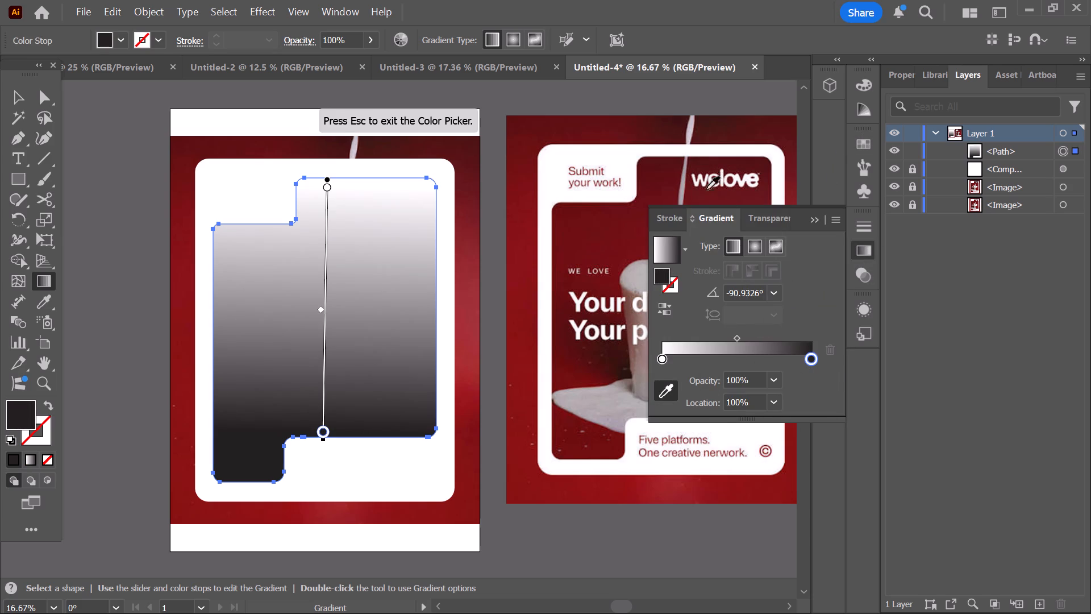
click(593, 453)
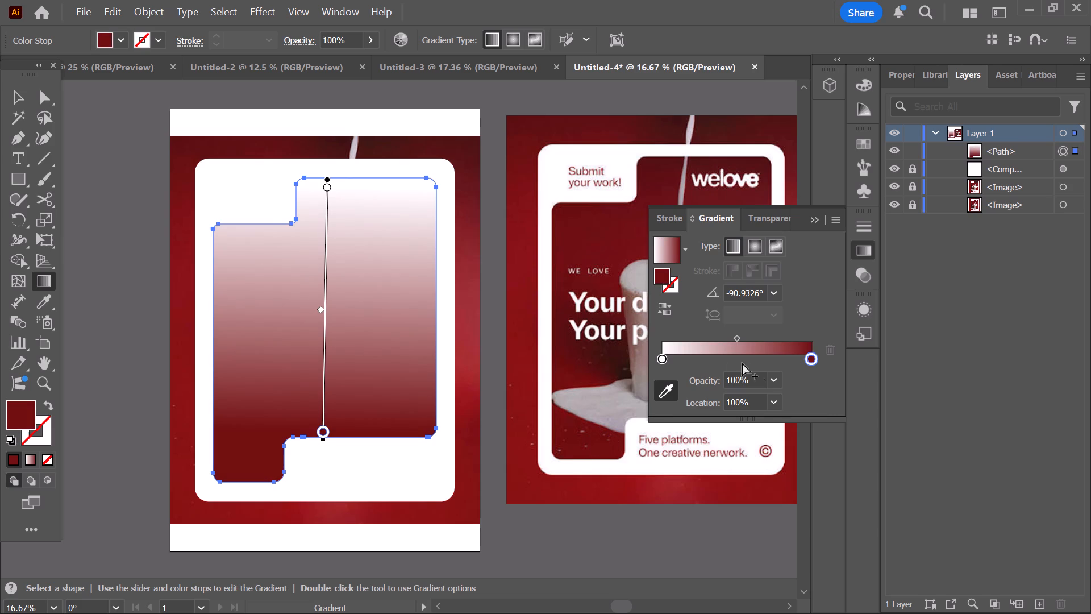
Recolour the gradient's white start stop with the deep red sampled beside the welove logo on the reference poster.
drag(665, 363, 657, 368)
drag(665, 360, 698, 373)
drag(665, 363, 655, 363)
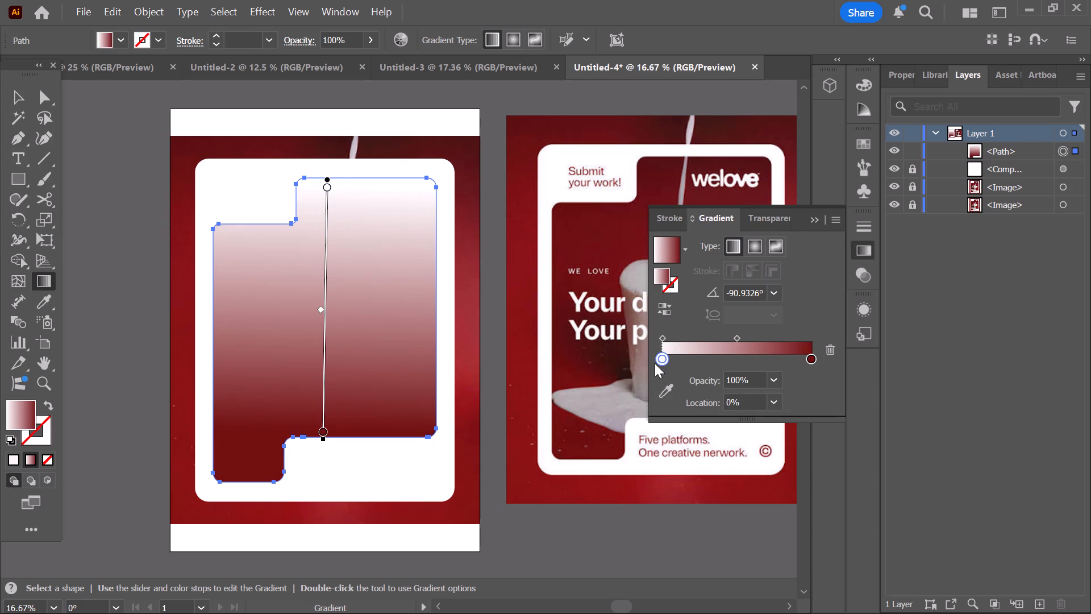
drag(655, 363, 686, 365)
click(821, 349)
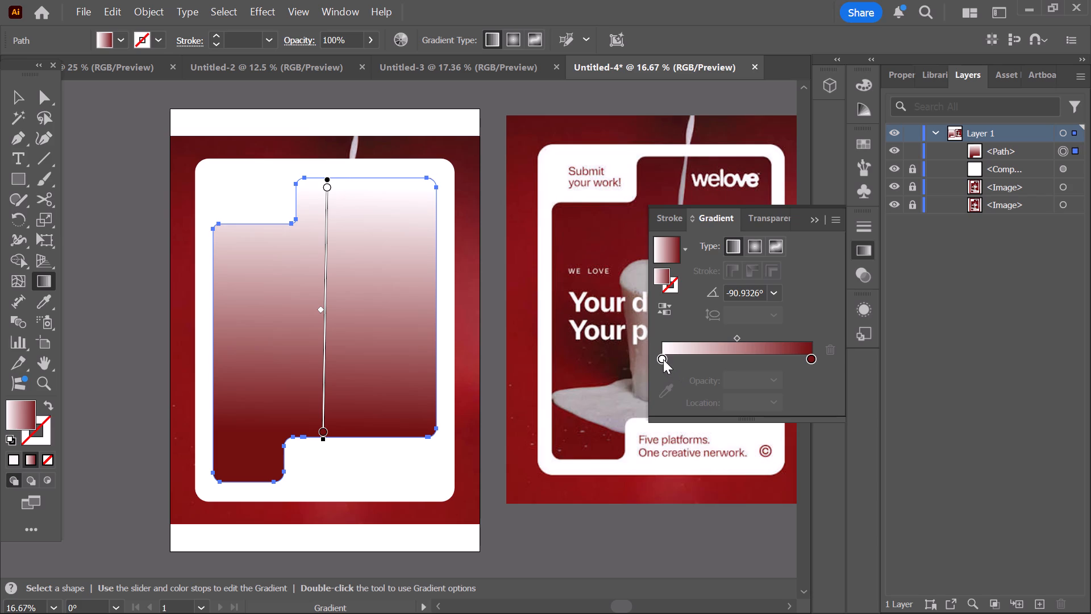
click(663, 359)
click(671, 385)
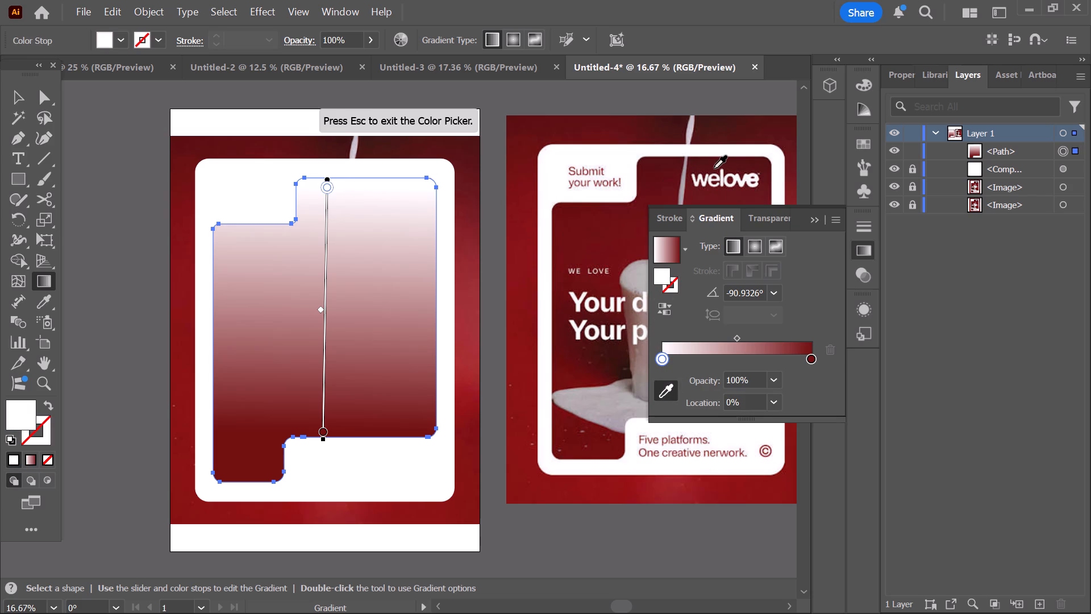
click(749, 163)
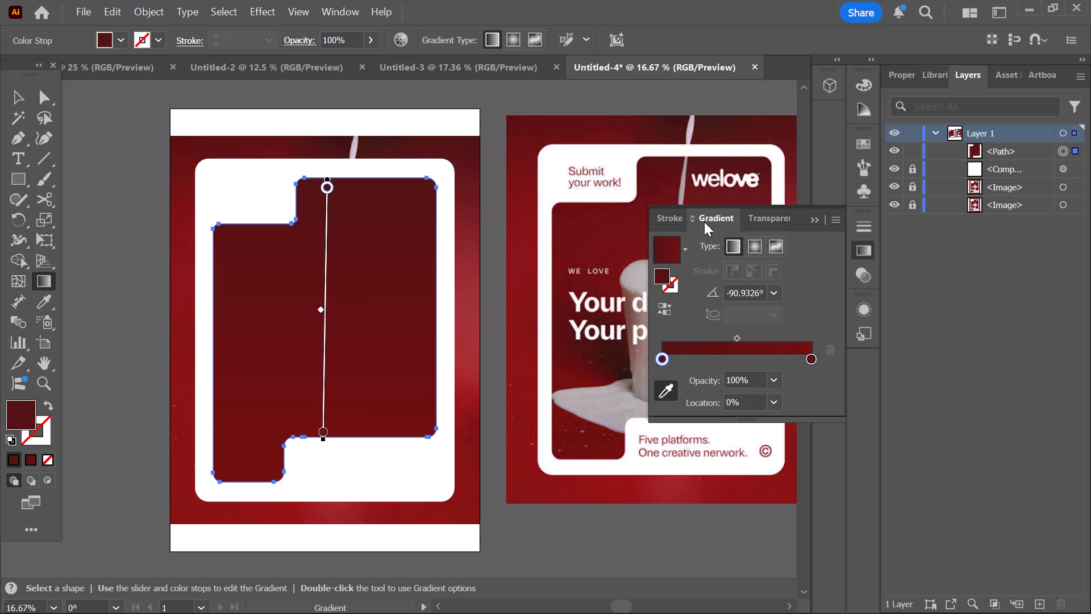
Add gradient stops at about 51% and 75%, sampling the reference's reds beside the headline and above the milk puddle.
drag(737, 356, 739, 363)
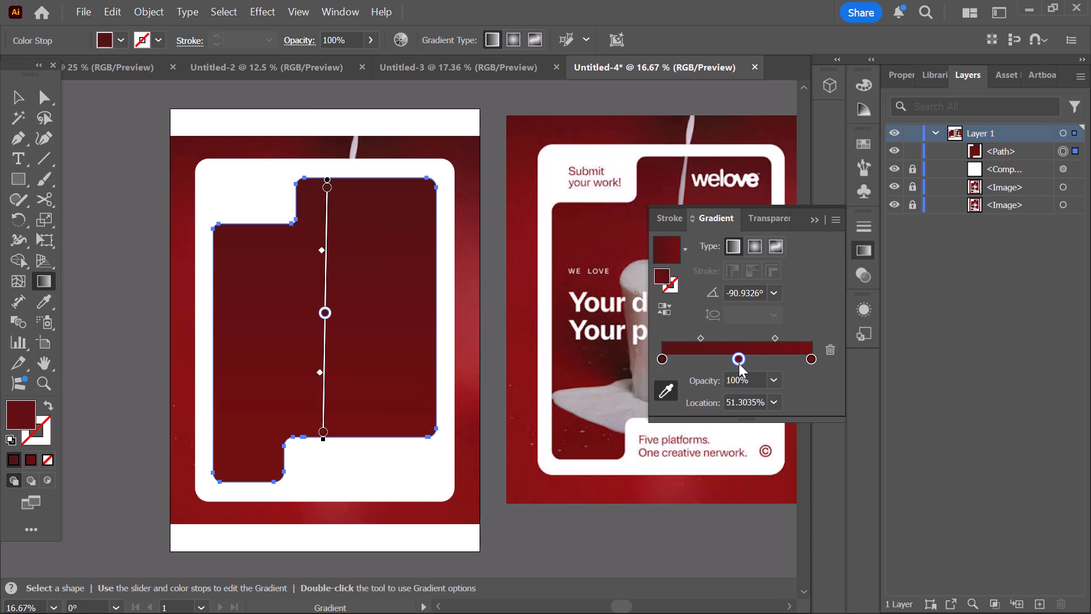
click(381, 327)
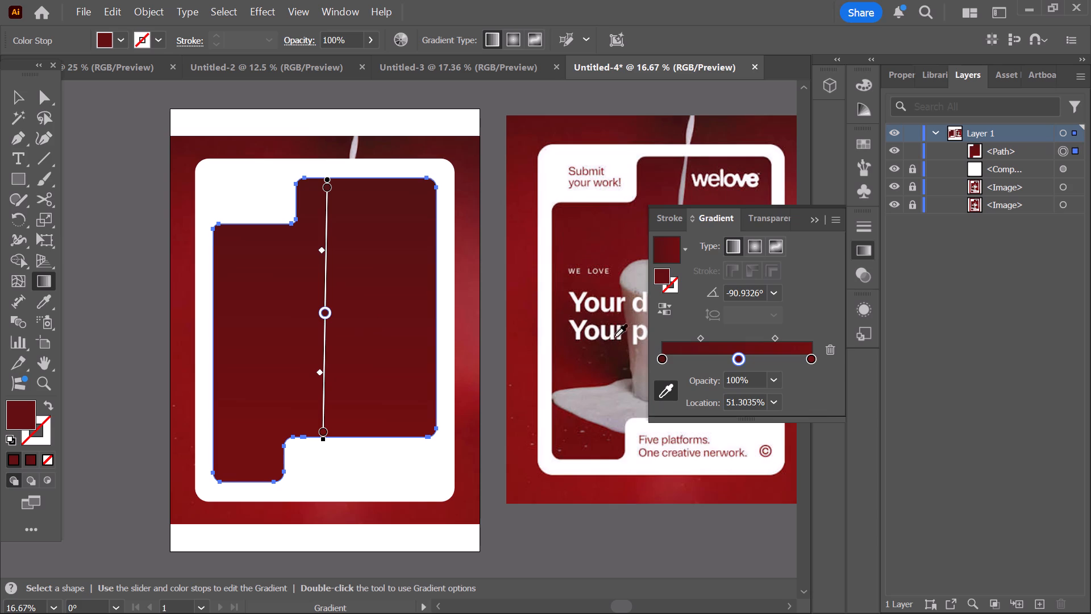
click(565, 316)
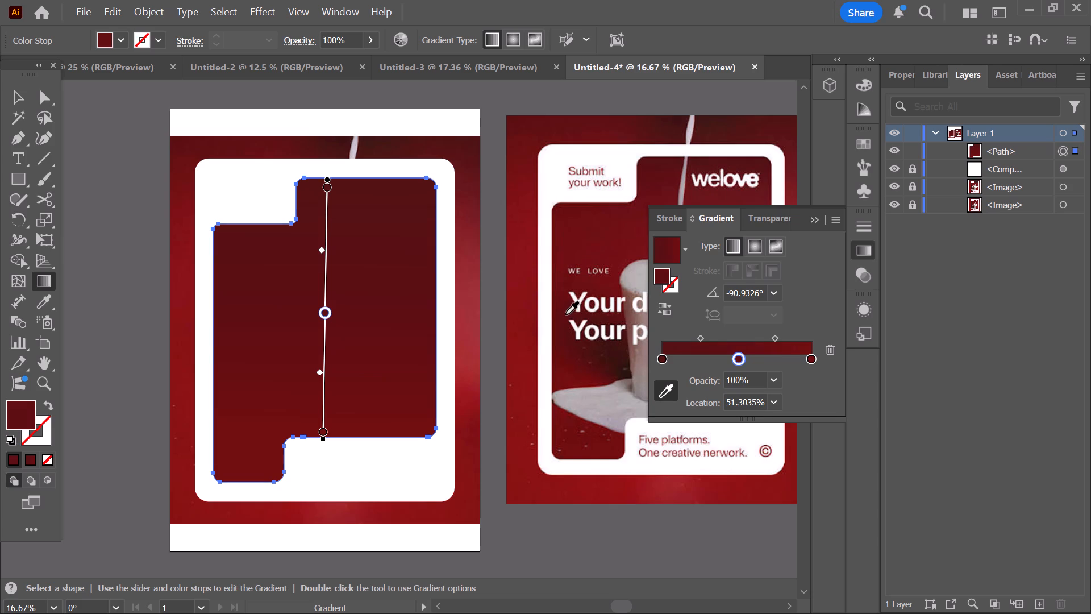
drag(765, 363, 775, 363)
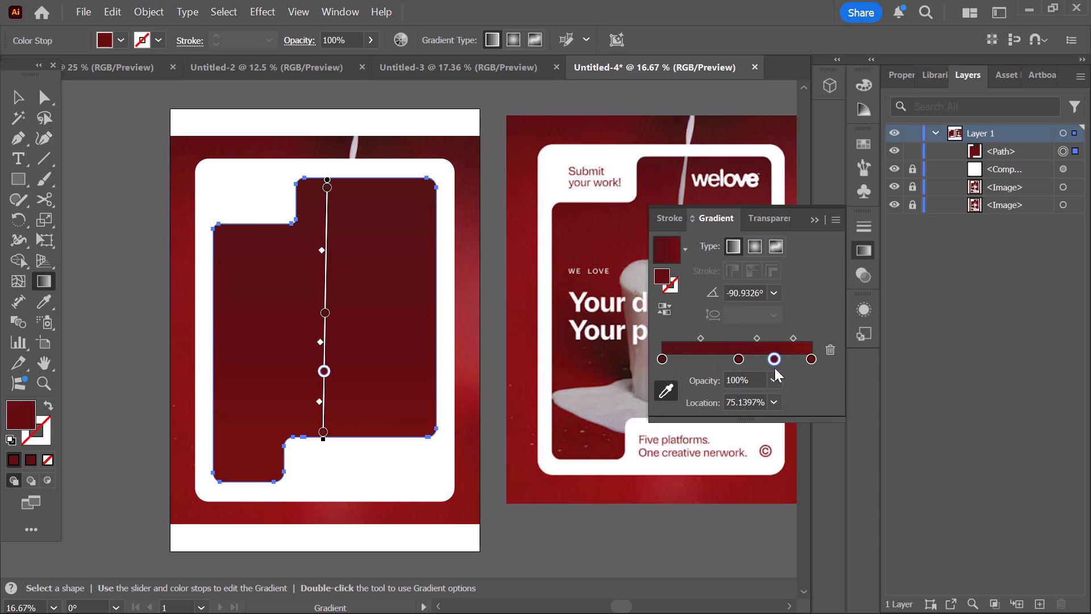
click(578, 384)
Add a gradient stop at about 24%, sample the reference's red above "WE LOVE" for it, and deselect the panel.
click(699, 364)
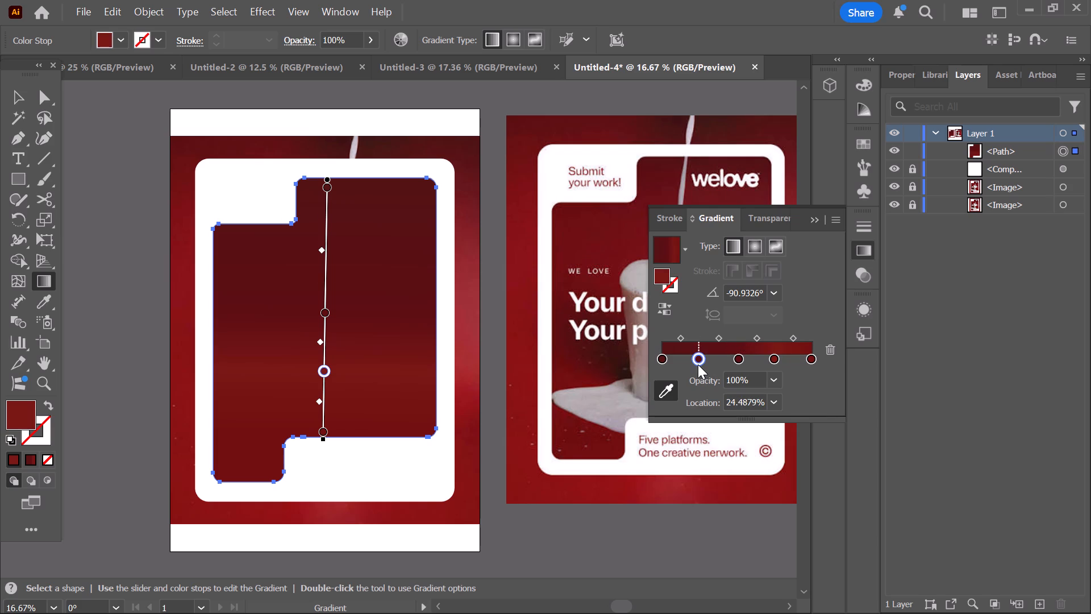
click(629, 246)
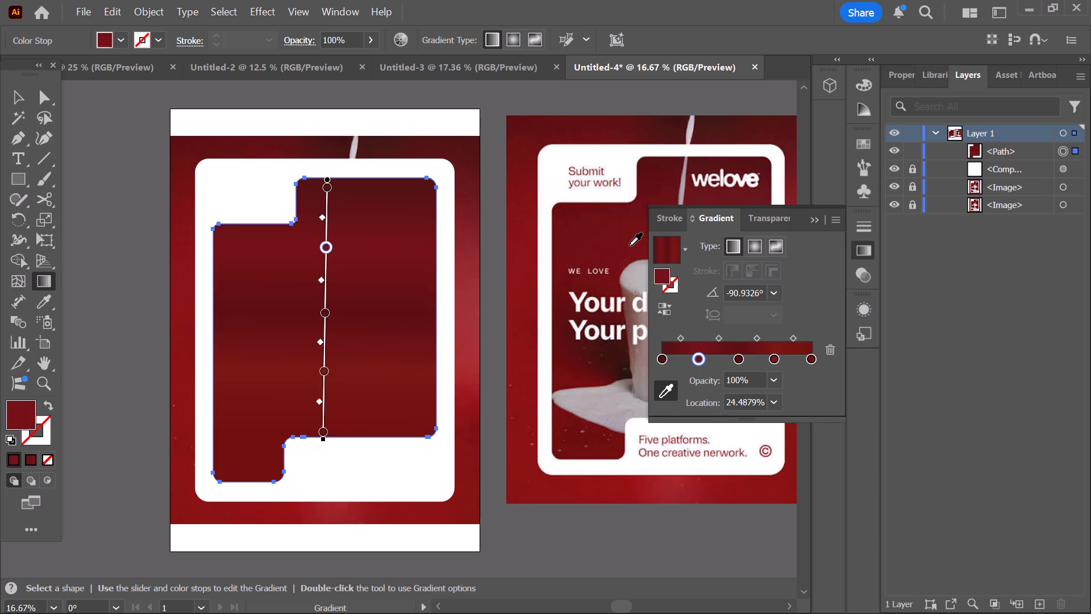
click(619, 238)
click(635, 251)
scroll(635, 254, up, 9)
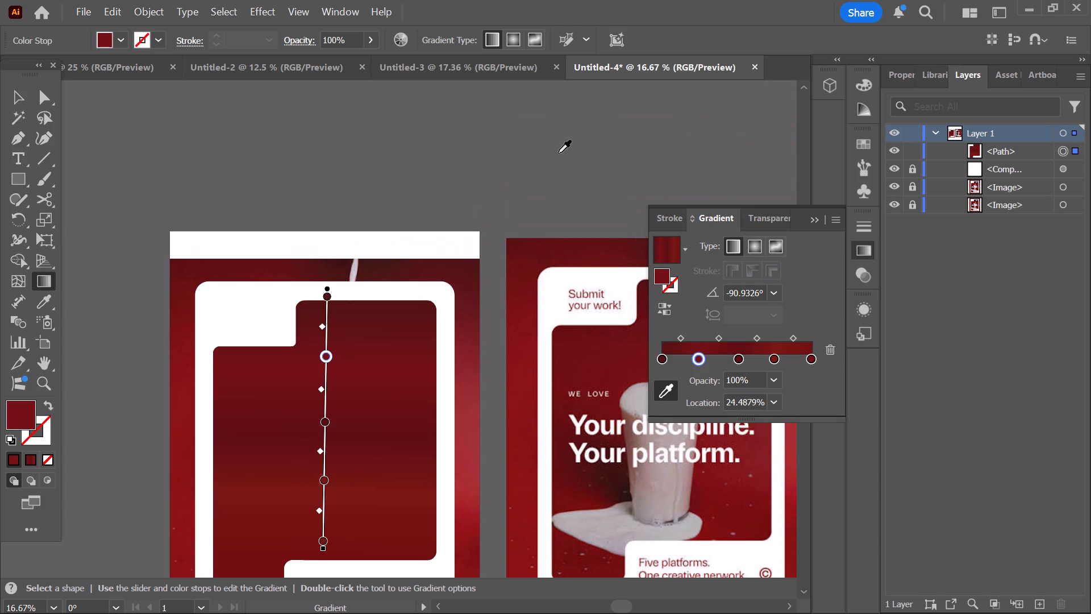
key(v)
click(578, 124)
scroll(594, 172, down, 7)
click(813, 219)
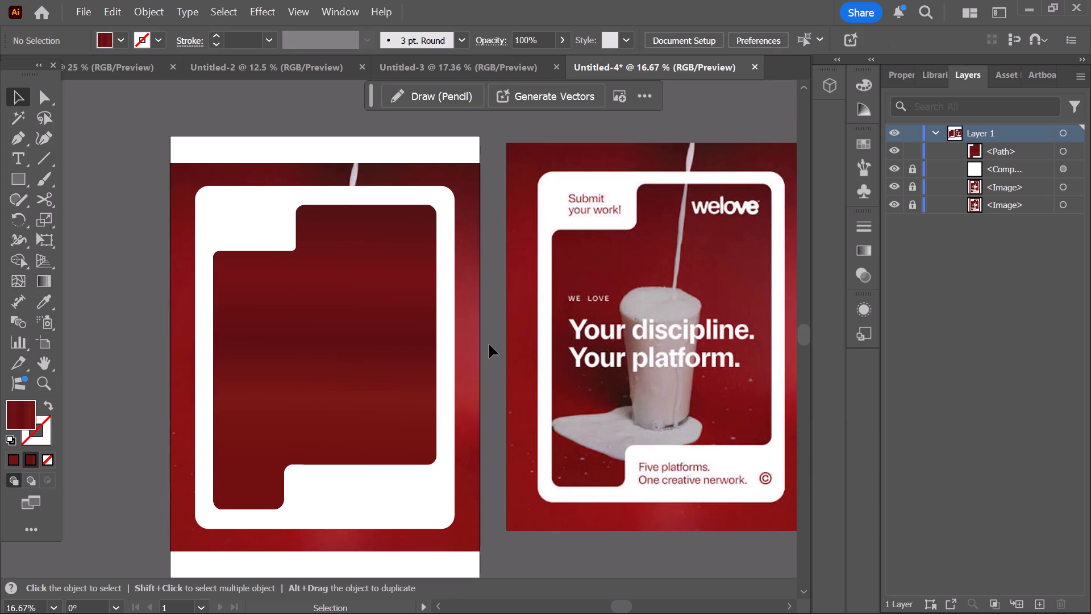
Compare the recoloured notched panel's gradient and the overall poster layout with the reference poster.
scroll(488, 346, down, 2)
scroll(411, 402, down, 3)
alt+scroll(313, 460, up, 2)
scroll(318, 454, up, 5)
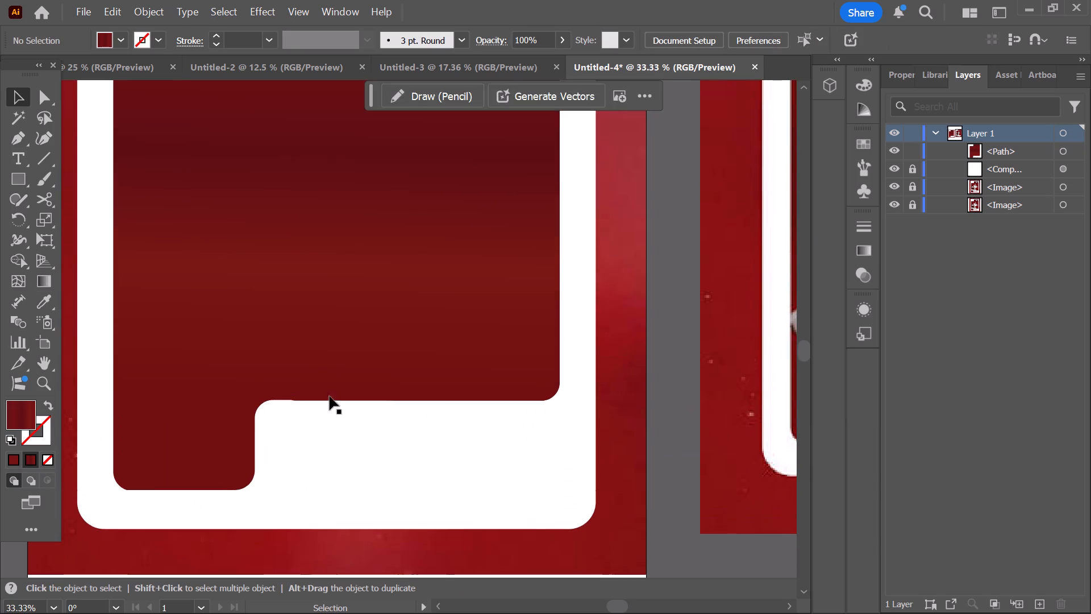
scroll(328, 393, up, 4)
alt+scroll(340, 377, down, 2)
scroll(353, 342, down, 3)
alt+scroll(353, 342, down, 1)
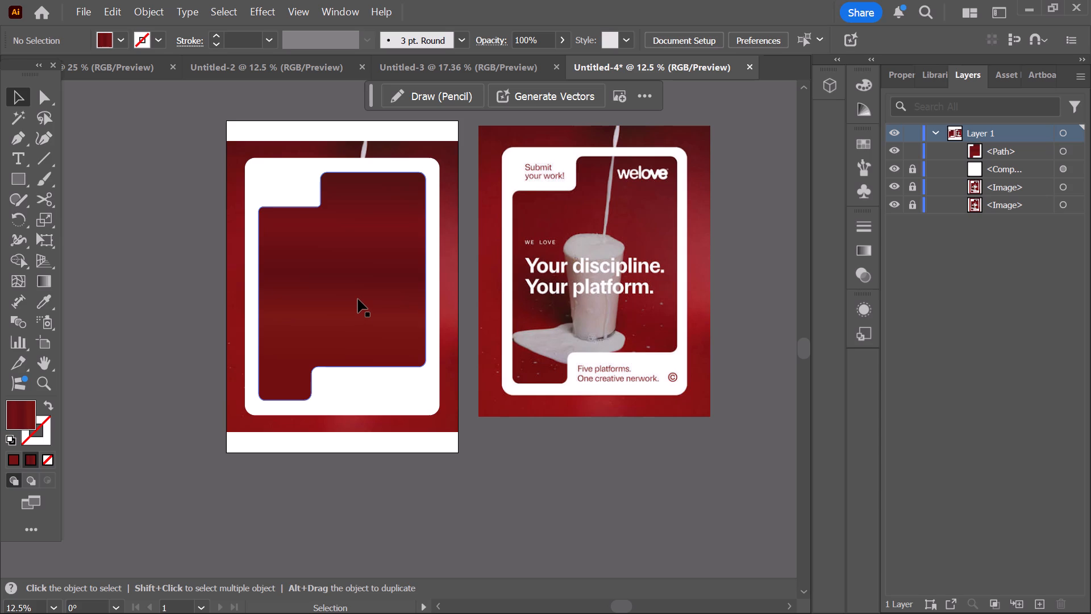
alt+scroll(423, 246, up, 2)
scroll(302, 273, up, 2)
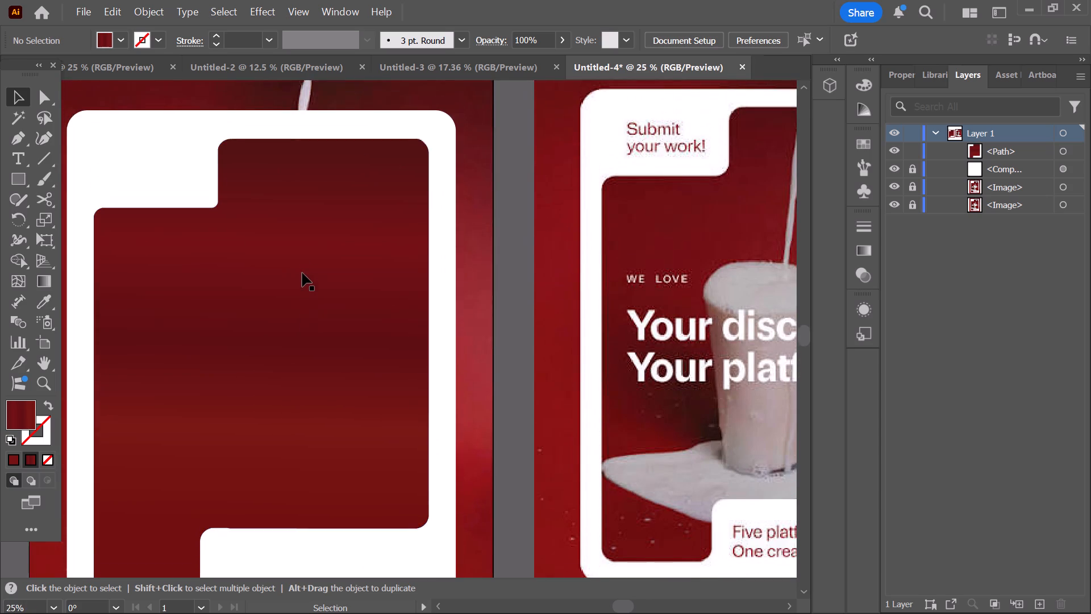
scroll(302, 273, up, 2)
alt+scroll(302, 272, down, 2)
scroll(313, 243, down, 3)
scroll(313, 245, up, 3)
scroll(328, 250, down, 3)
scroll(345, 259, up, 3)
scroll(348, 196, up, 3)
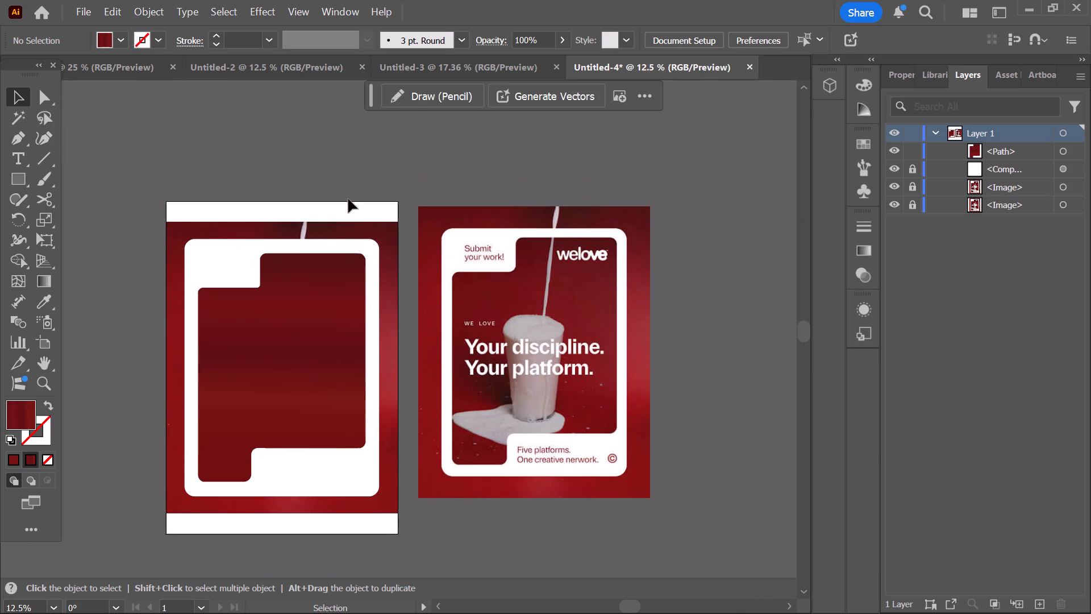
scroll(333, 238, down, 3)
scroll(280, 275, up, 3)
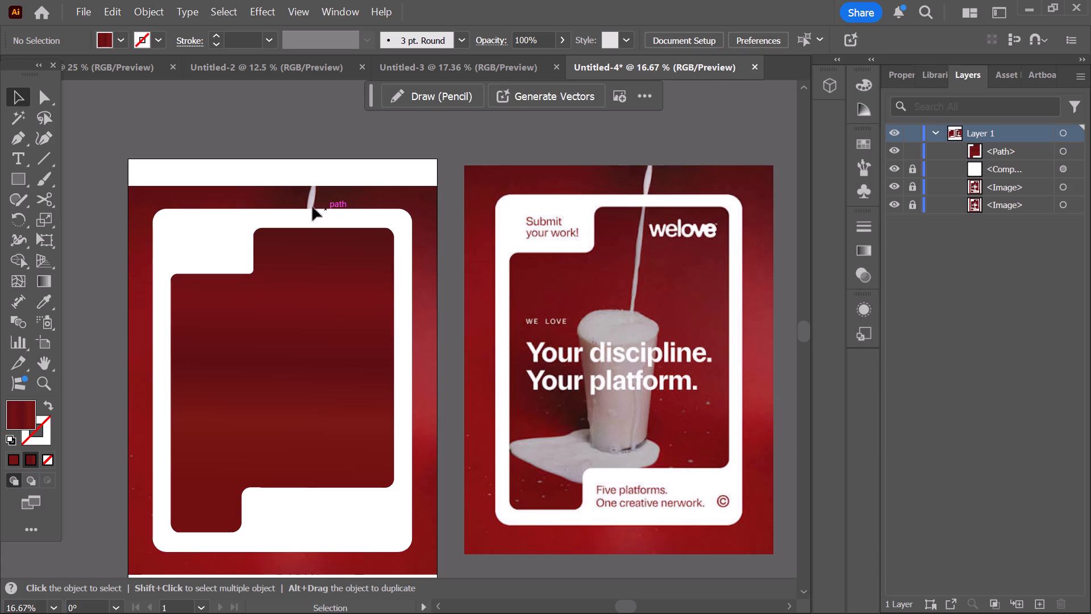
scroll(290, 209, down, 1)
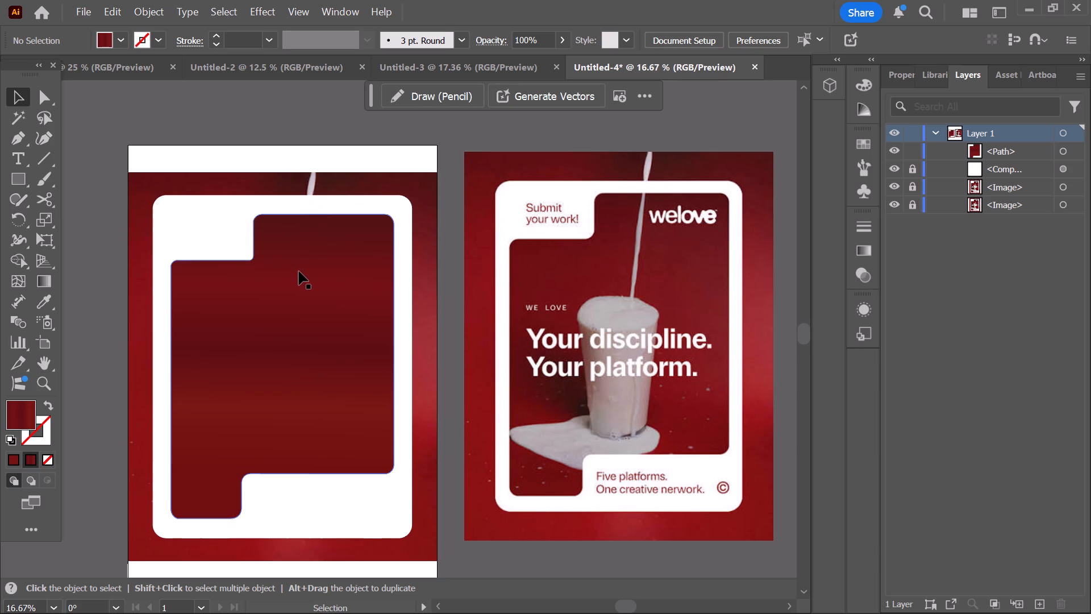
scroll(301, 271, down, 8)
scroll(281, 348, down, 4)
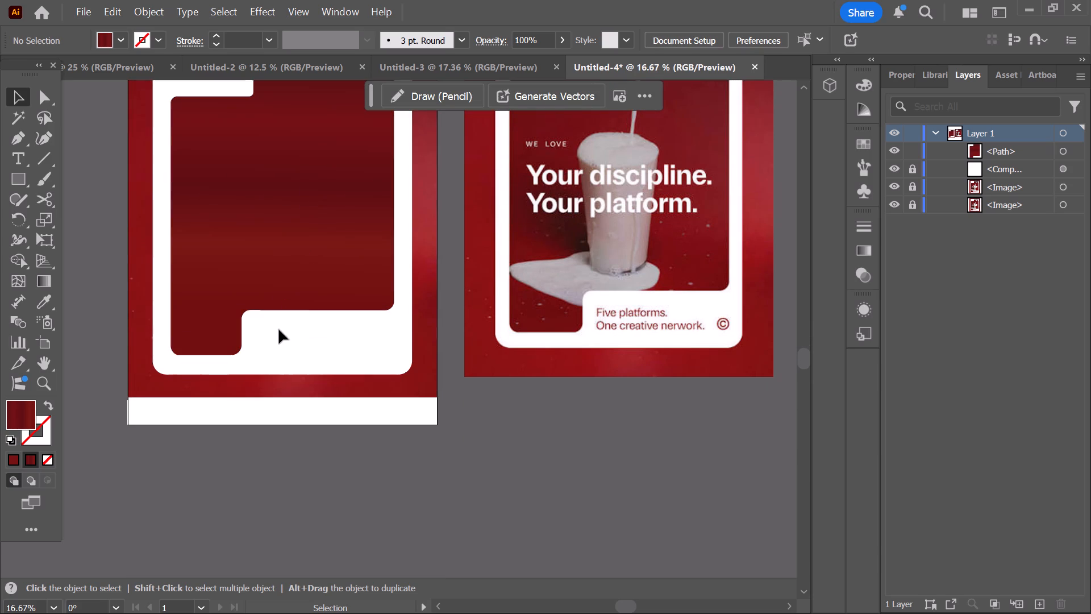
scroll(285, 325, up, 11)
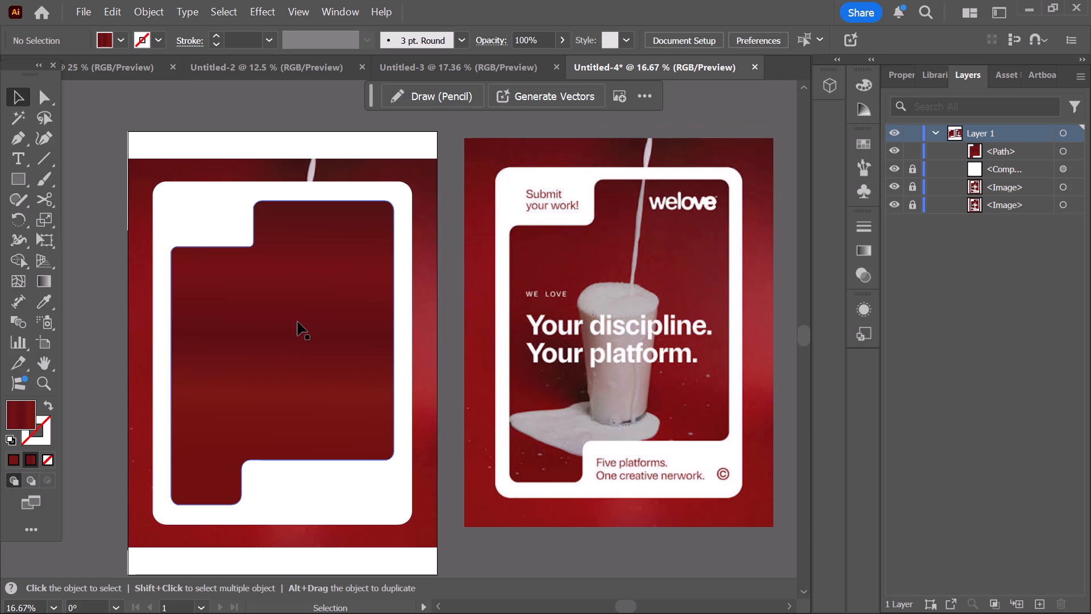
scroll(254, 353, up, 2)
scroll(265, 357, down, 3)
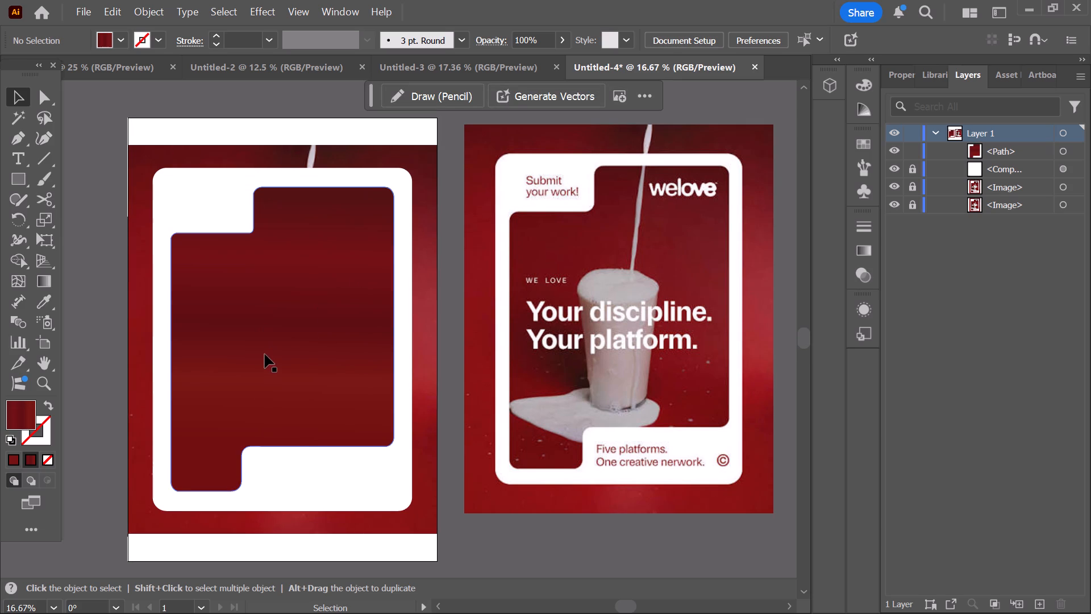
scroll(266, 354, down, 2)
scroll(268, 356, up, 1)
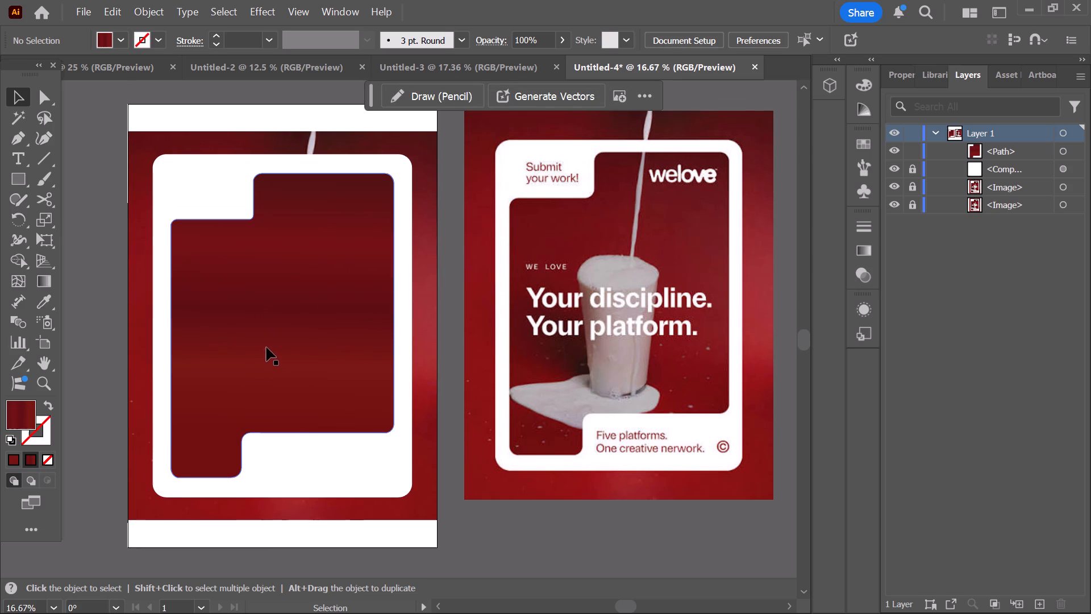
scroll(267, 344, down, 2)
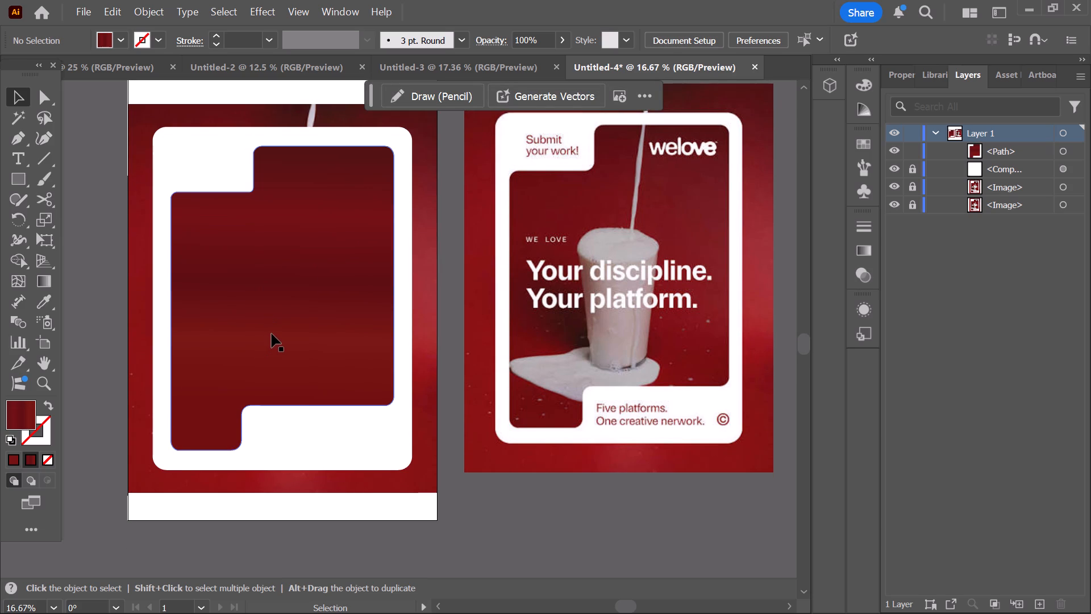
scroll(273, 332, up, 2)
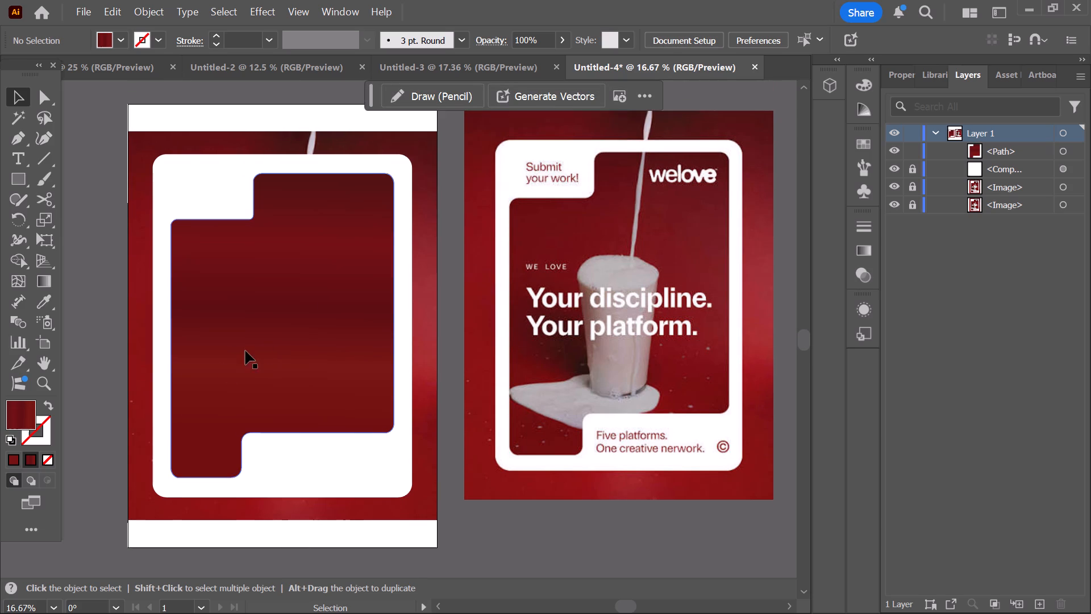
scroll(200, 376, up, 4)
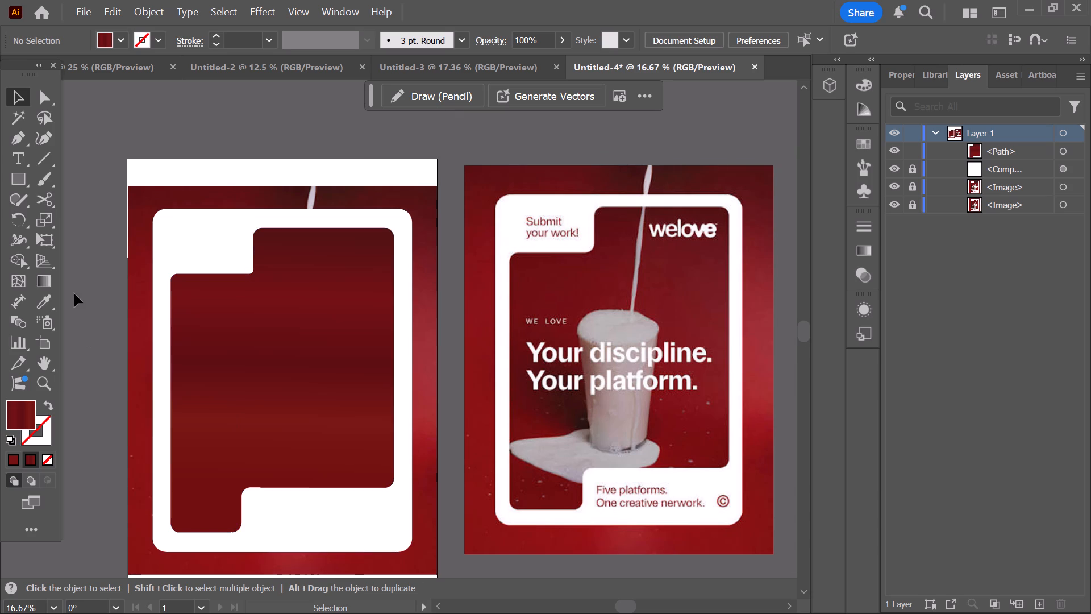
scroll(74, 293, down, 6)
scroll(76, 307, up, 5)
alt+scroll(75, 309, down, 3)
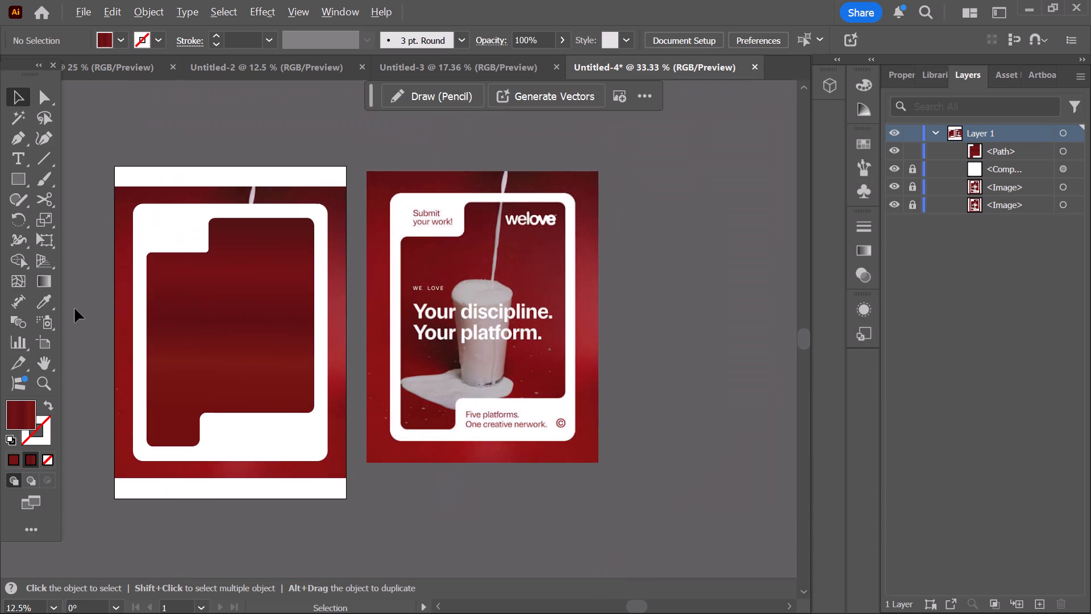
scroll(223, 445, down, 4)
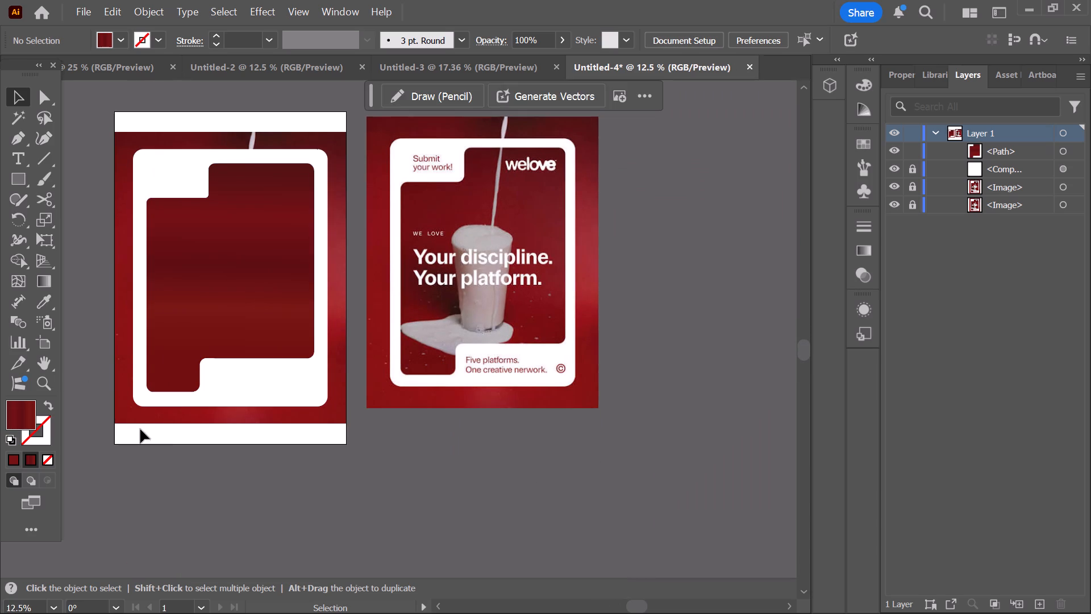
Add the two-line text "Submit / your work" in the white area above the red panel's upper notch.
scroll(111, 372, up, 5)
scroll(129, 330, up, 4)
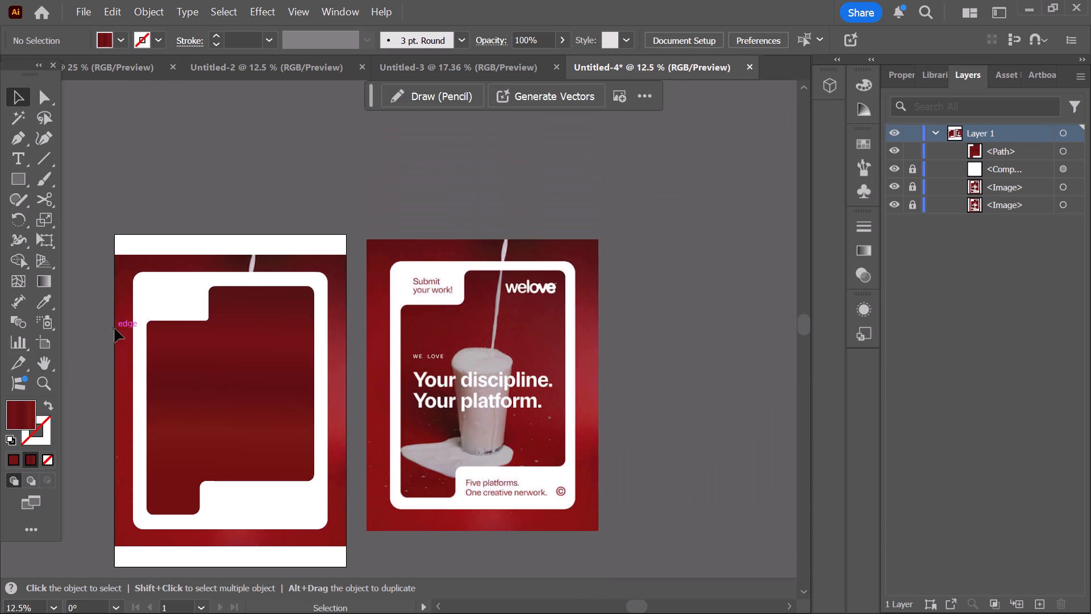
scroll(111, 329, up, 3)
click(28, 157)
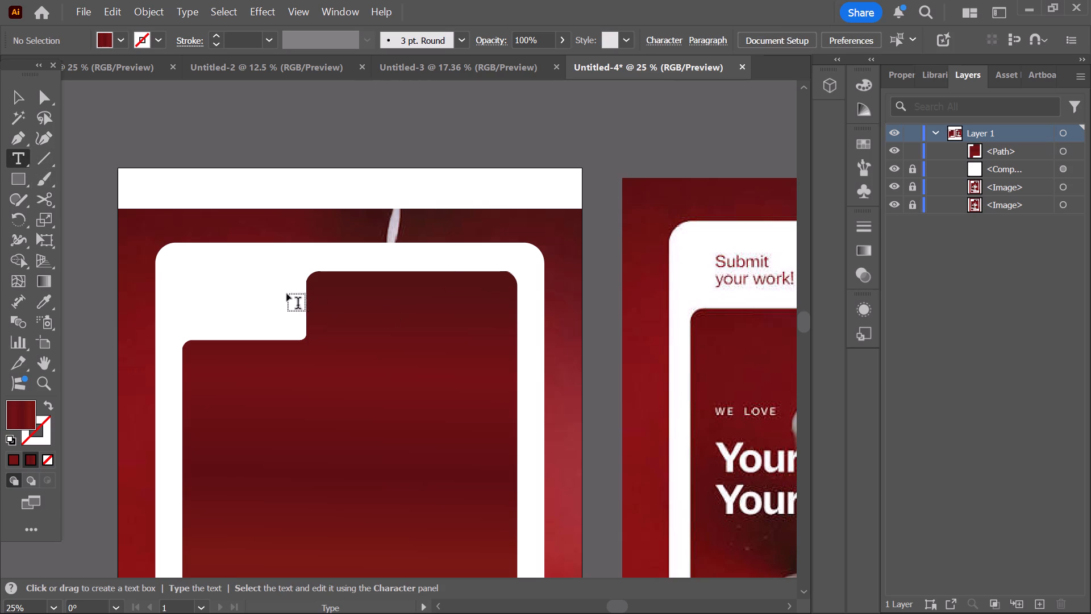
key(space)
drag(293, 193, 239, 204)
click(149, 286)
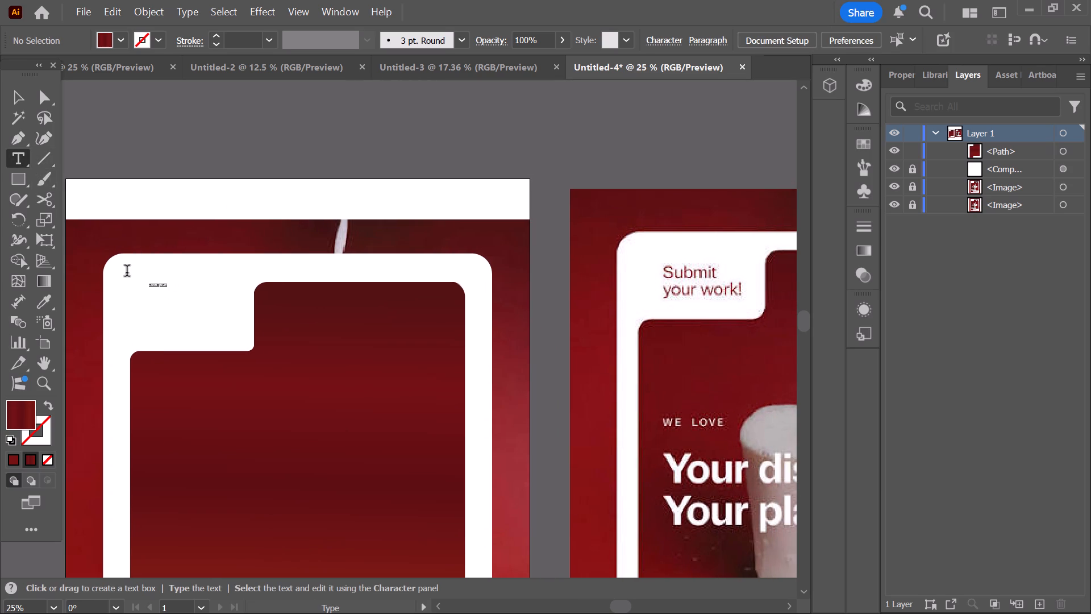
key(BackSpace)
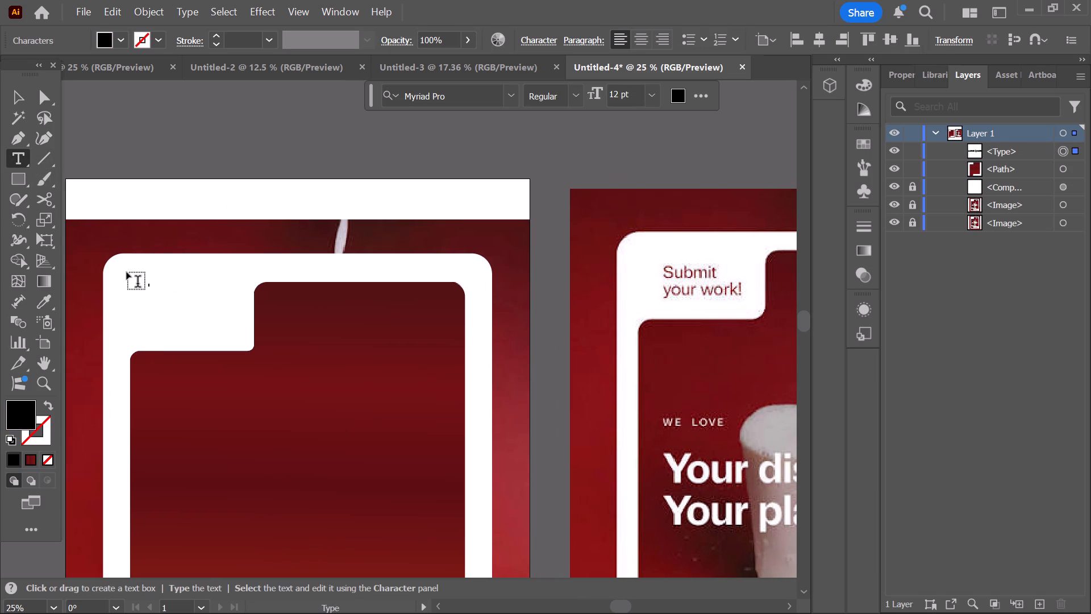
key(shift+s)
key(u)
text(u')
key(BackSpace)
key(BackSpace)
key(BackSpace)
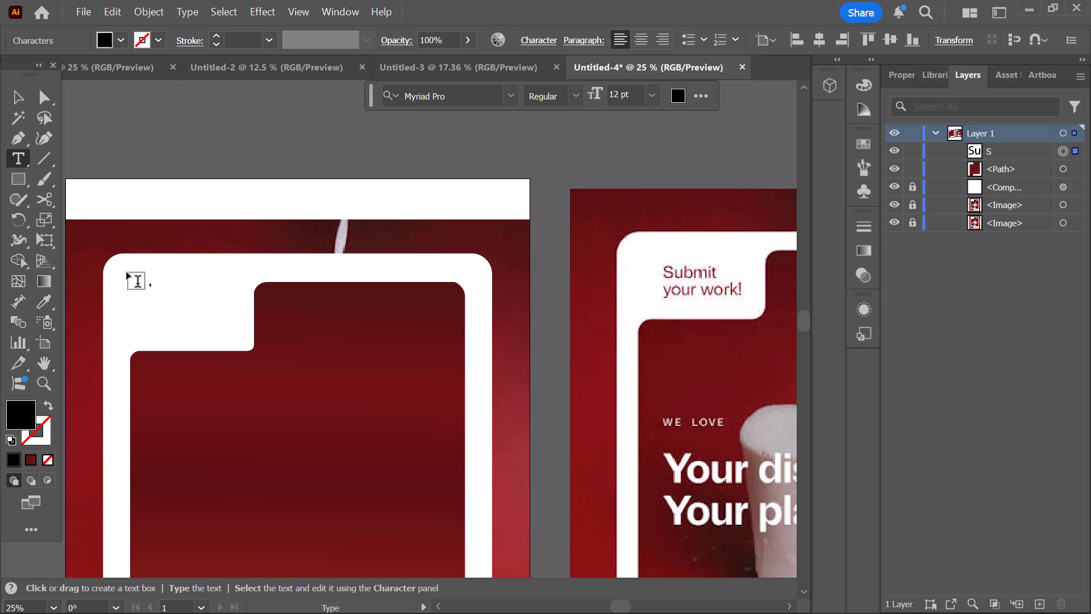
key(BackSpace)
key(shift+s)
text(ubmi)
key(t)
key(Return)
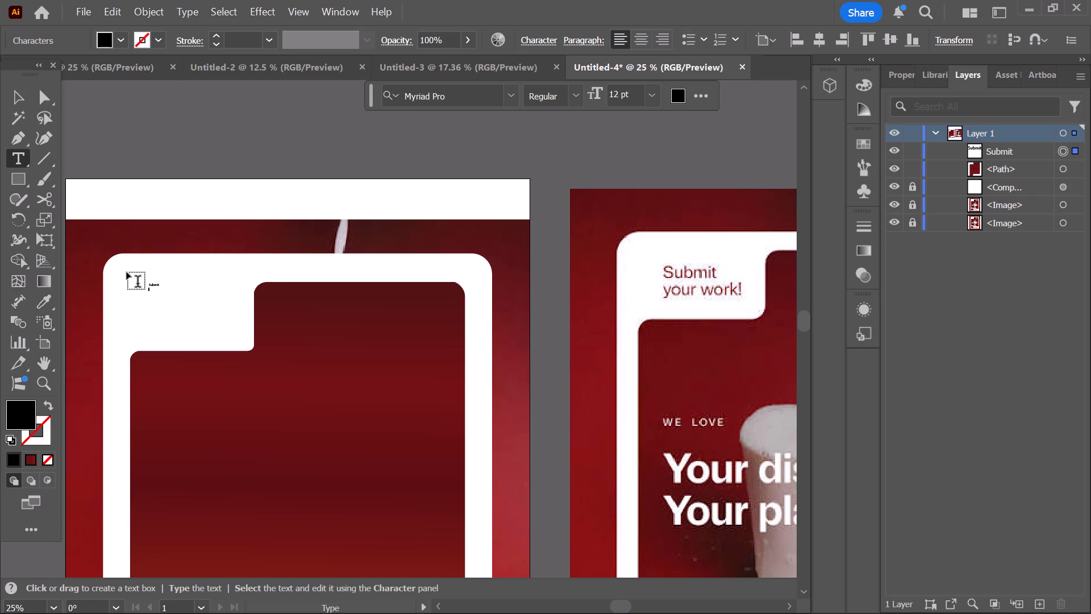
key(y)
key(o)
text(ur)
key(space)
text(wor)
key(k)
click(18, 105)
Scale the "Submit your work" text up to about 335 by 173 px and shift it towards the white frame's left edge.
alt+scroll(137, 308, up, 2)
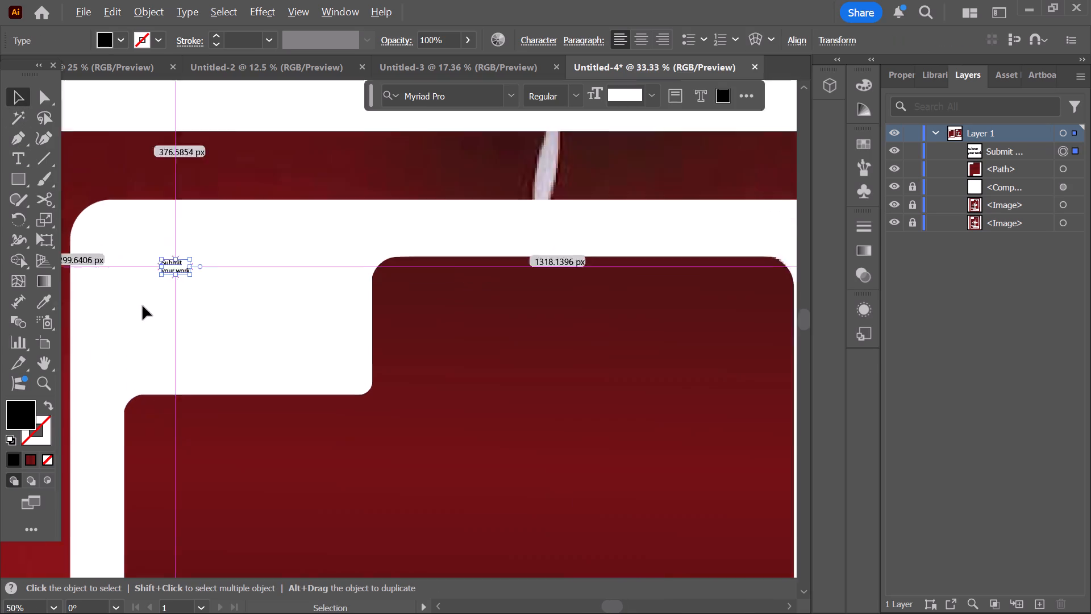
alt+scroll(143, 306, up, 1)
scroll(195, 271, up, 2)
drag(215, 283, 360, 375)
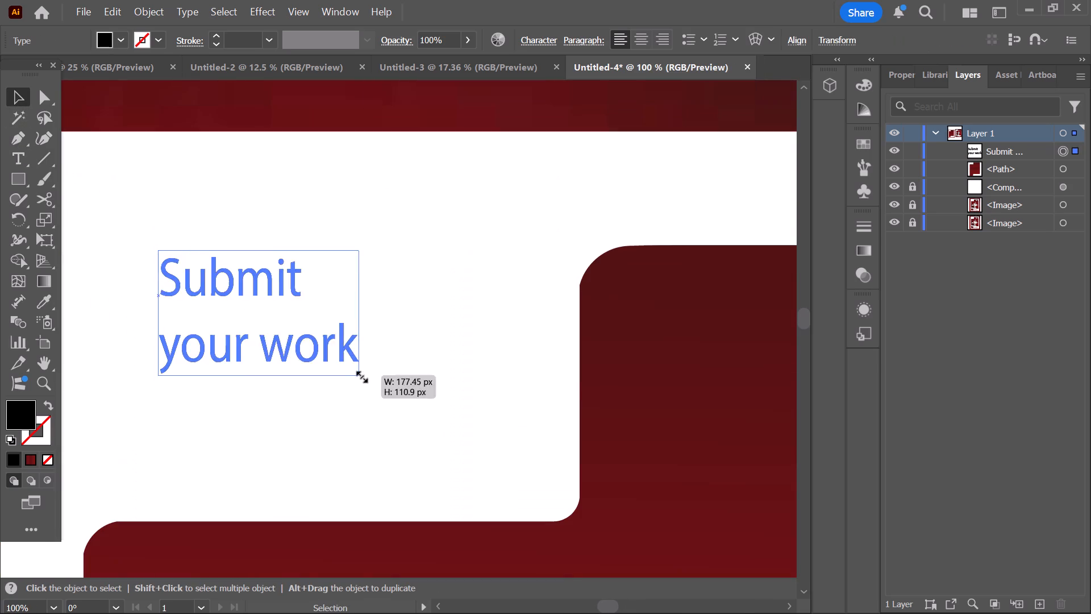
drag(360, 375, 402, 407)
alt+scroll(394, 395, down, 3)
scroll(408, 399, down, 3)
key(space)
drag(515, 419, 332, 440)
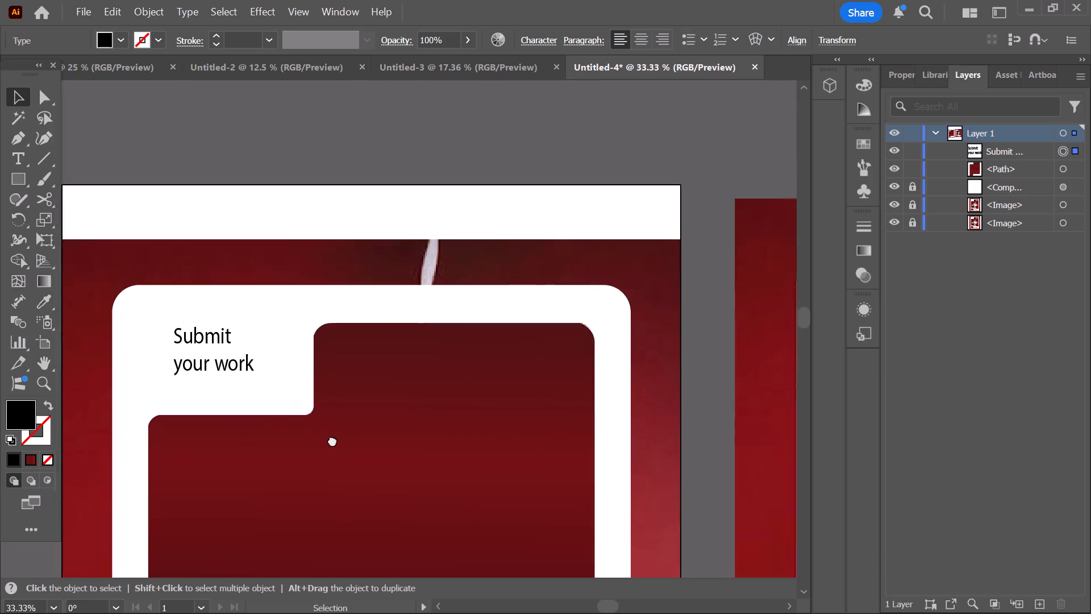
drag(332, 440, 327, 432)
alt+scroll(330, 429, down, 2)
scroll(319, 429, down, 4)
alt+scroll(309, 427, up, 3)
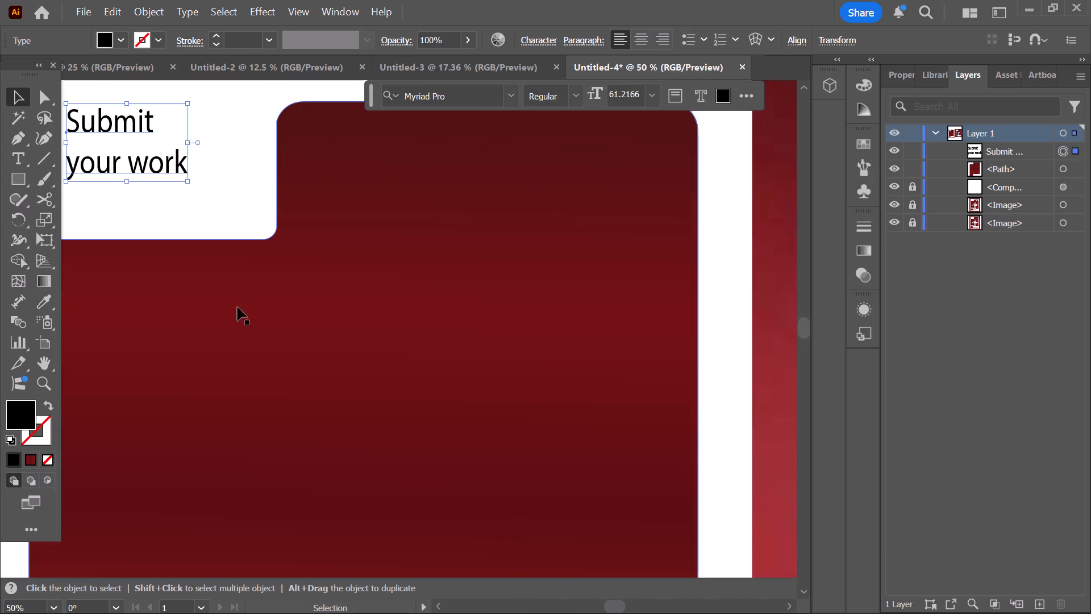
scroll(232, 312, up, 4)
alt+scroll(232, 312, down, 3)
drag(210, 265, 233, 273)
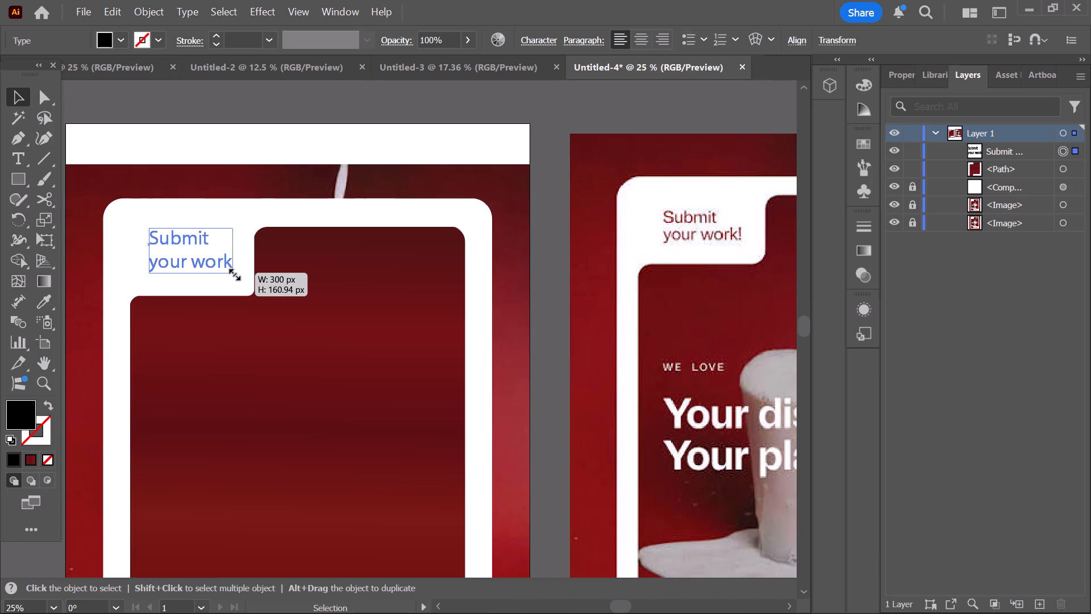
drag(233, 273, 239, 276)
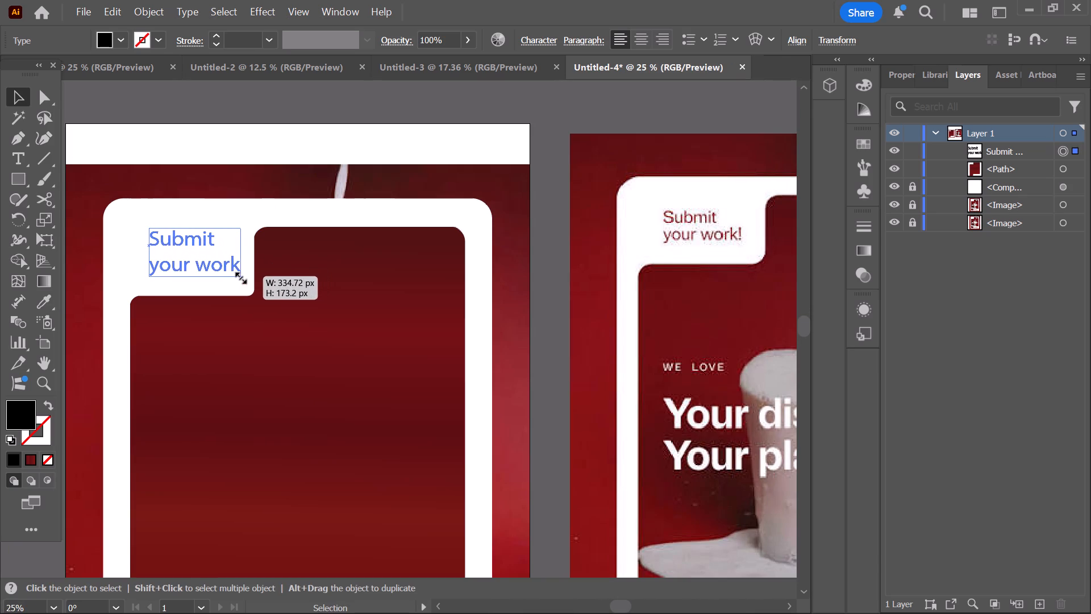
drag(239, 276, 239, 276)
drag(227, 265, 213, 265)
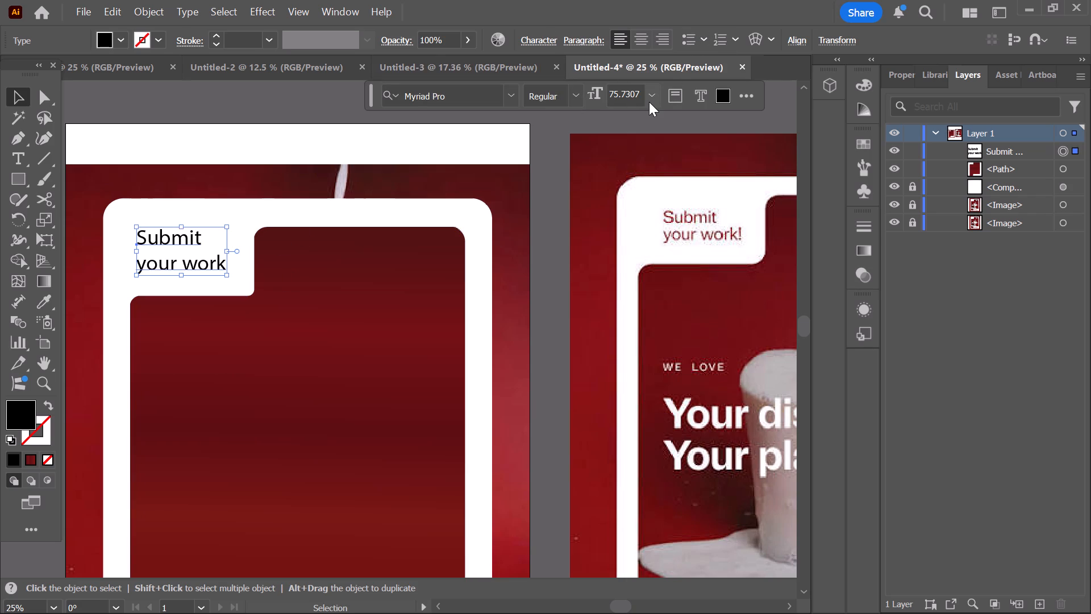
Convert the "Submit your work" text to outlines and deselect it.
click(739, 99)
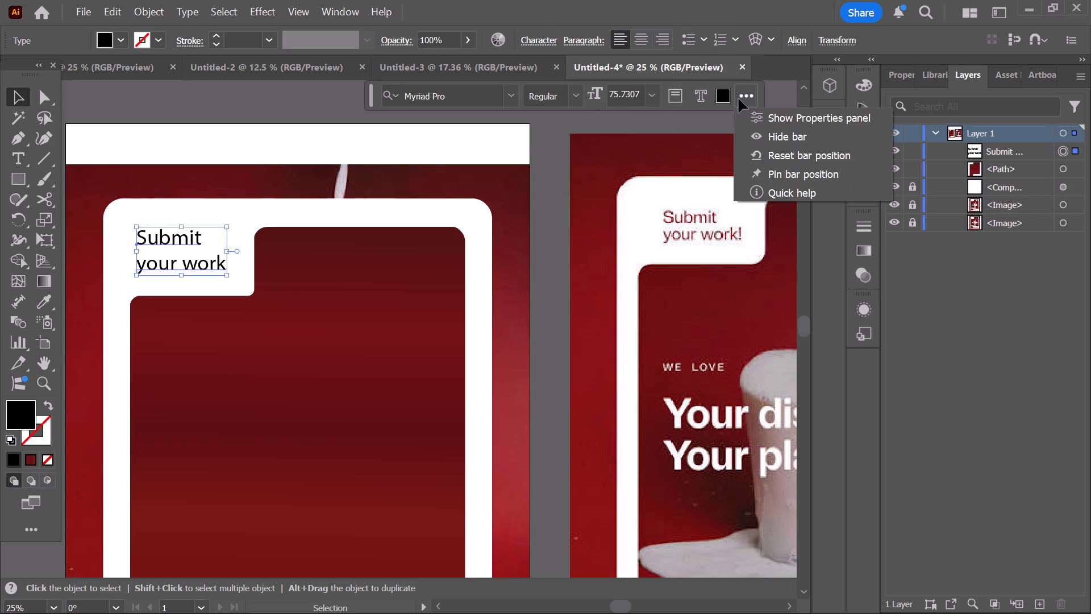
click(739, 99)
click(702, 100)
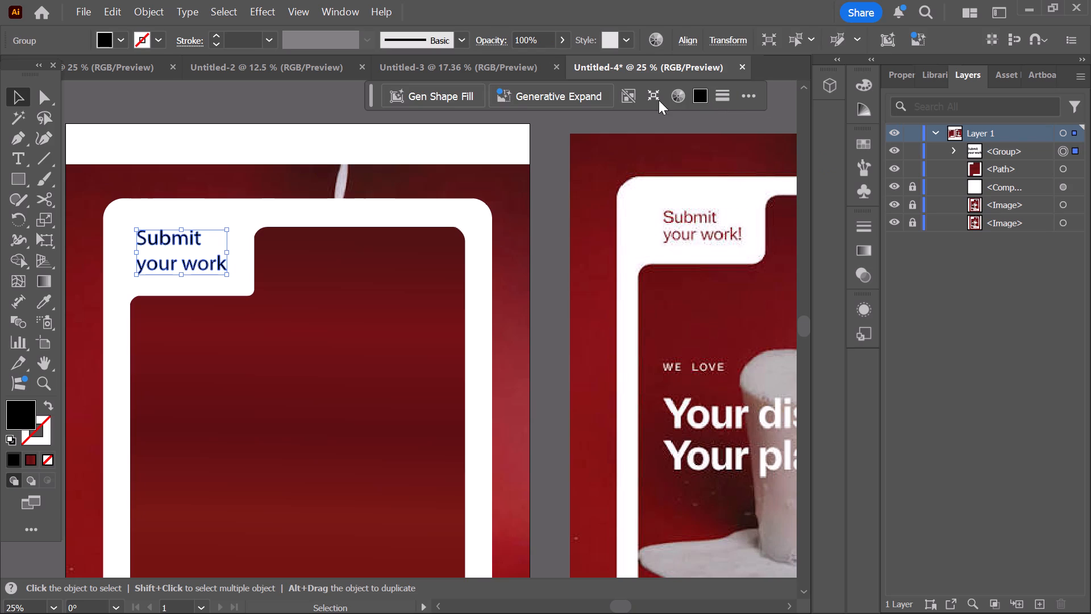
click(749, 97)
click(670, 153)
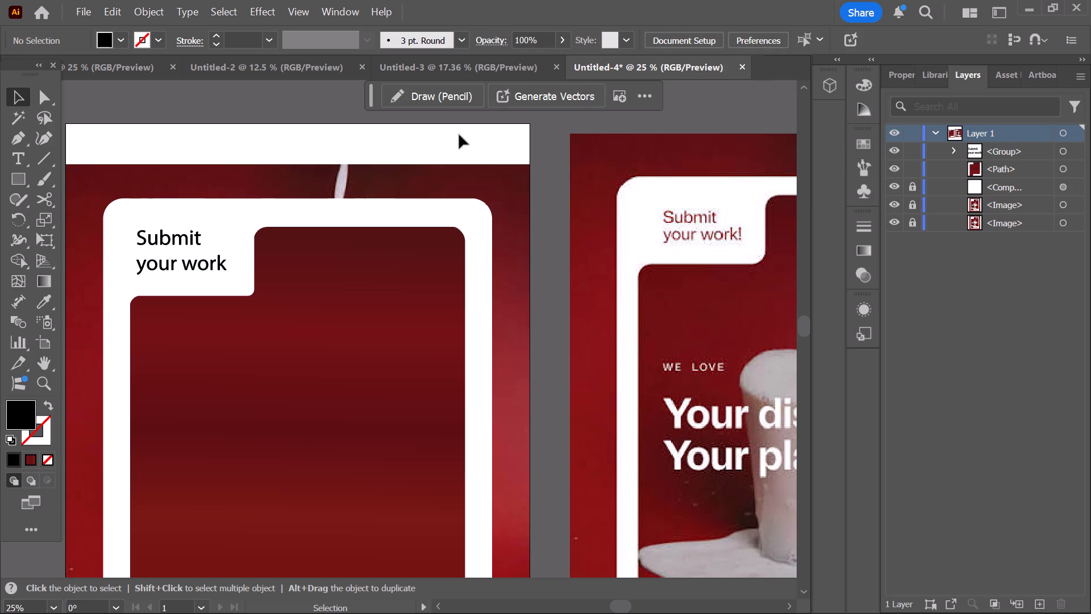
click(186, 255)
drag(107, 229, 245, 296)
click(339, 160)
Recolour the outlined "Submit your work" lettering with the red gradient sampled from the notched panel, and deselect it.
click(145, 244)
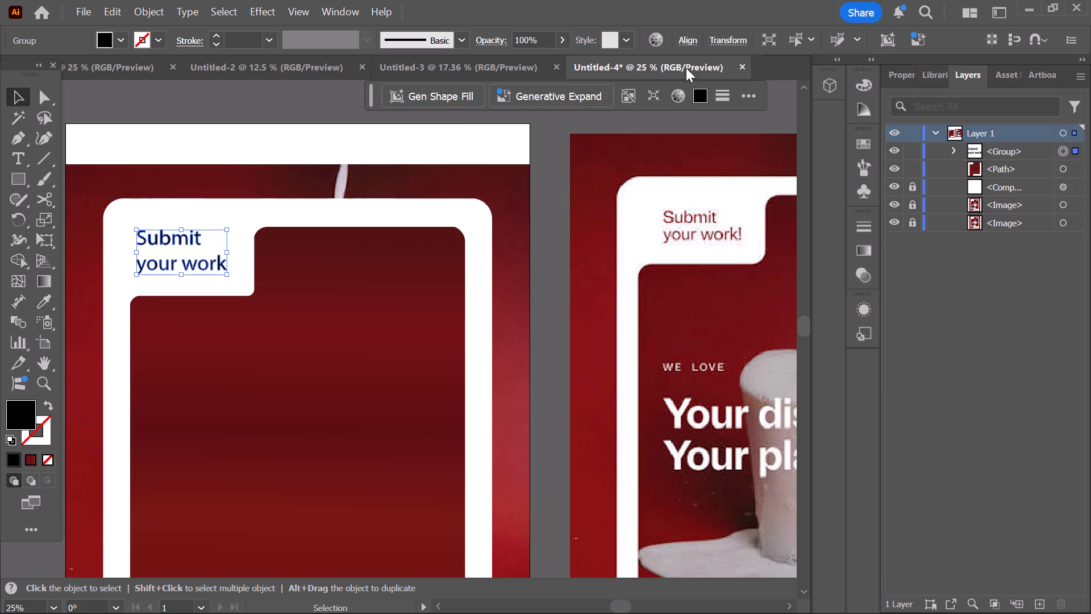
click(691, 42)
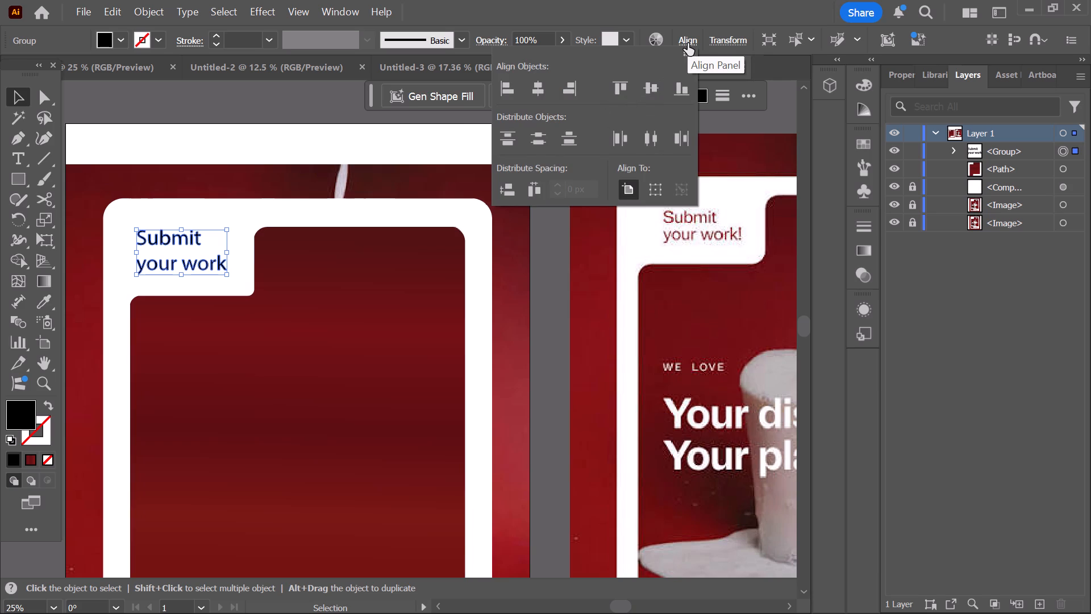
click(688, 43)
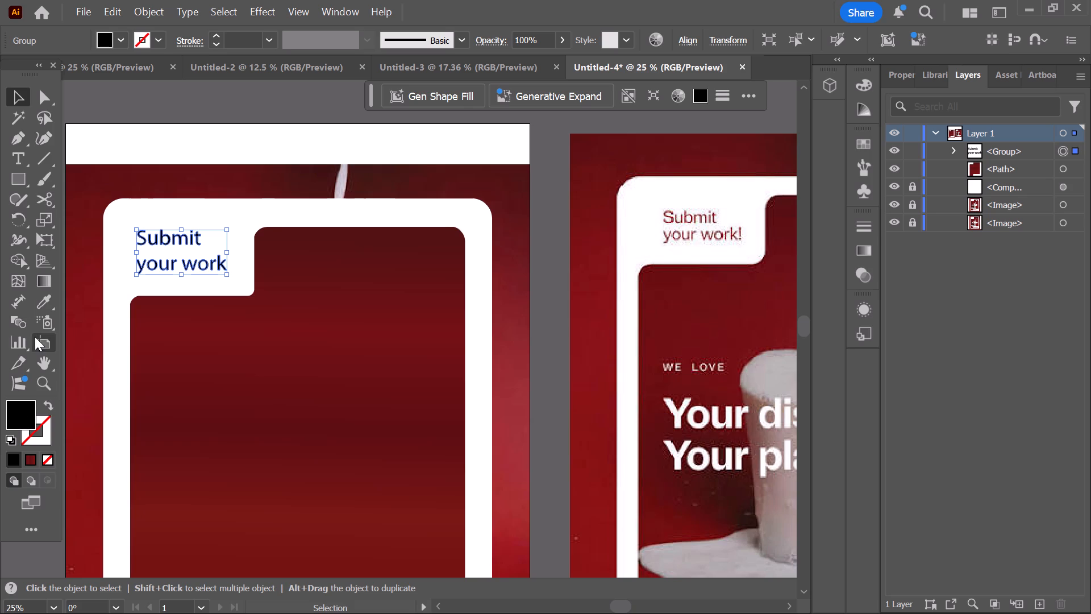
click(52, 298)
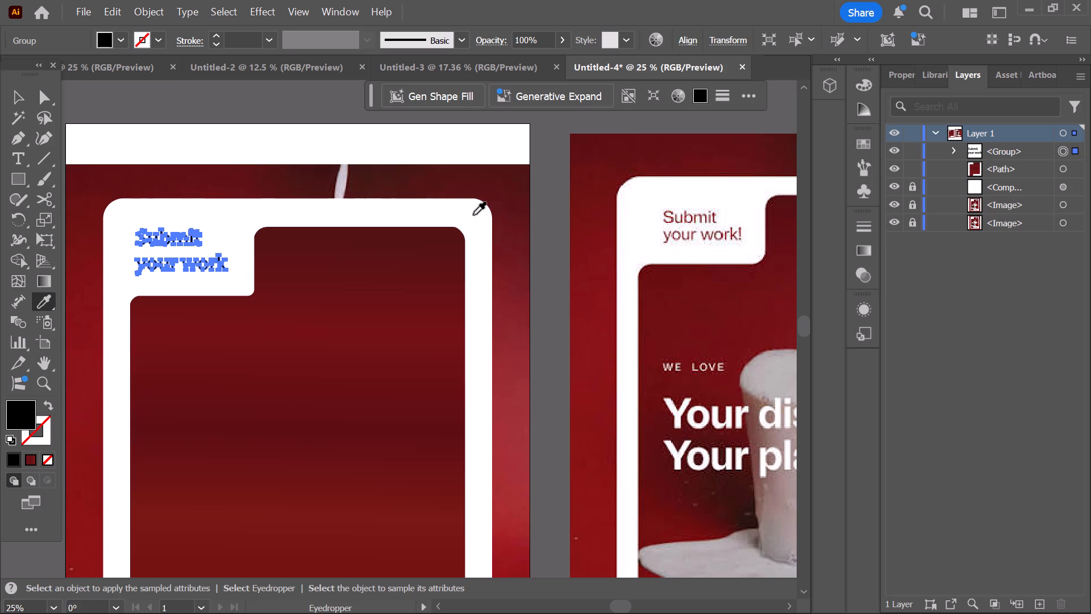
click(512, 298)
click(449, 312)
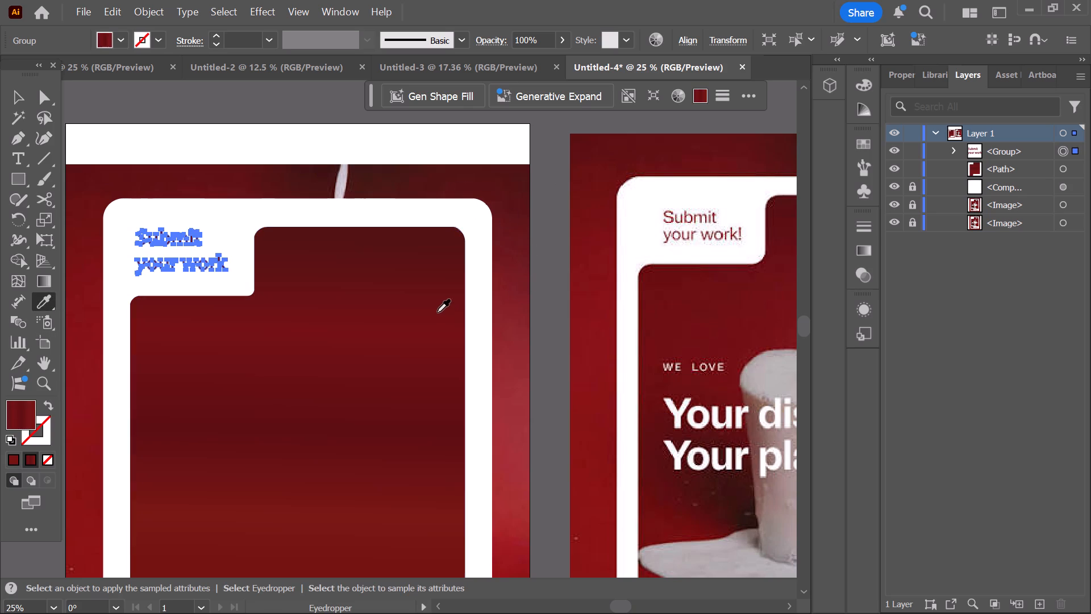
scroll(431, 317, up, 6)
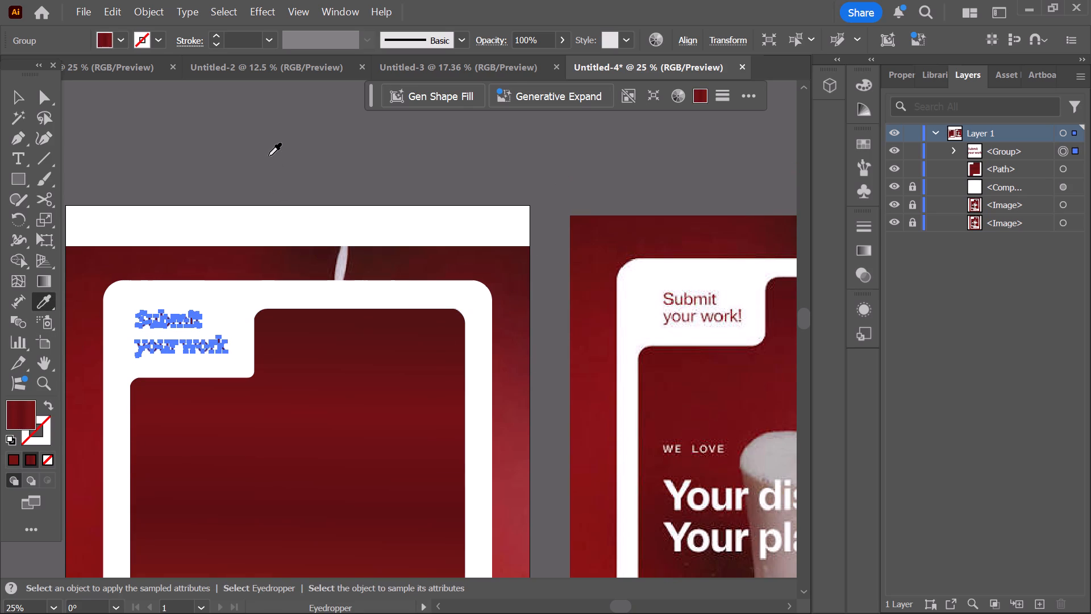
key(v)
click(268, 156)
scroll(272, 156, up, 3)
scroll(272, 164, down, 4)
scroll(224, 288, down, 3)
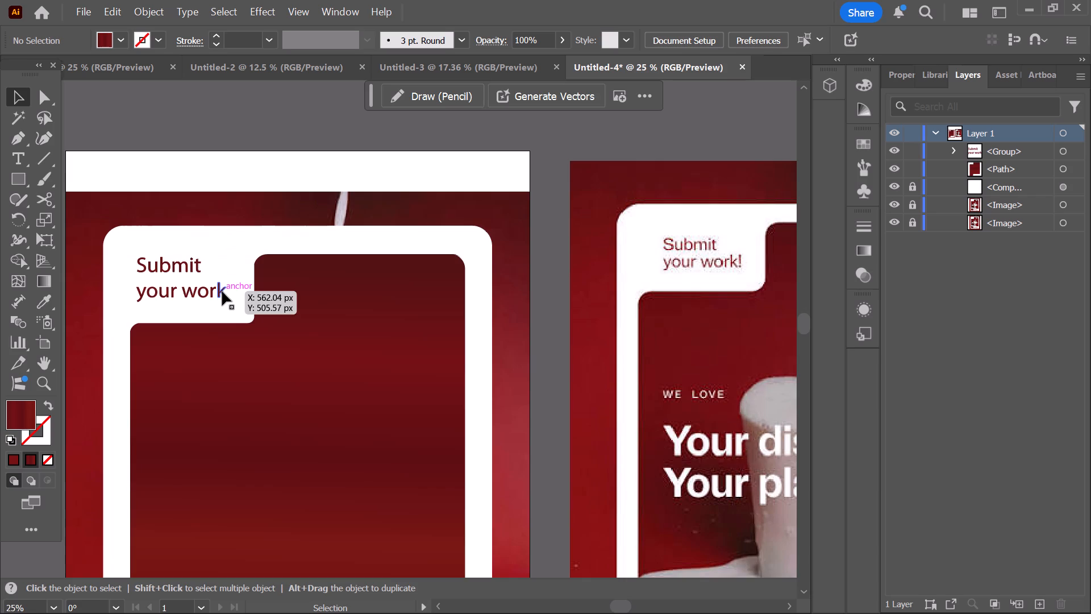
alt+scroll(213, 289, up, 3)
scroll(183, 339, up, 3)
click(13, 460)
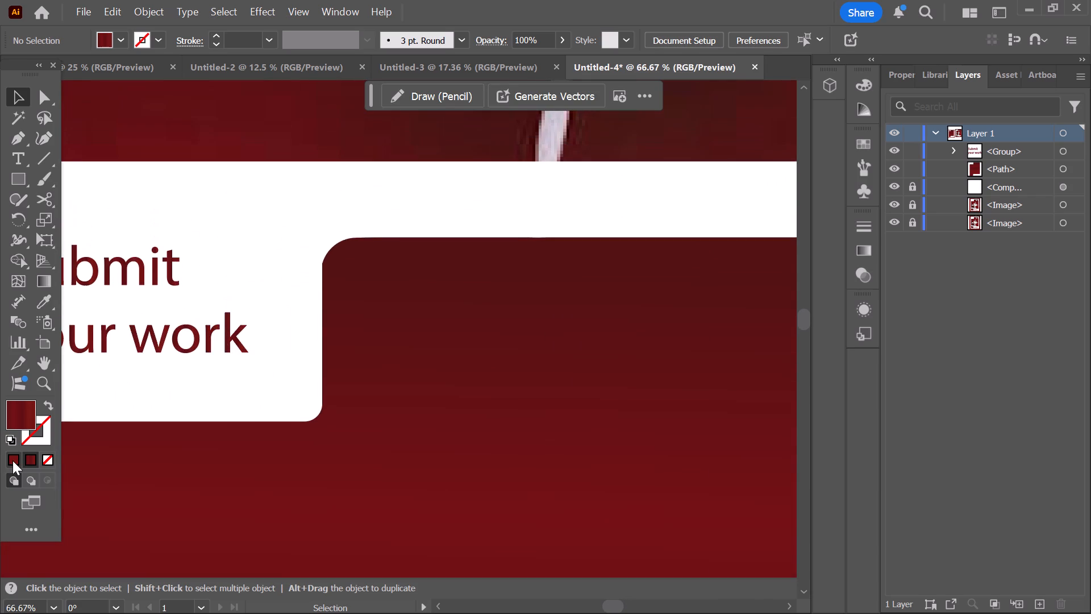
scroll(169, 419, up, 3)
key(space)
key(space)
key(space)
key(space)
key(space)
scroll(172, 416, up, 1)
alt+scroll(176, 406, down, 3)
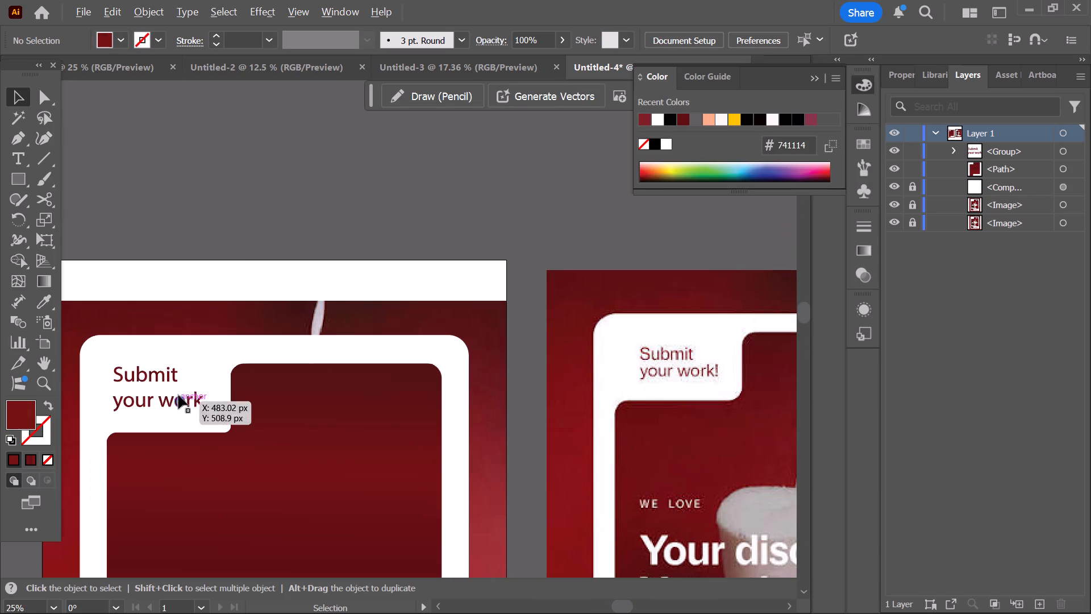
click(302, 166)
Add the text "Five plan" in the white area beside the red panel's lower notch.
scroll(134, 353, down, 3)
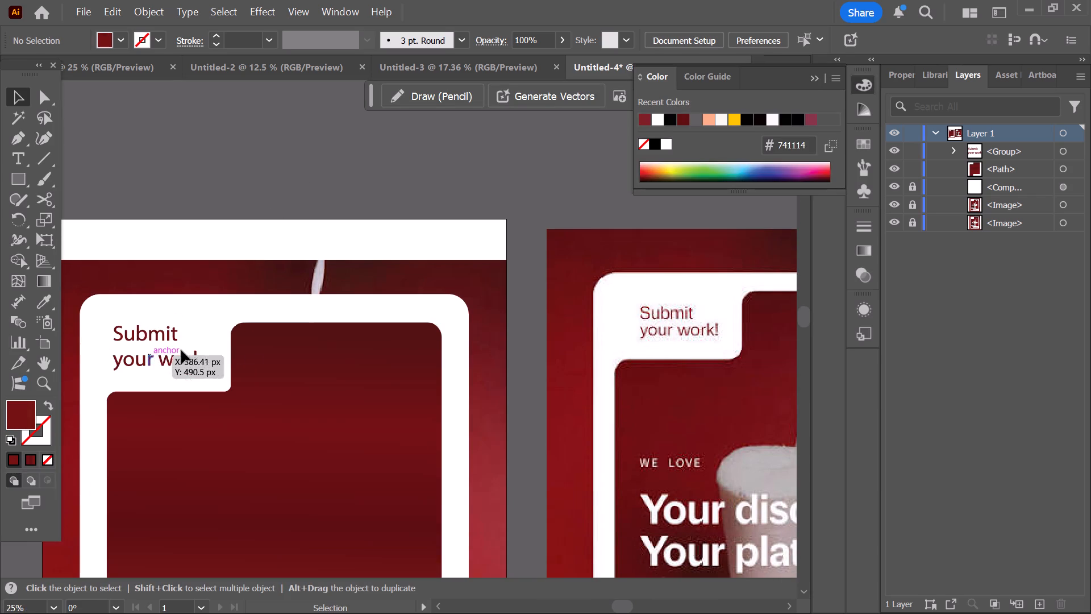
scroll(258, 371, down, 5)
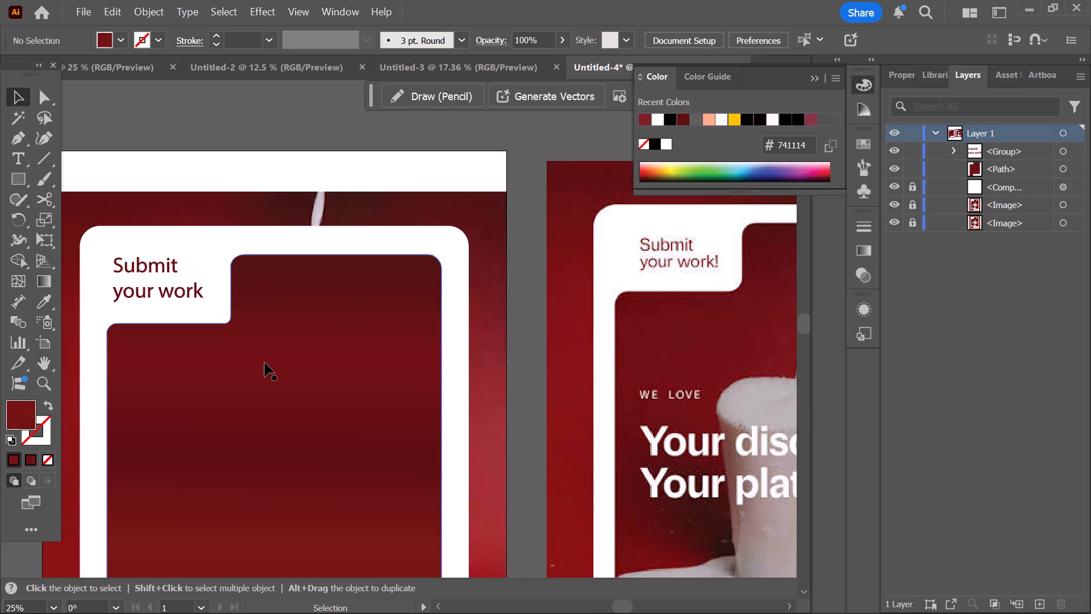
scroll(263, 362, down, 18)
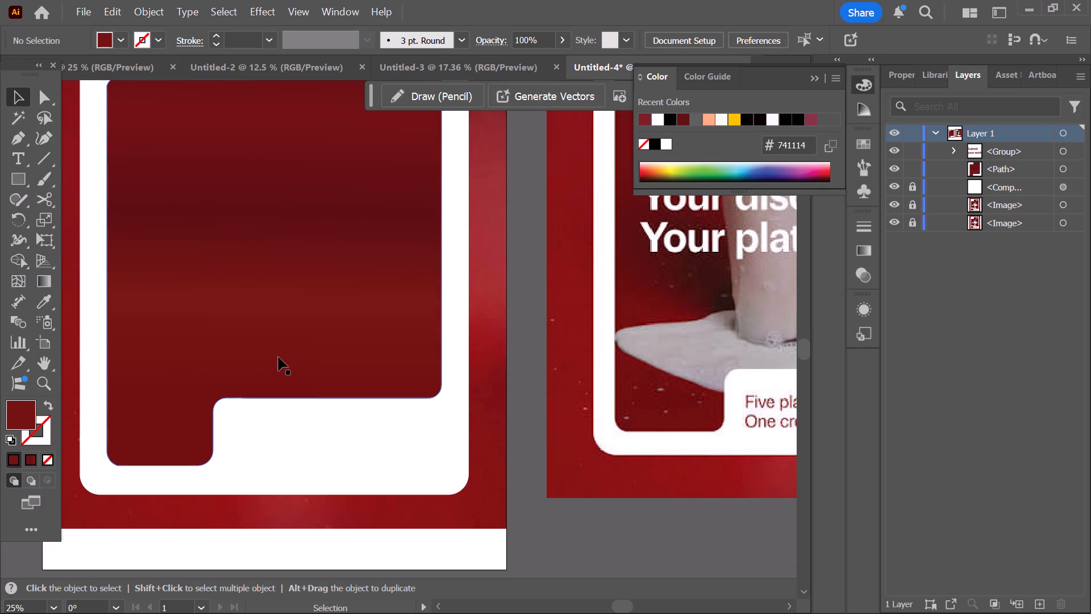
click(24, 160)
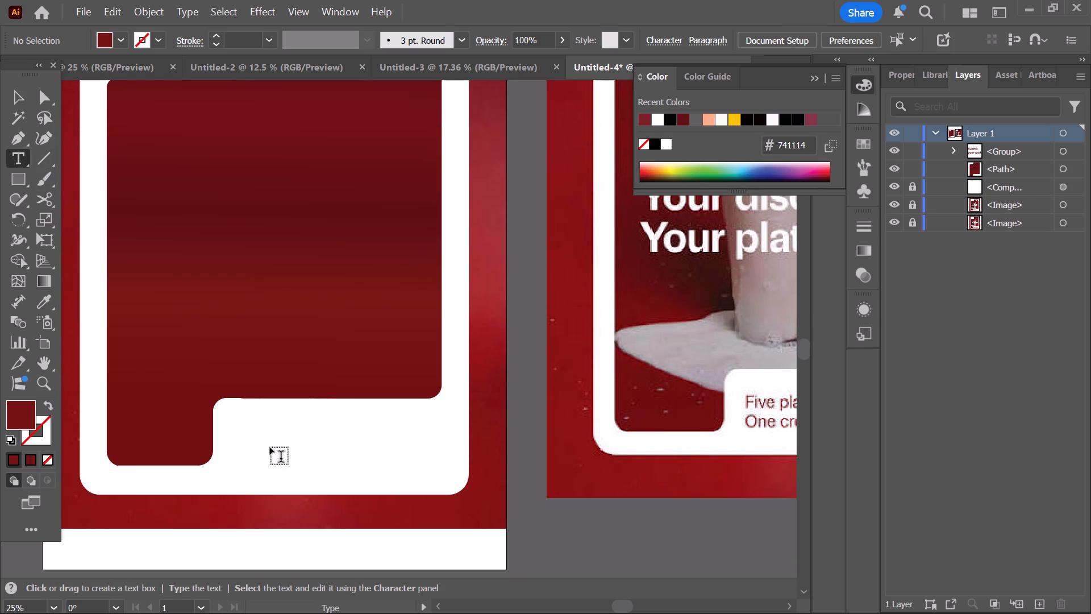
click(250, 421)
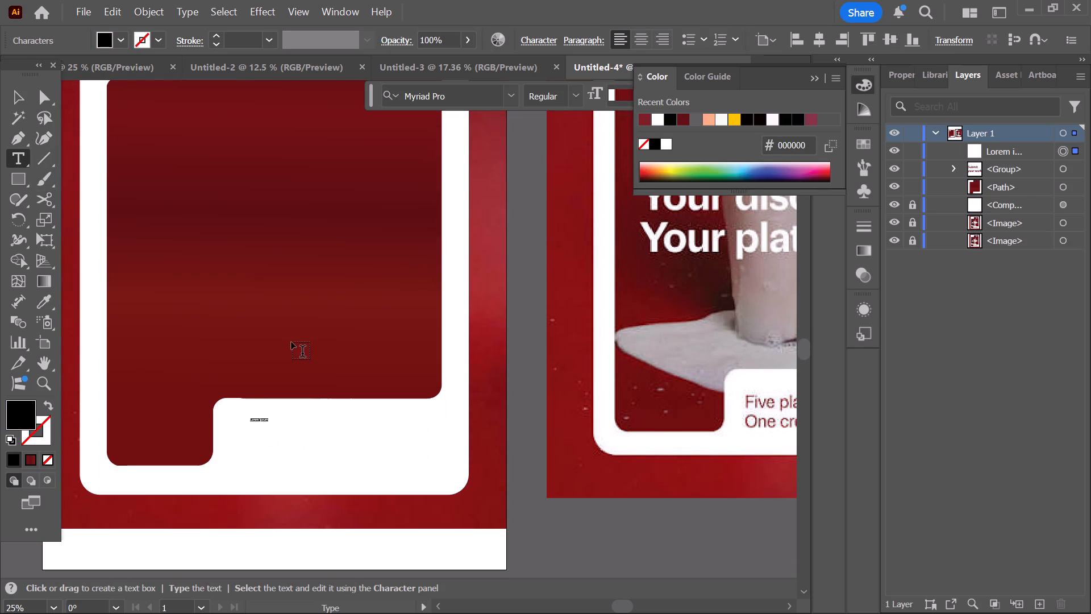
key(BackSpace)
text(Five)
key(space)
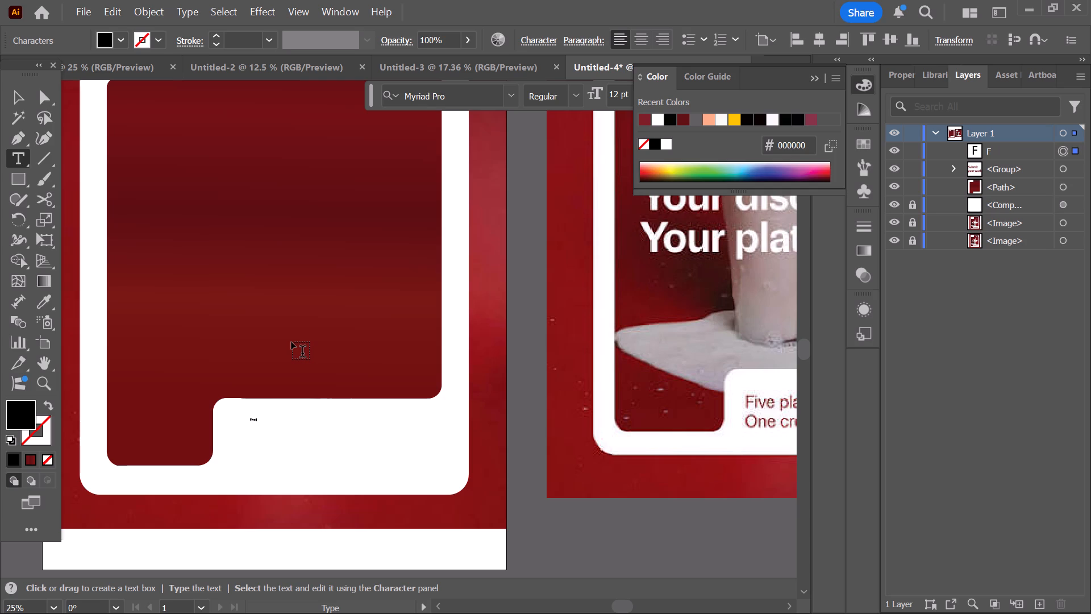
key(p)
text(lan)
key(space)
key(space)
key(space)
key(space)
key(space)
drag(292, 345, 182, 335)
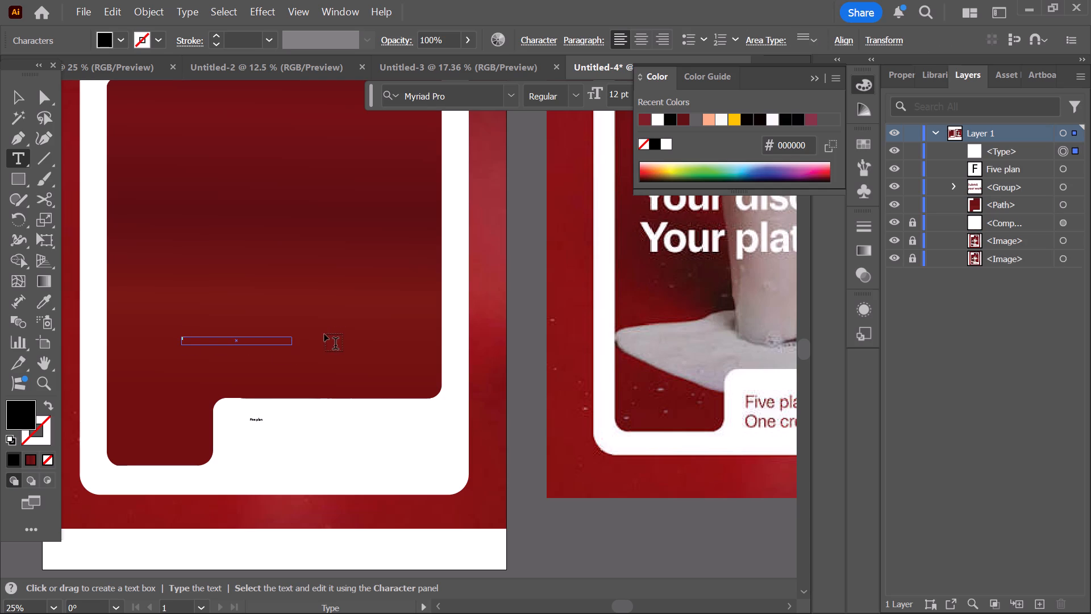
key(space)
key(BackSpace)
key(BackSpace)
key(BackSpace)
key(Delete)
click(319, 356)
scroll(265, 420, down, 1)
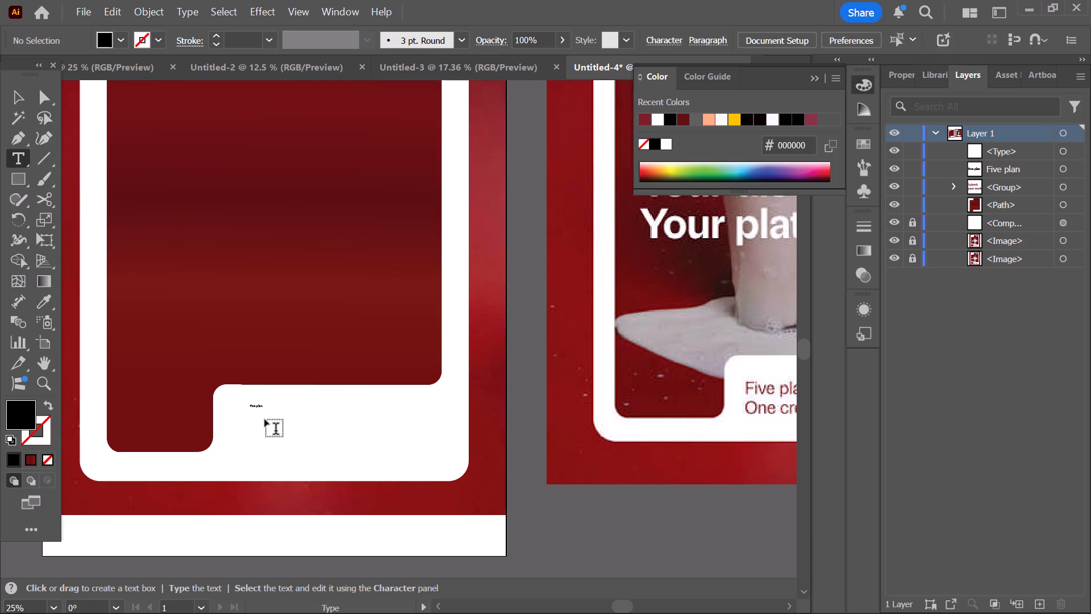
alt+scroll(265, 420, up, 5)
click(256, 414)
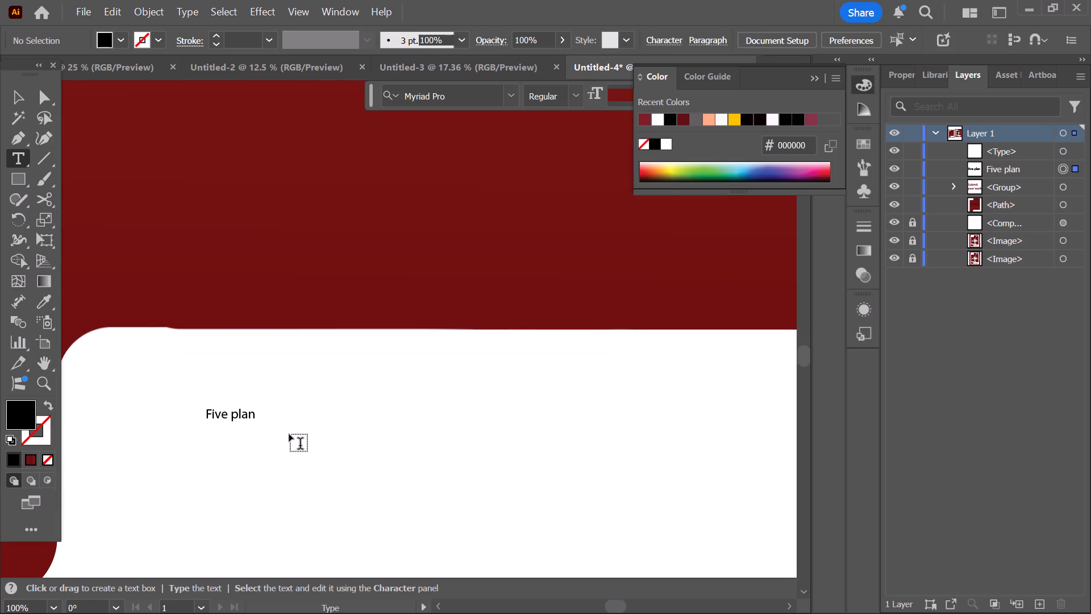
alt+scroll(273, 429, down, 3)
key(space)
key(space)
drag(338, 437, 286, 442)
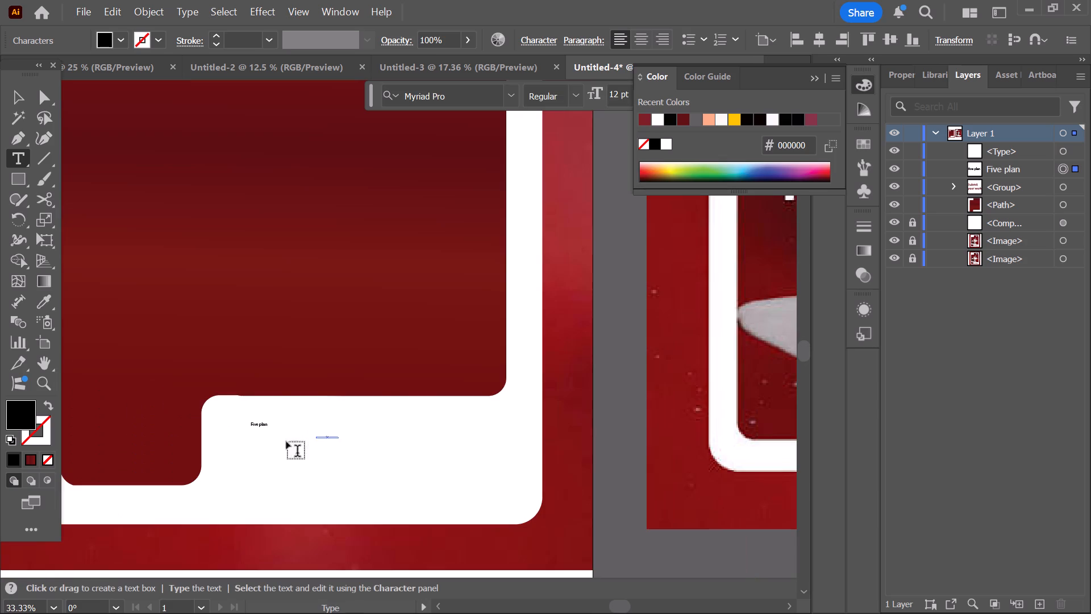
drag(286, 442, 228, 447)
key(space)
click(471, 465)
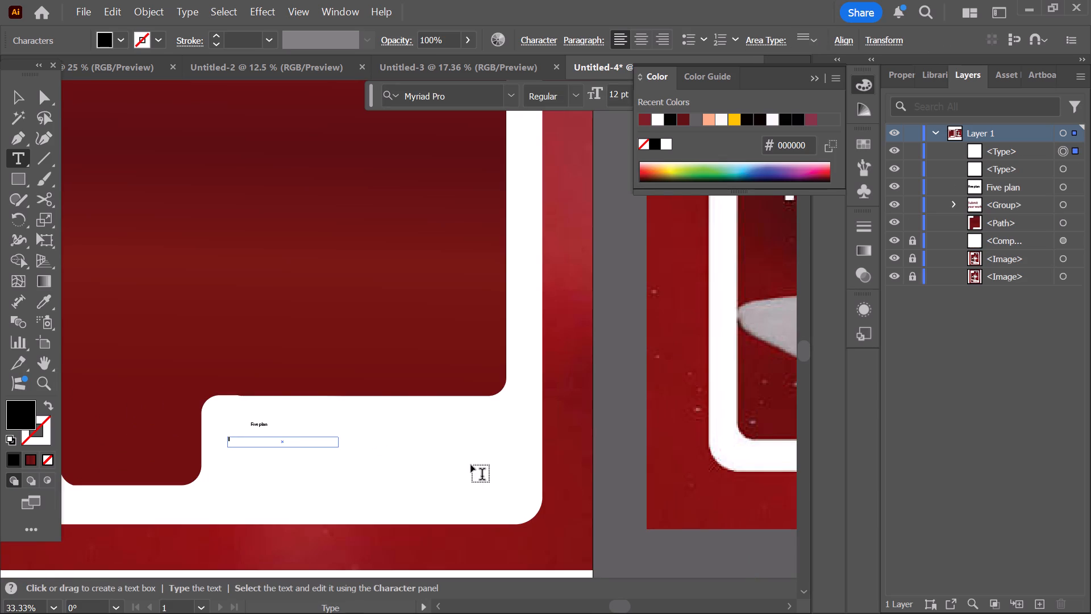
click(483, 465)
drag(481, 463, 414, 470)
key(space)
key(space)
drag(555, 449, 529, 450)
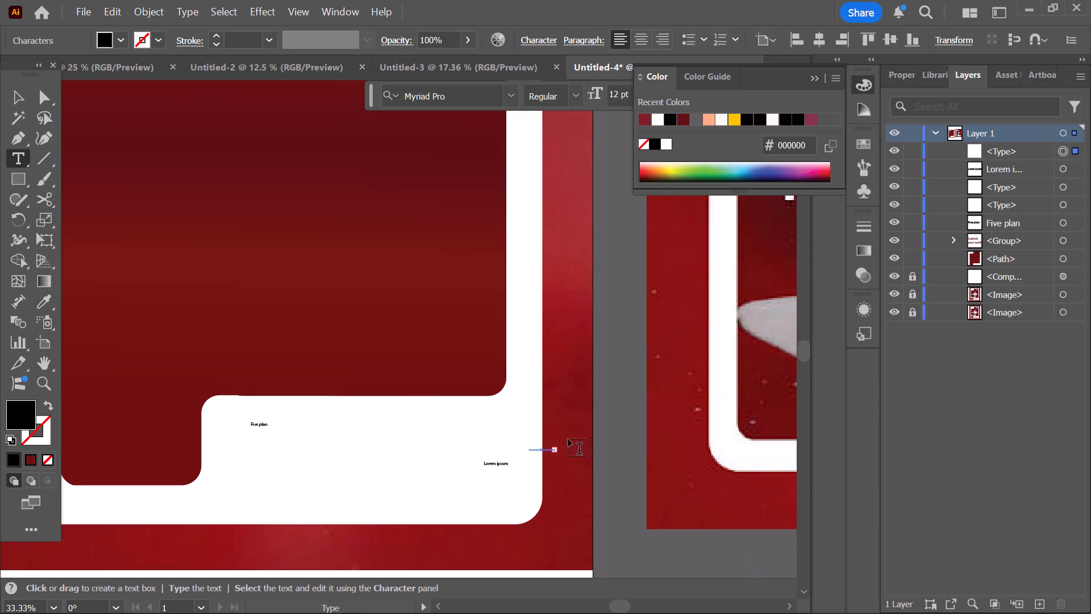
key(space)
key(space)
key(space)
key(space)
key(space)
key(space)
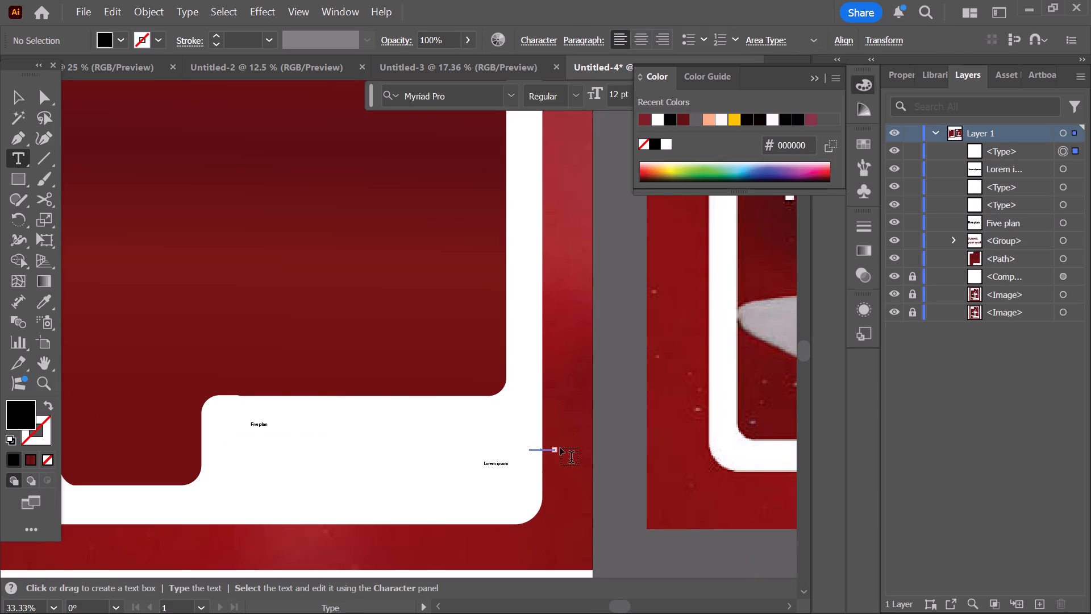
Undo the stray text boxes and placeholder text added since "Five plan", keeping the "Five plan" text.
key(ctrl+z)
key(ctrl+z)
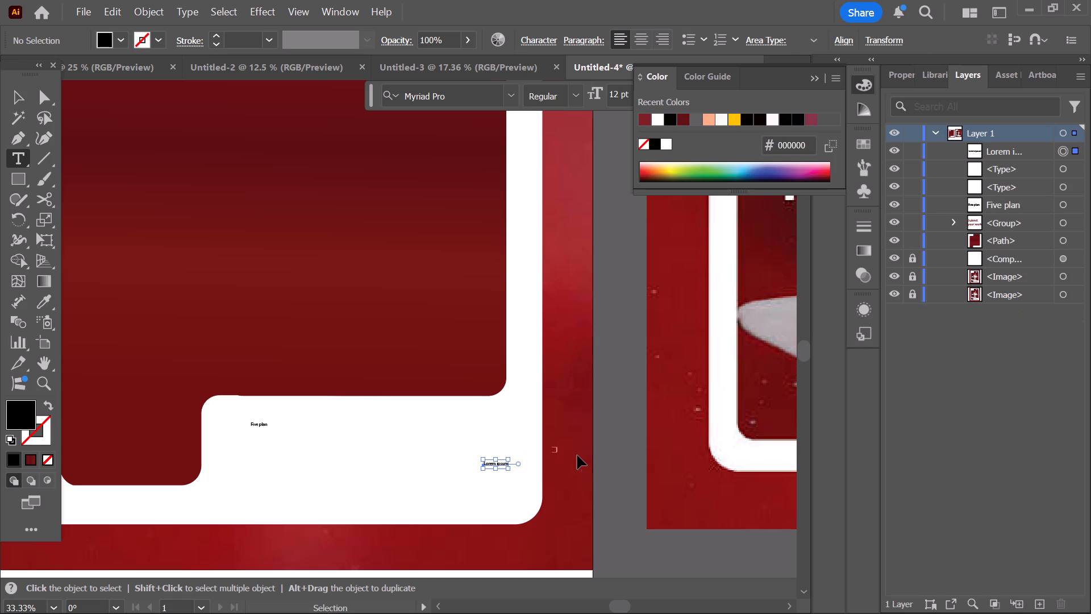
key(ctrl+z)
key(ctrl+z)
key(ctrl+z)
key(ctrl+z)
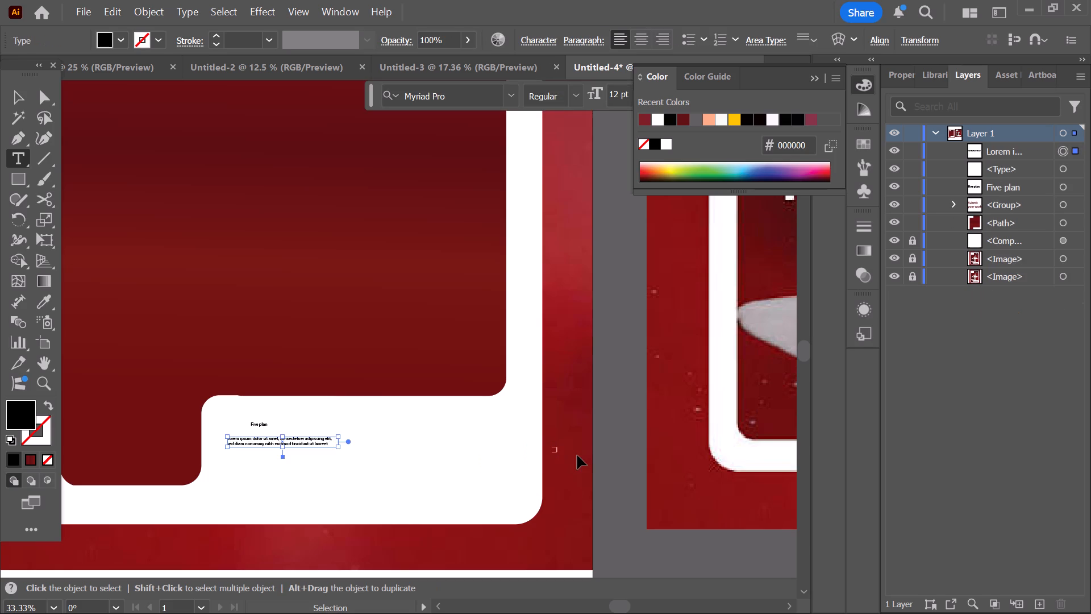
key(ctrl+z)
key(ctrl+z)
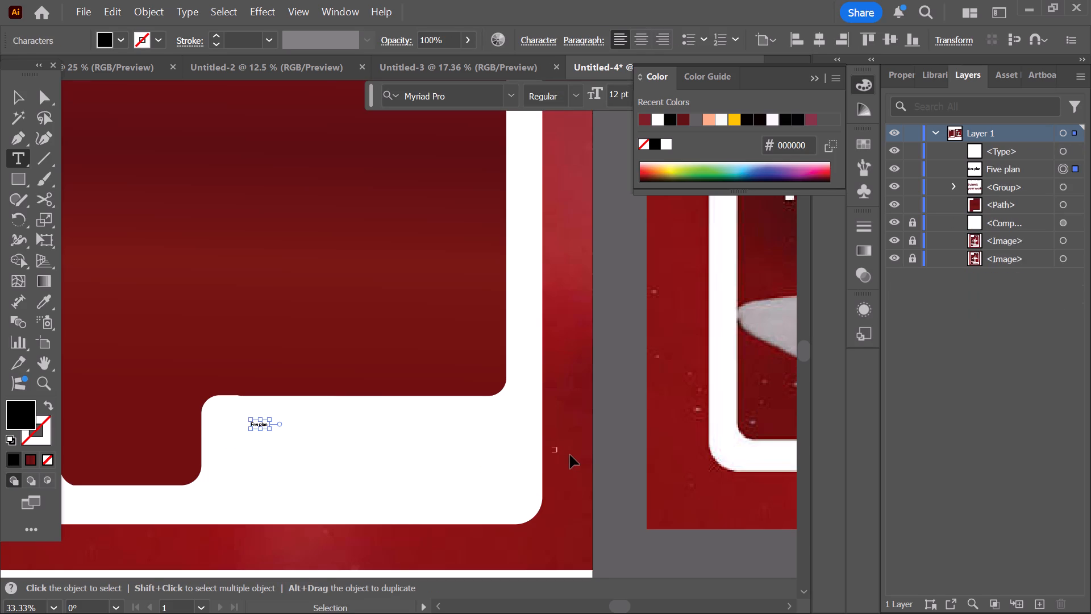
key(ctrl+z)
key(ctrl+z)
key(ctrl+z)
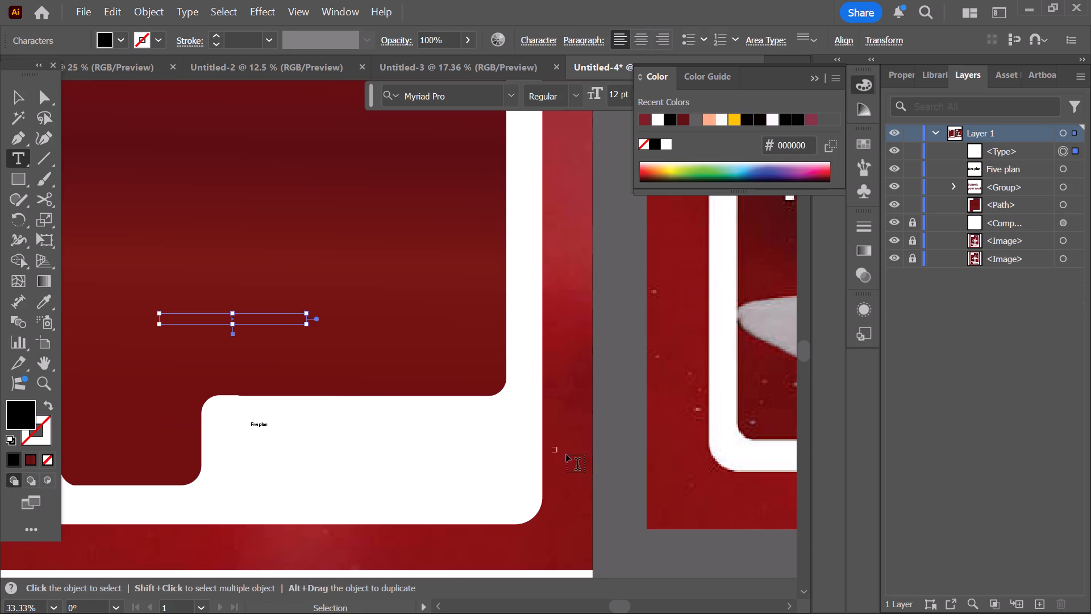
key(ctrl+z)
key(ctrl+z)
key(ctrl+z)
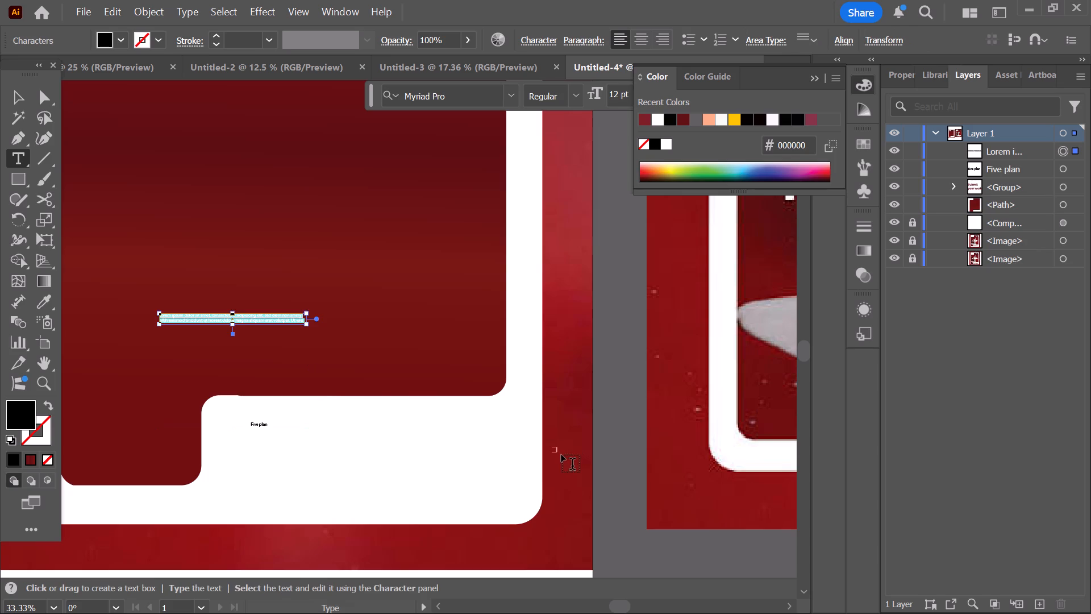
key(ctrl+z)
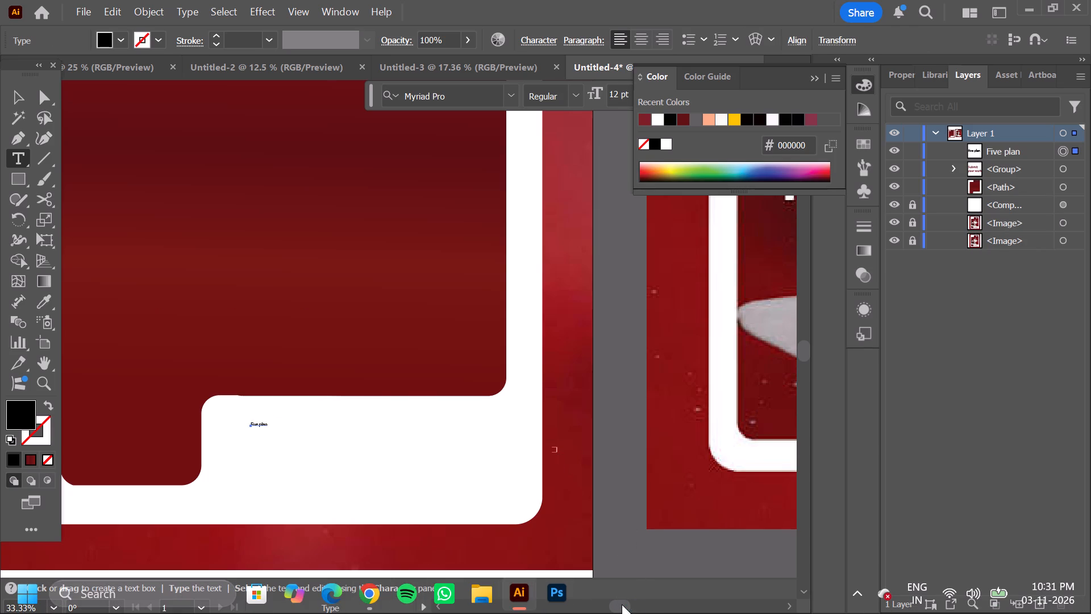
Minimise the Illustrator and Chrome windows, and launch Kuro from its desktop shortcut.
drag(623, 606, 646, 608)
drag(619, 612, 632, 606)
click(1020, 13)
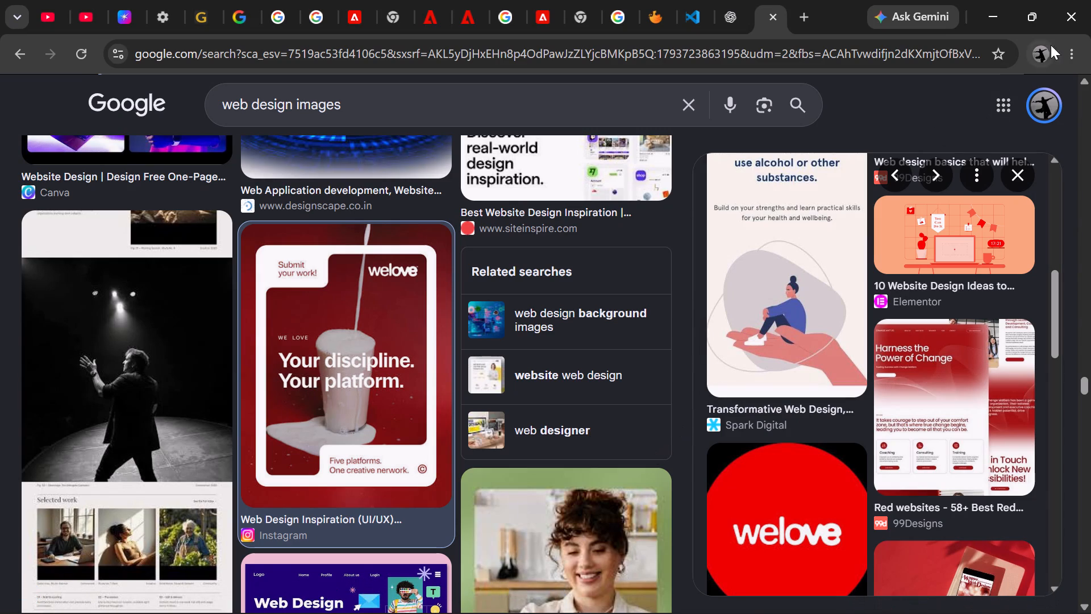
click(1004, 24)
double_click(165, 387)
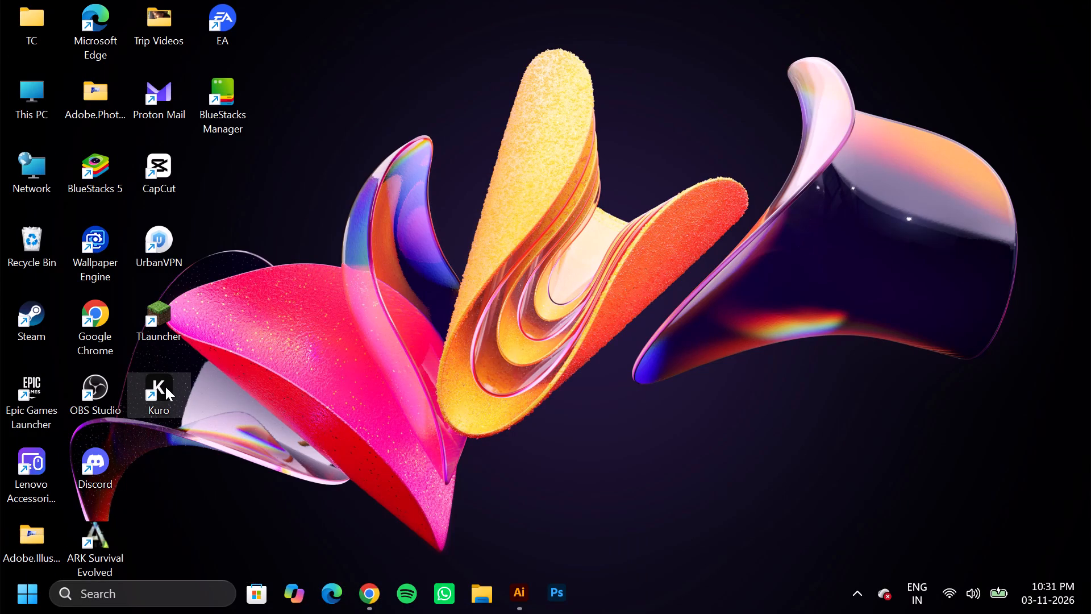
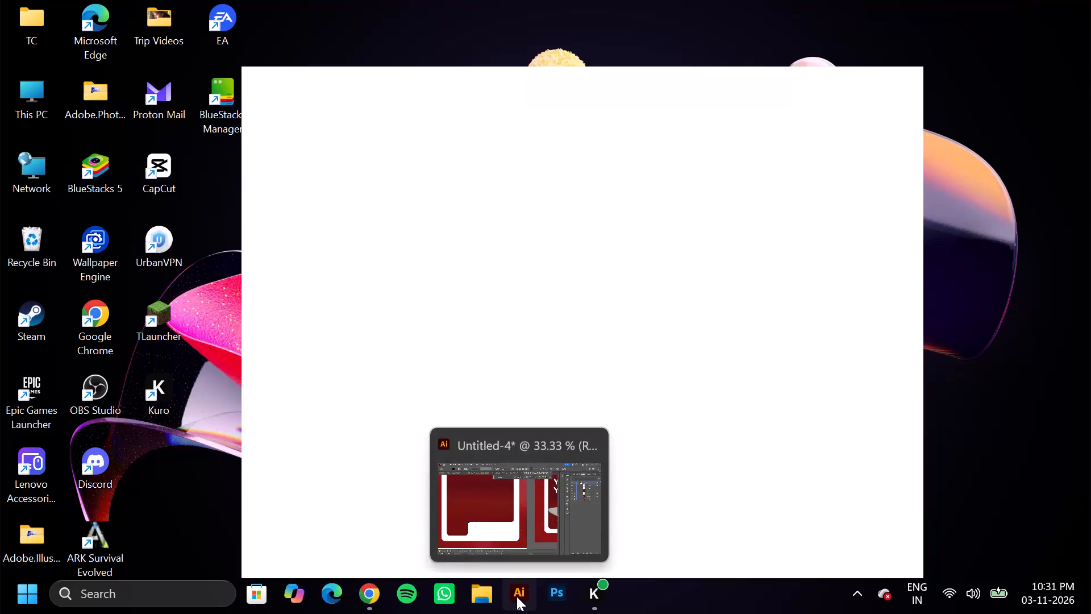
Switch to Illustrator and extend the "Five plan" text beside the lower notch to read "Five planfroms".
click(517, 596)
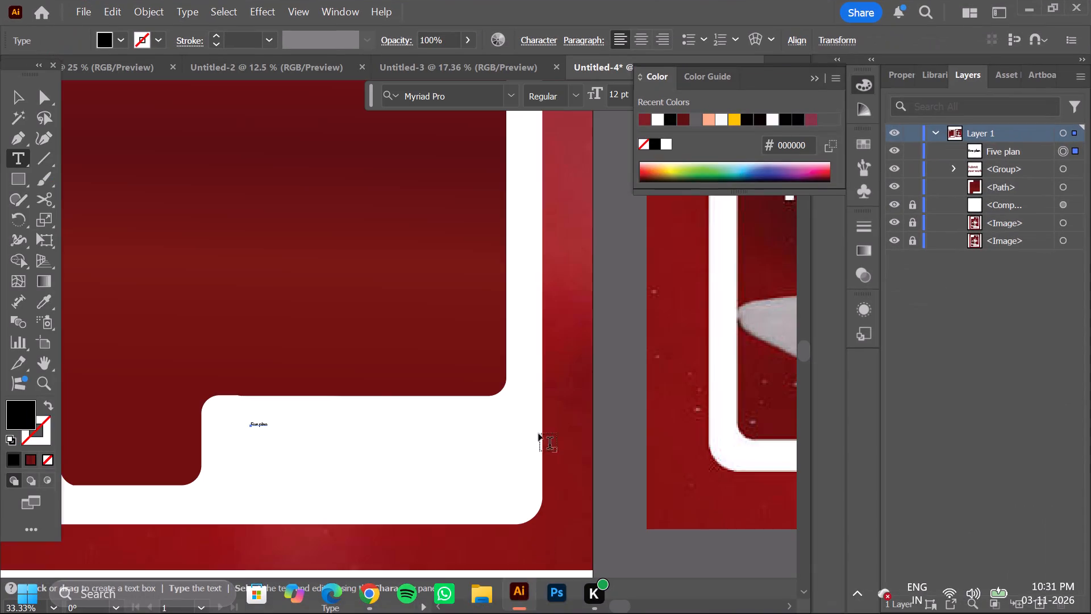
scroll(362, 425, up, 1)
scroll(273, 450, down, 5)
scroll(273, 437, up, 1)
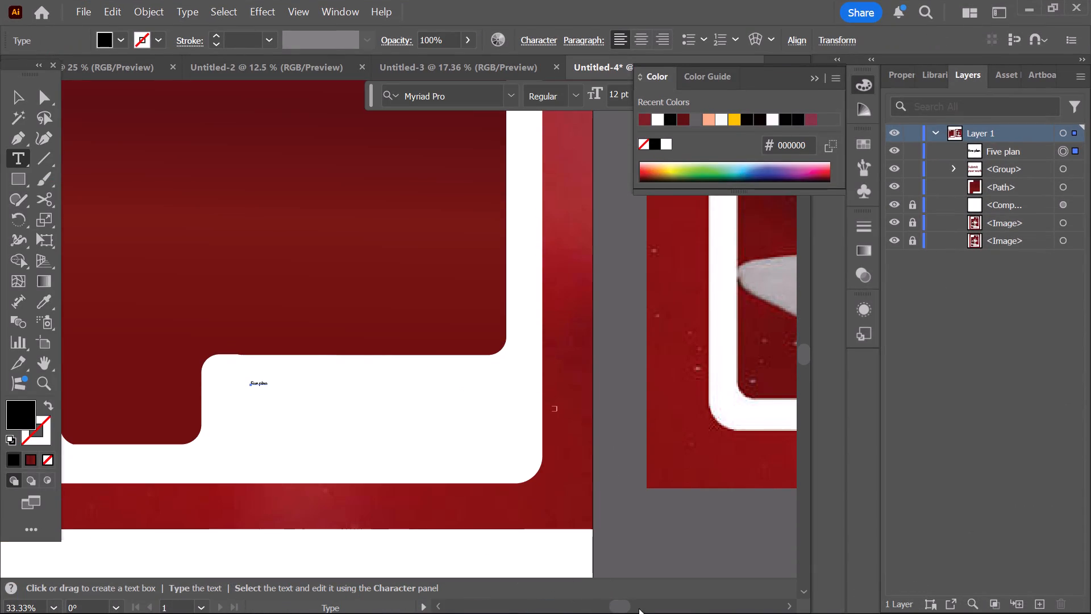
drag(615, 609, 611, 613)
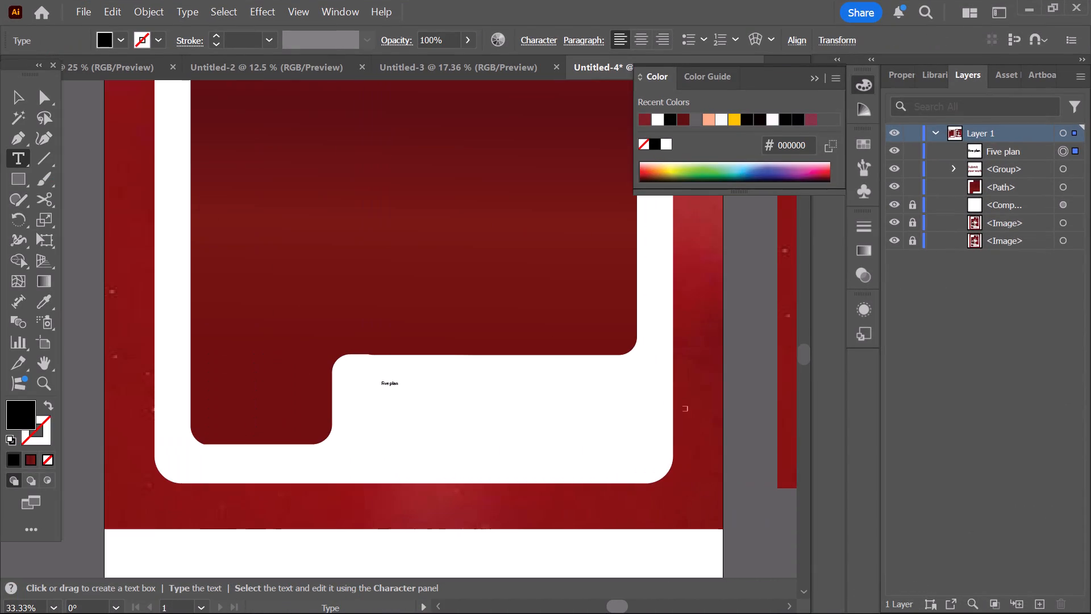
drag(611, 613, 624, 613)
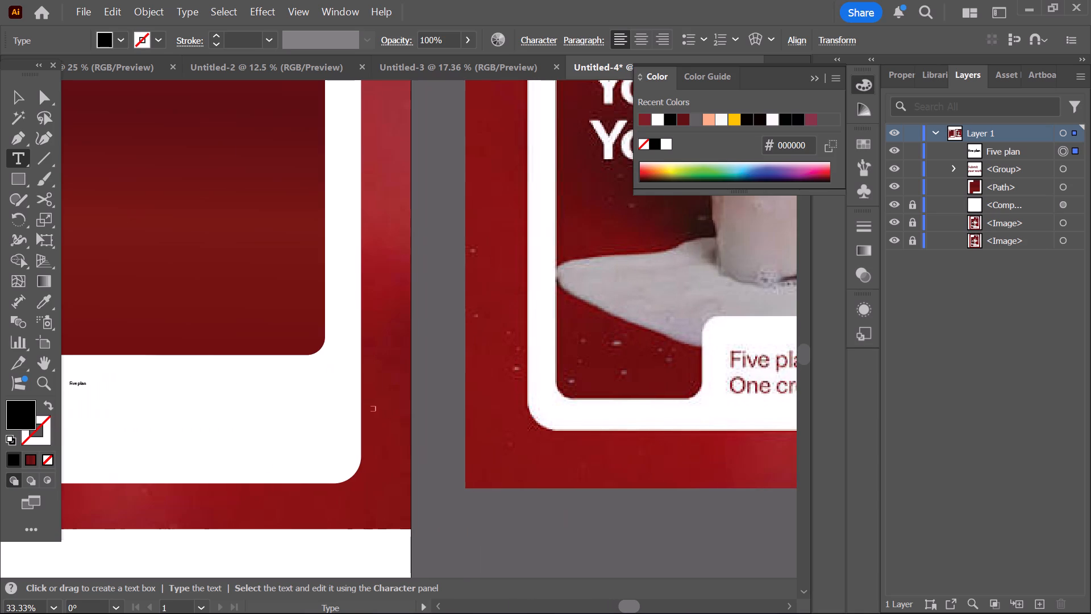
drag(624, 613, 601, 613)
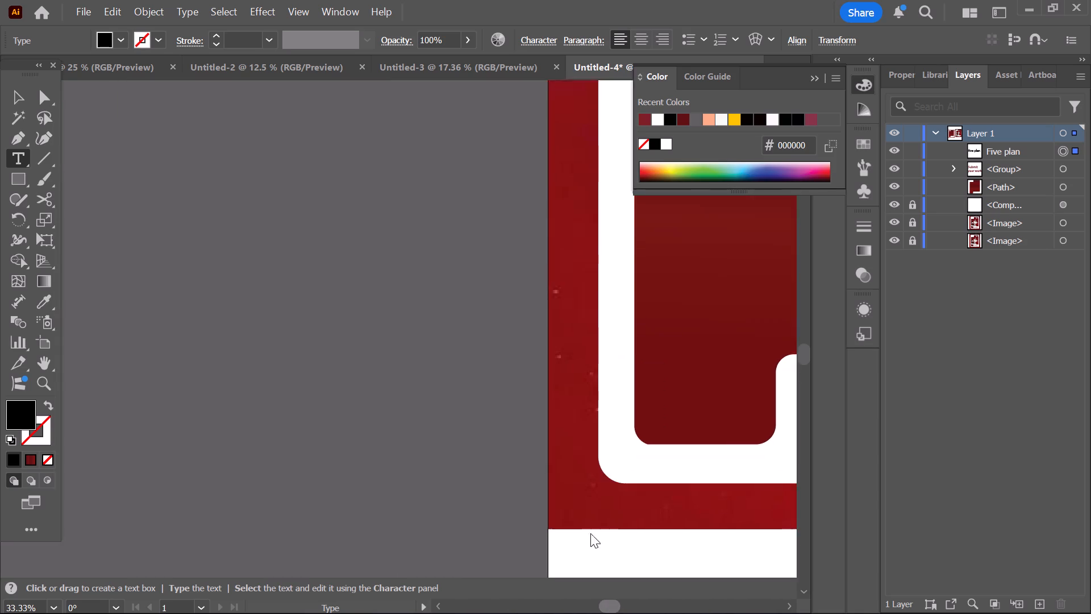
click(585, 359)
key(space)
key(space)
key(space)
key(space)
key(space)
key(space)
key(space)
key(space)
key(space)
key(space)
key(space)
key(space)
key(space)
key(space)
key(space)
key(space)
key(space)
key(space)
key(space)
key(space)
drag(606, 377, 488, 400)
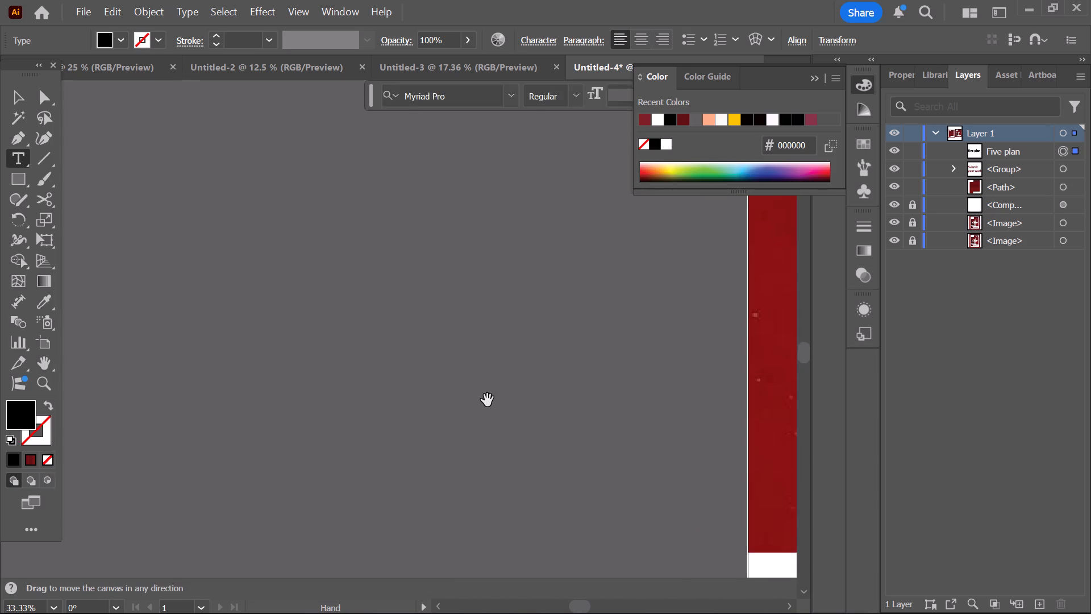
drag(462, 398, 0, 334)
drag(626, 347, 418, 359)
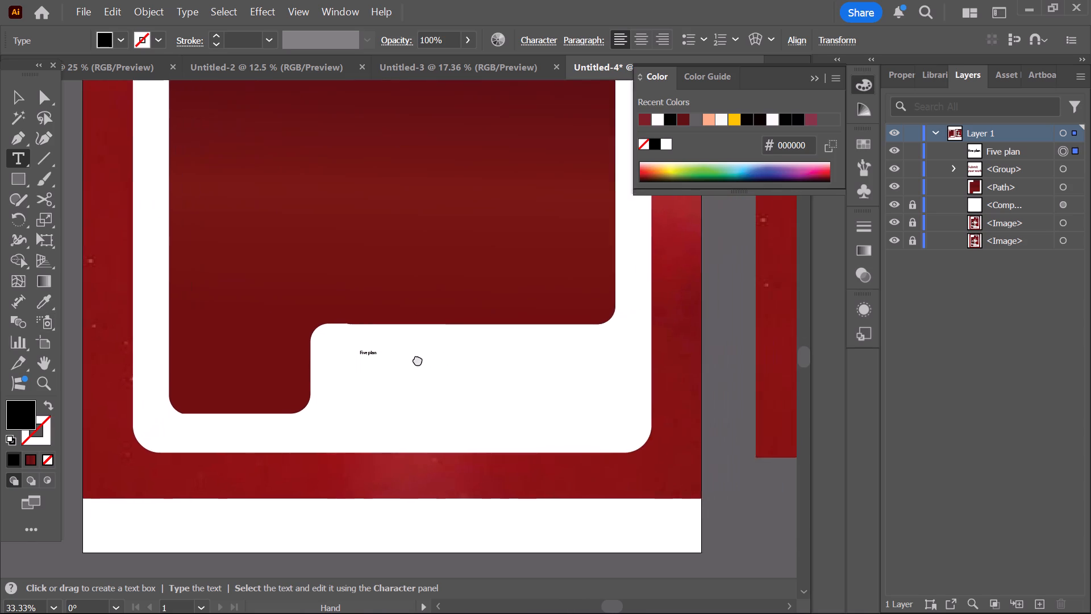
drag(418, 359, 325, 363)
alt+scroll(275, 395, up, 1)
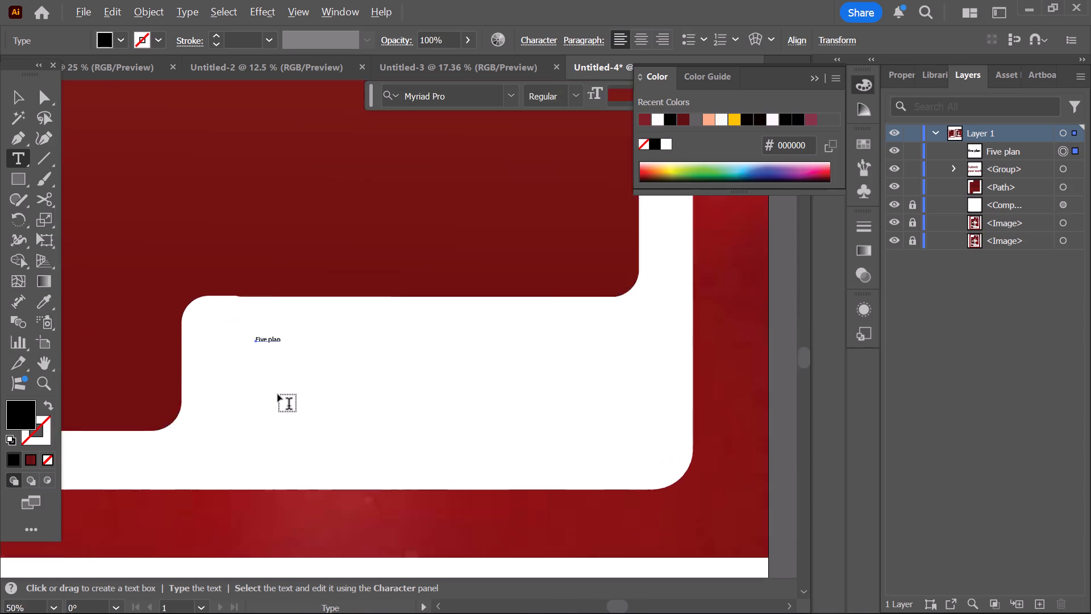
alt+scroll(278, 395, up, 1)
scroll(302, 367, up, 3)
alt+scroll(292, 362, up, 2)
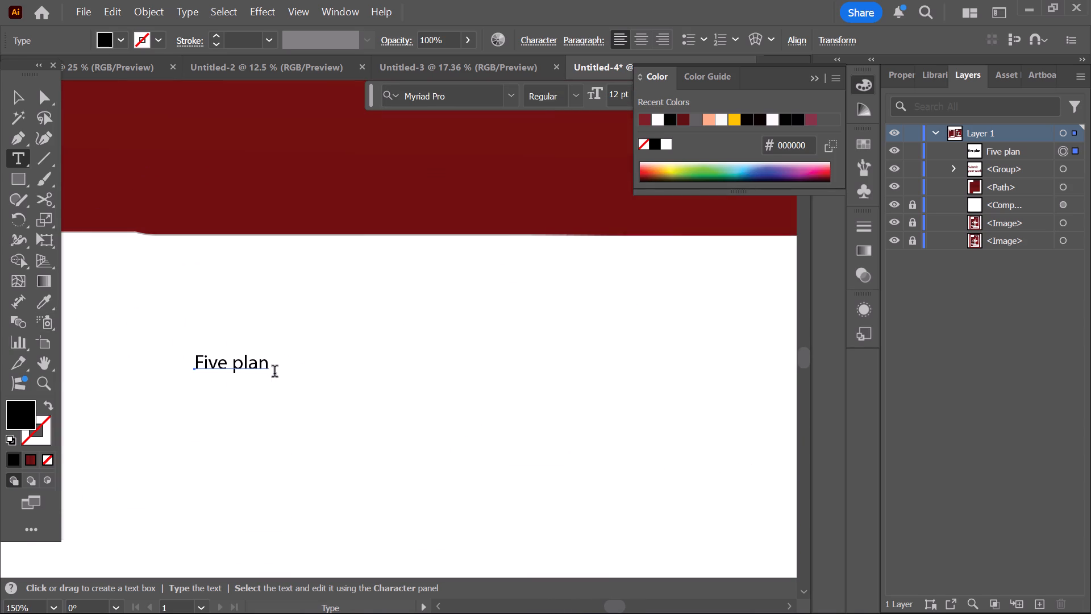
click(271, 367)
key(BackSpace)
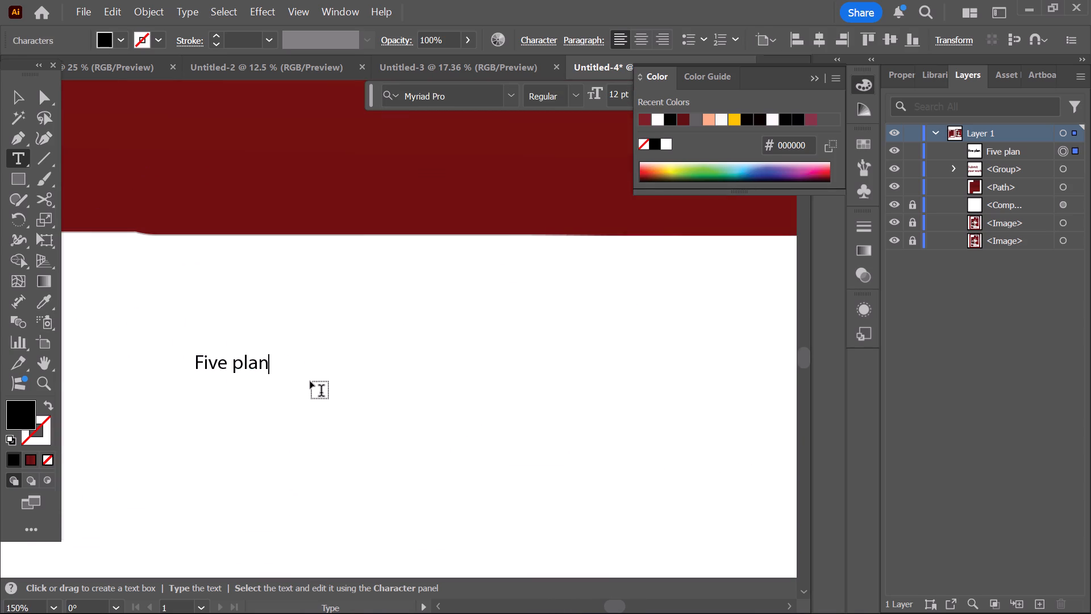
text(froms)
Scale the "Five planfroms" text up to about 54 pt.
click(14, 93)
drag(320, 375, 352, 385)
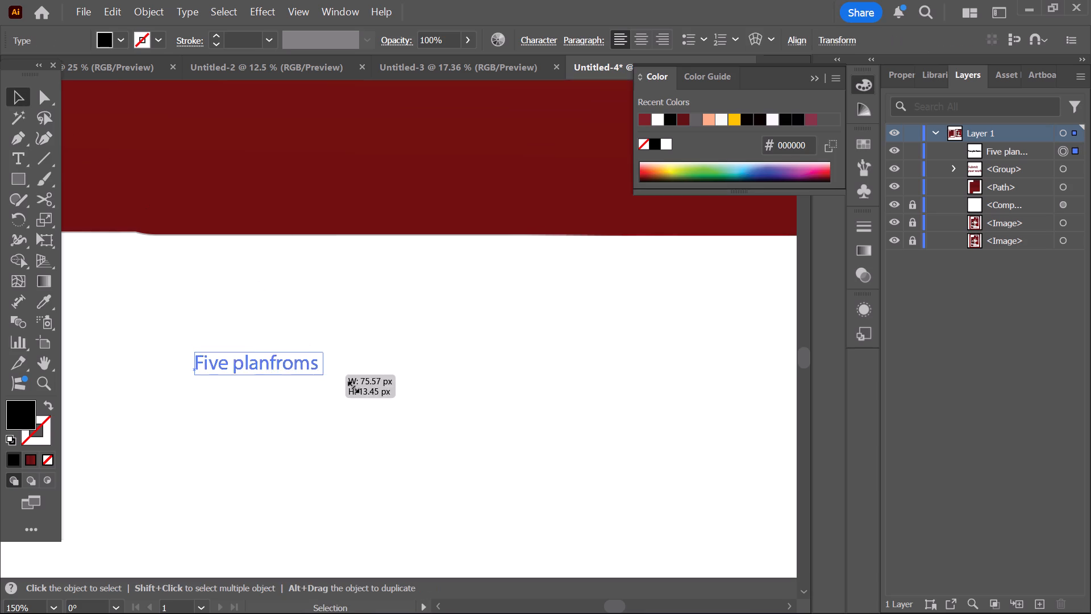
drag(352, 385, 618, 451)
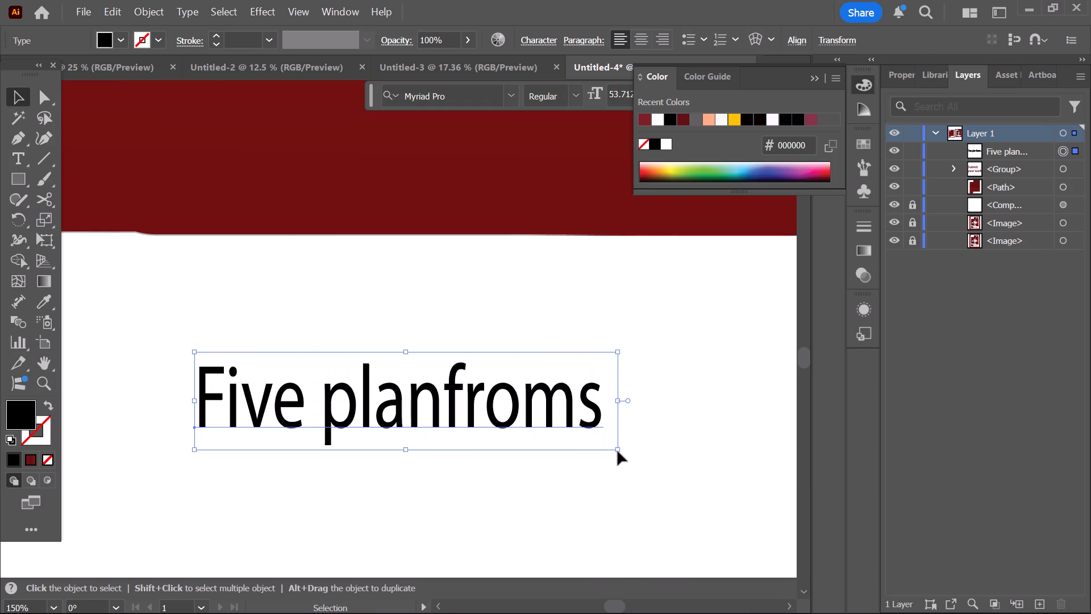
Enlarge "Five planfroms" to about 81 pt and reposition it in the white area beside the red panel's lower notch.
alt+scroll(611, 446, down, 3)
scroll(603, 443, down, 4)
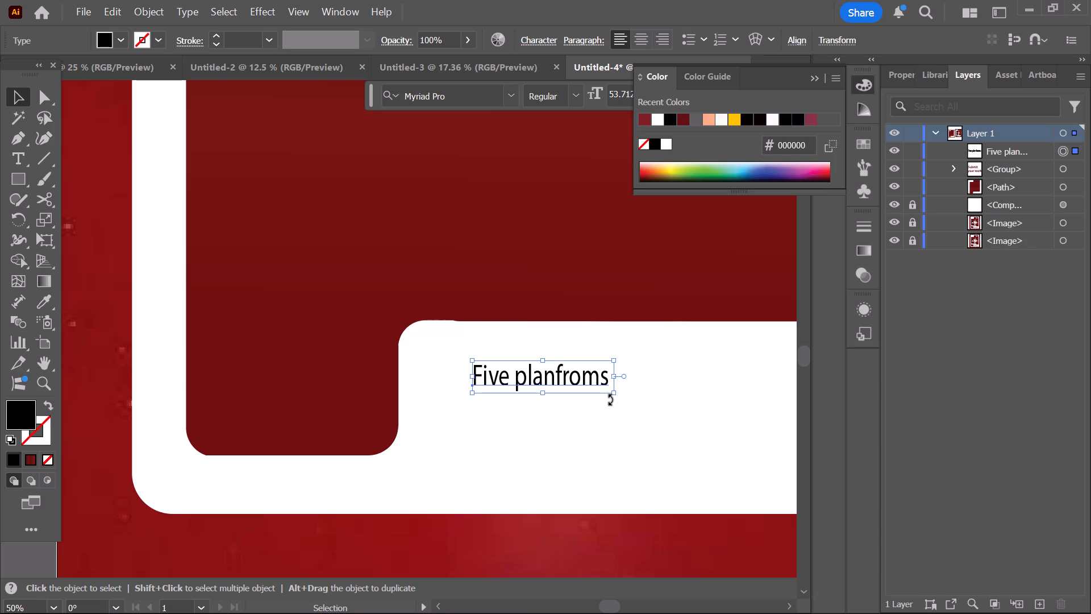
scroll(663, 335, up, 2)
scroll(617, 385, down, 6)
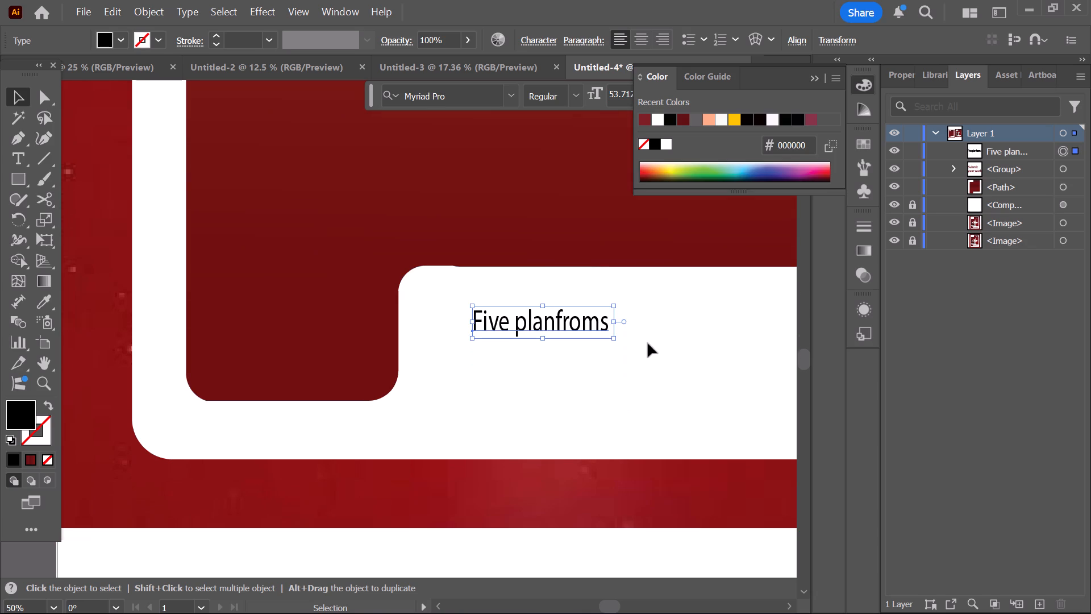
alt+scroll(628, 377, down, 3)
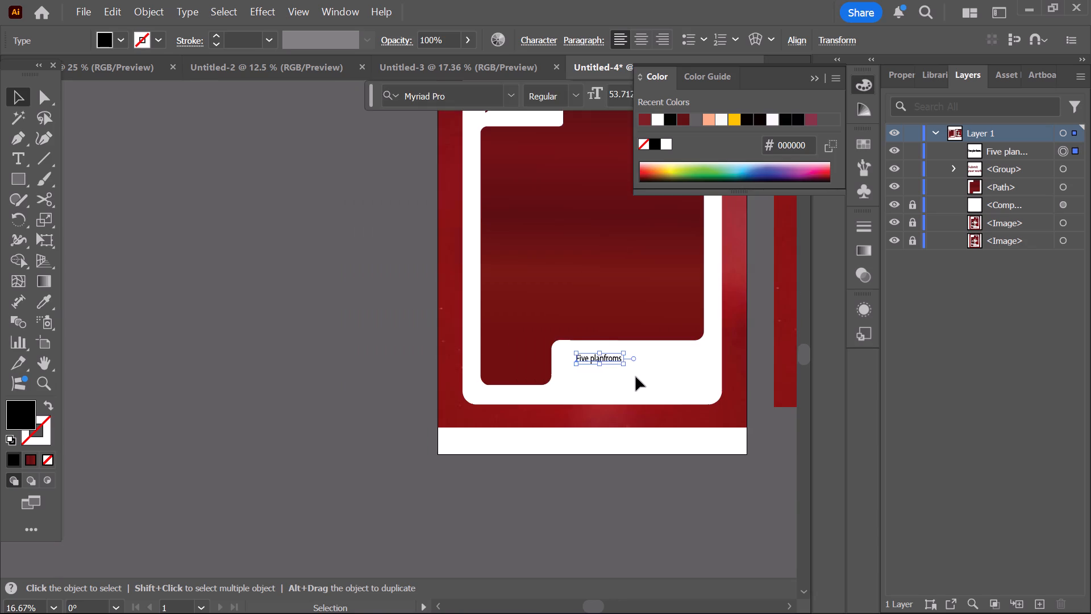
key(space)
key(space)
key(space)
key(space)
key(space)
key(space)
key(space)
key(space)
drag(636, 377, 400, 381)
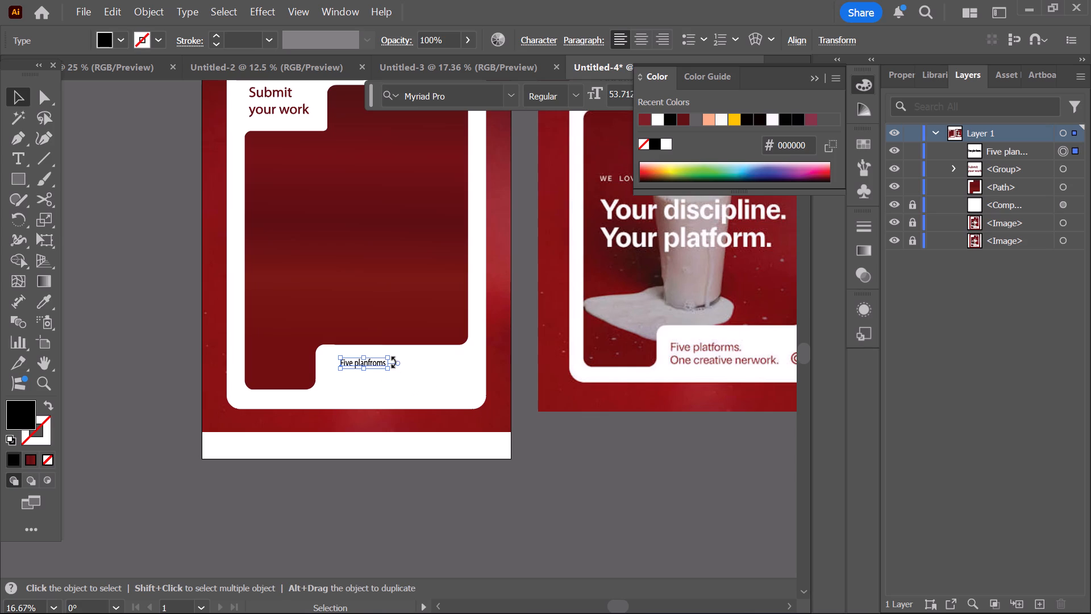
click(387, 375)
drag(388, 370, 451, 377)
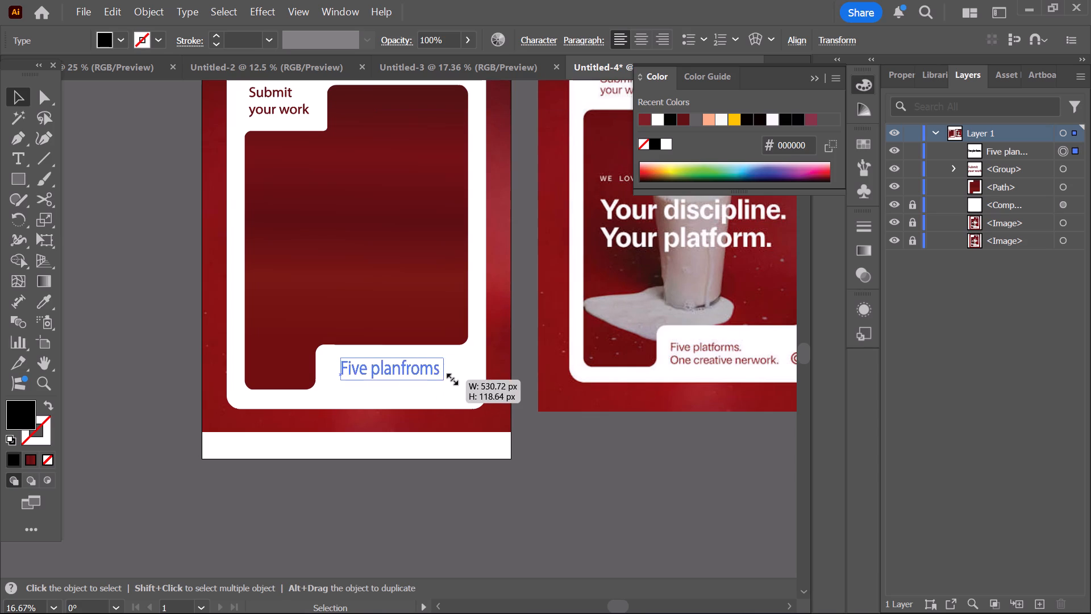
drag(451, 377, 420, 372)
drag(397, 362, 384, 368)
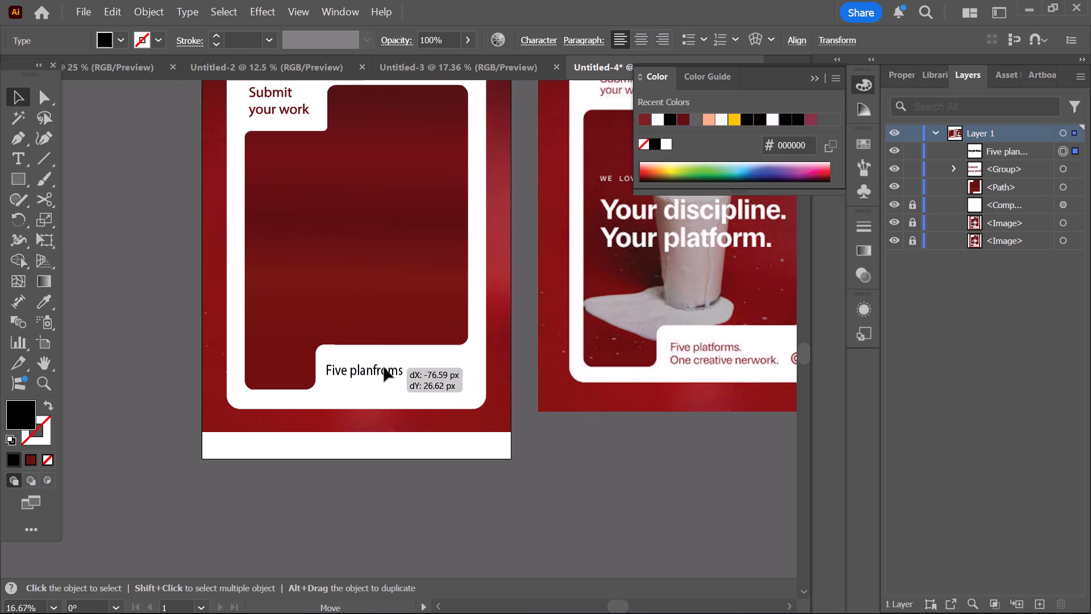
drag(384, 368, 390, 365)
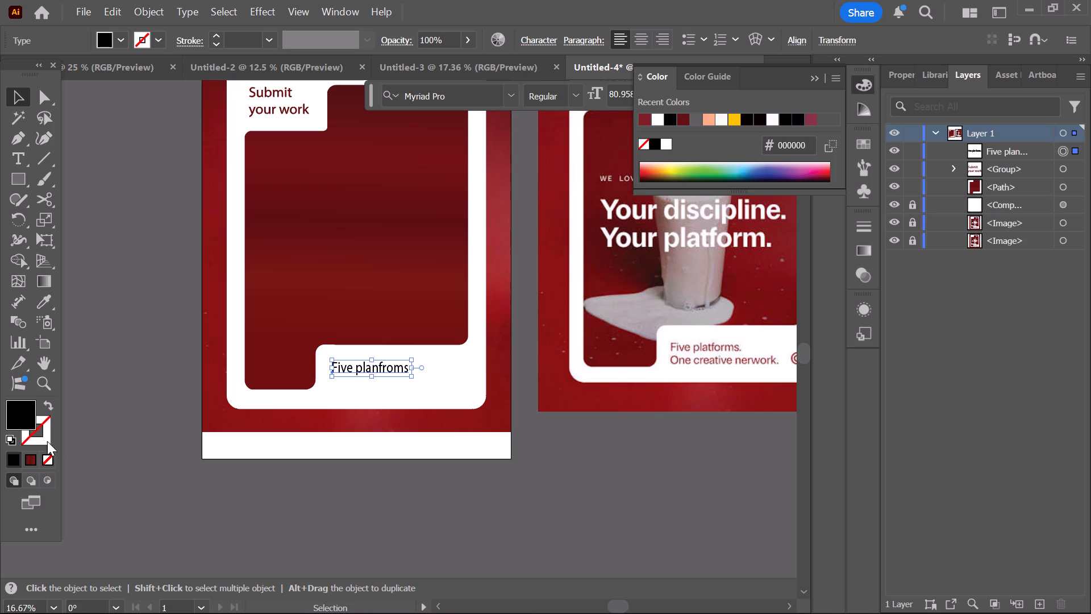
Recolour "Five planfroms" with the red 8c131a sampled from the poster background below the white frame, and deselect it.
click(39, 306)
click(412, 423)
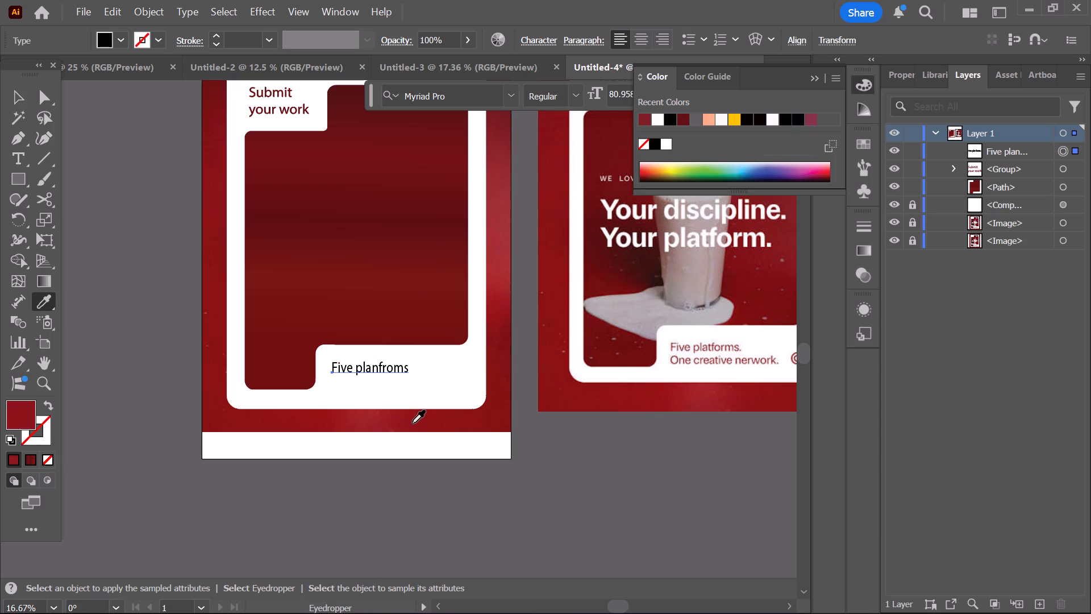
scroll(412, 445, up, 1)
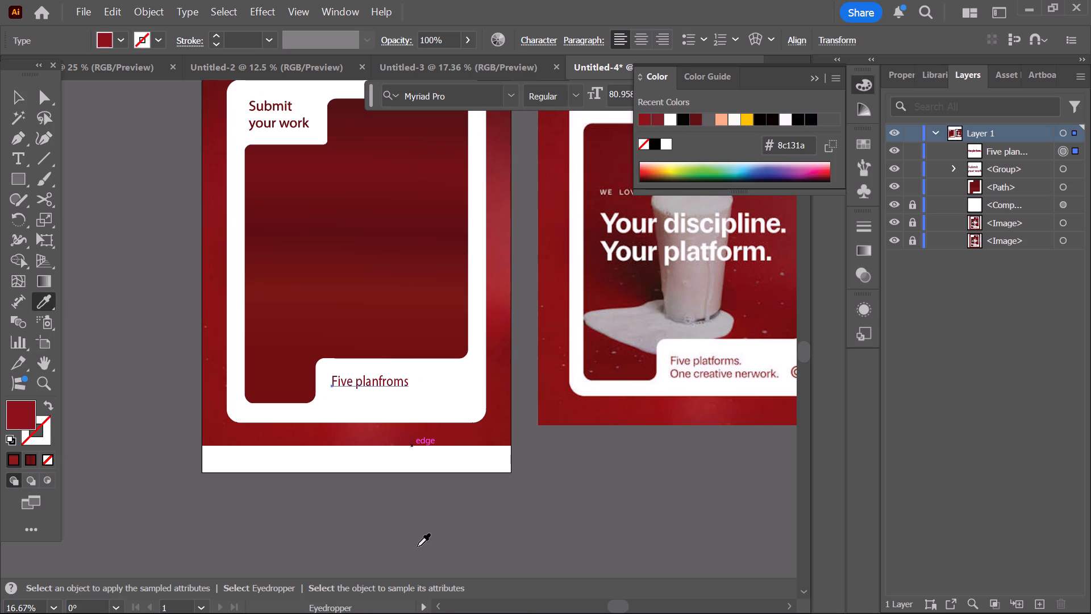
key(v)
click(405, 538)
scroll(425, 484, up, 2)
scroll(538, 431, down, 2)
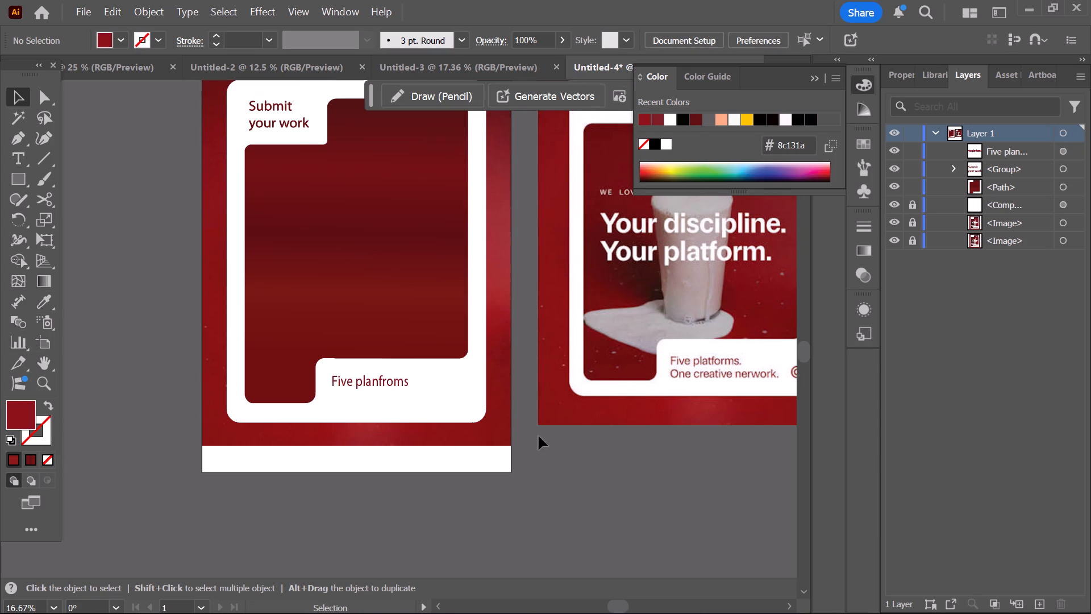
Add a full stop at the end of "Five planfroms" and leave text editing.
click(19, 163)
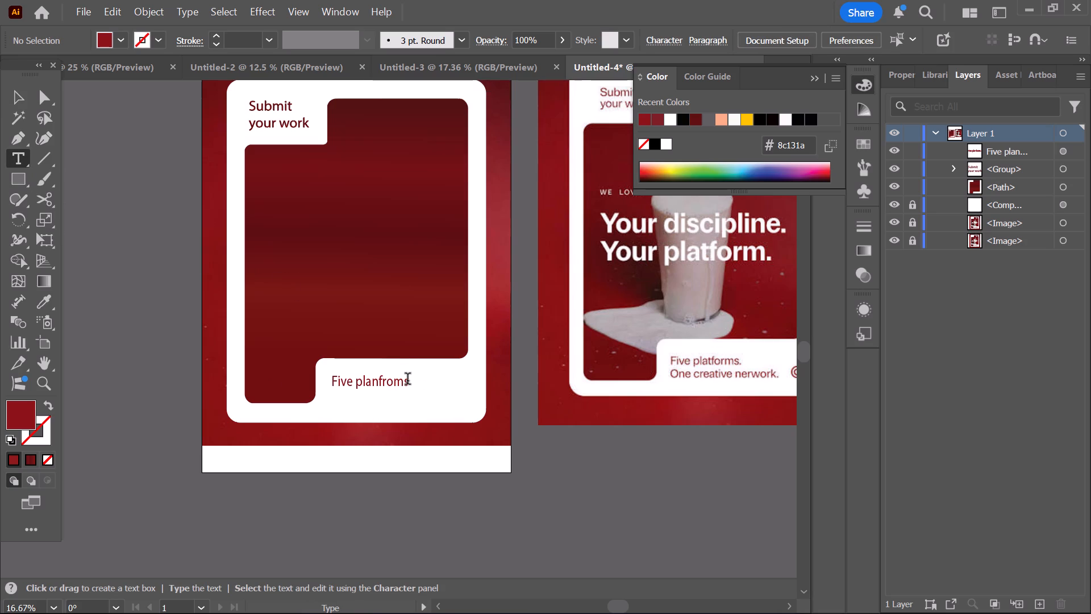
click(407, 382)
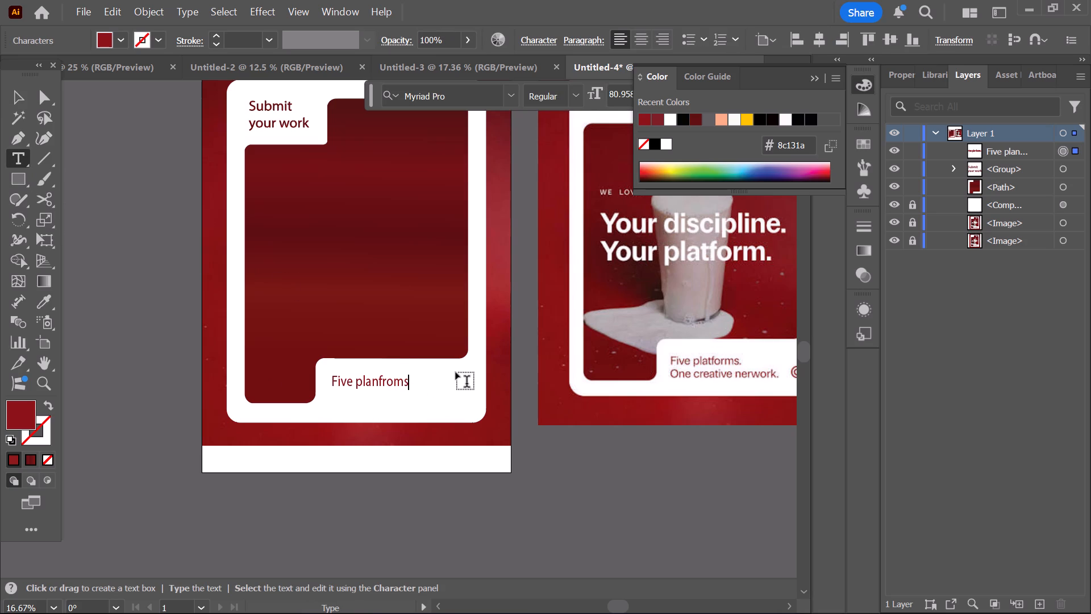
key(period)
click(28, 108)
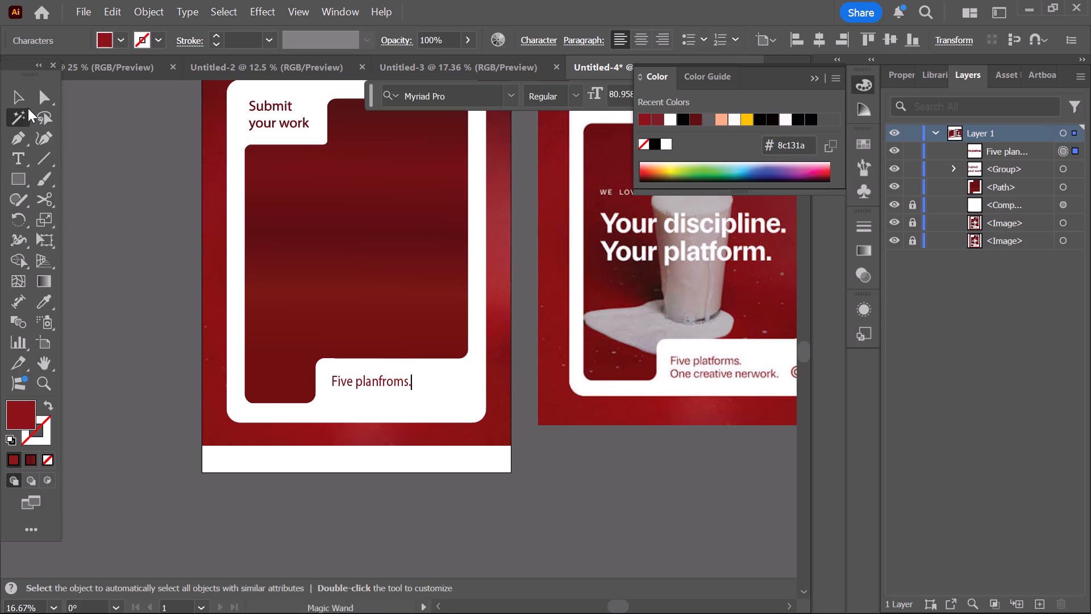
click(18, 103)
Add a separate text line "One creative network." in the white area below "Five planfroms.", replacing the placeholder text.
click(7, 161)
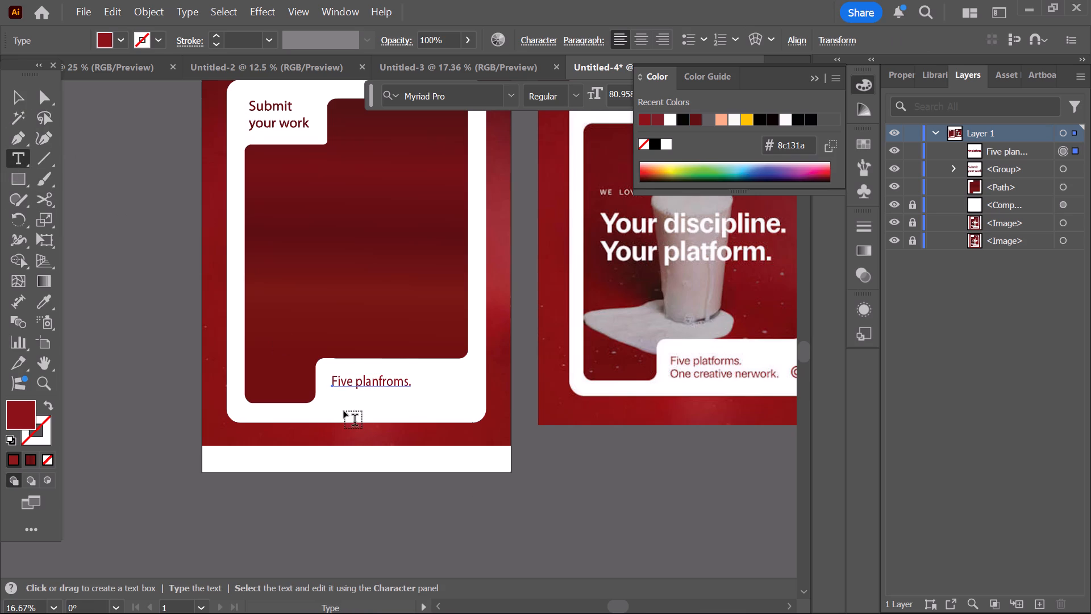
click(332, 410)
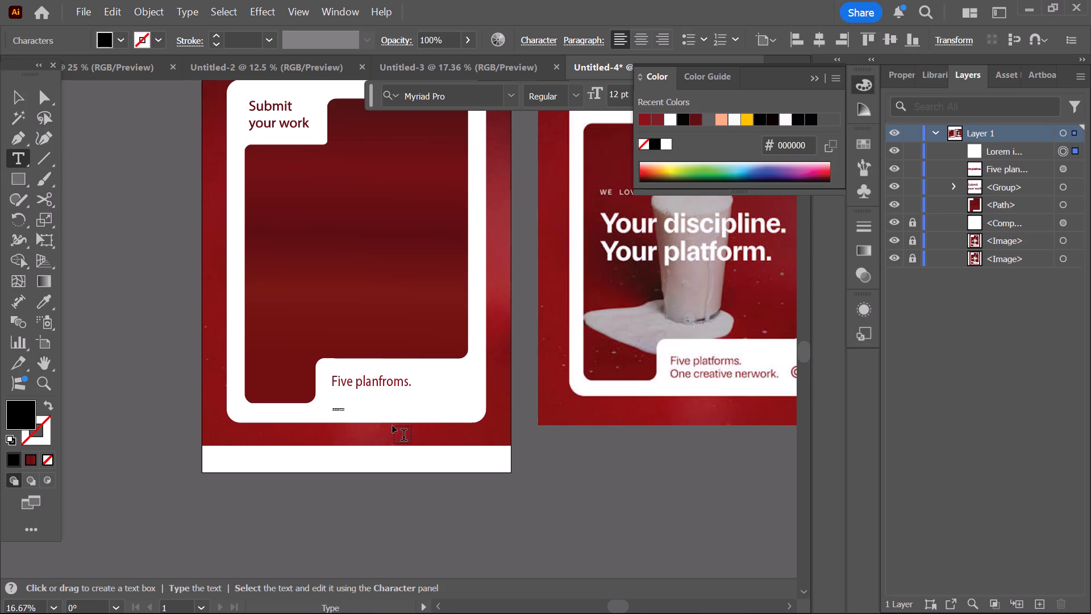
key(BackSpace)
key(BackSpace)
text(One)
key(space)
text(creati)
text(ve)
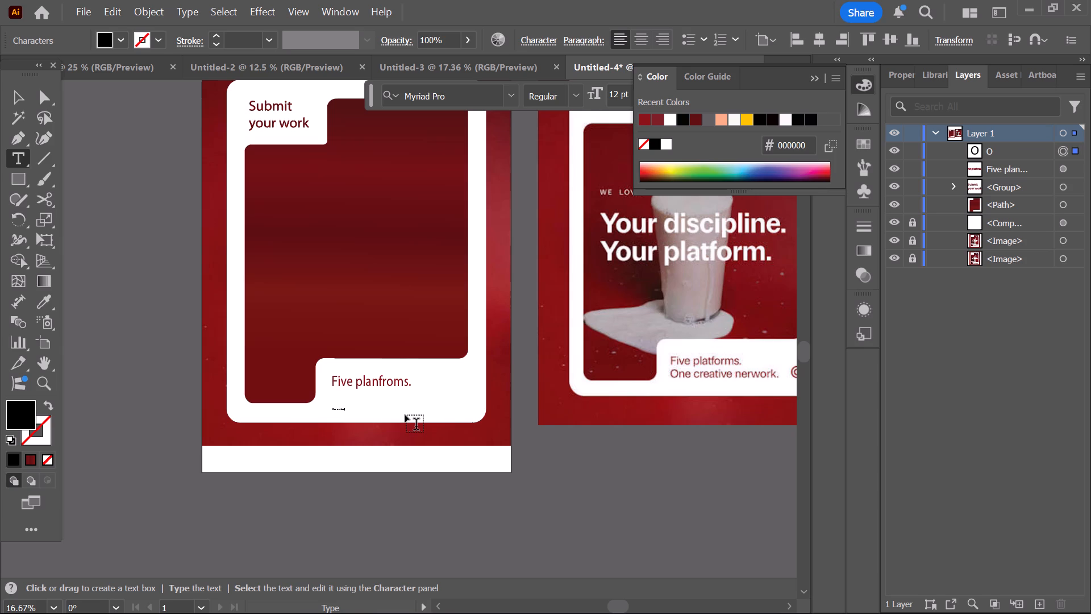
key(space)
text(ne)
key(t)
text(work)
key(space)
key(BackSpace)
key(period)
Enlarge "One creative network." to about 71 pt, place it directly beneath "Five planfroms." with matching start edges, and deselect it.
click(15, 103)
drag(355, 417, 436, 454)
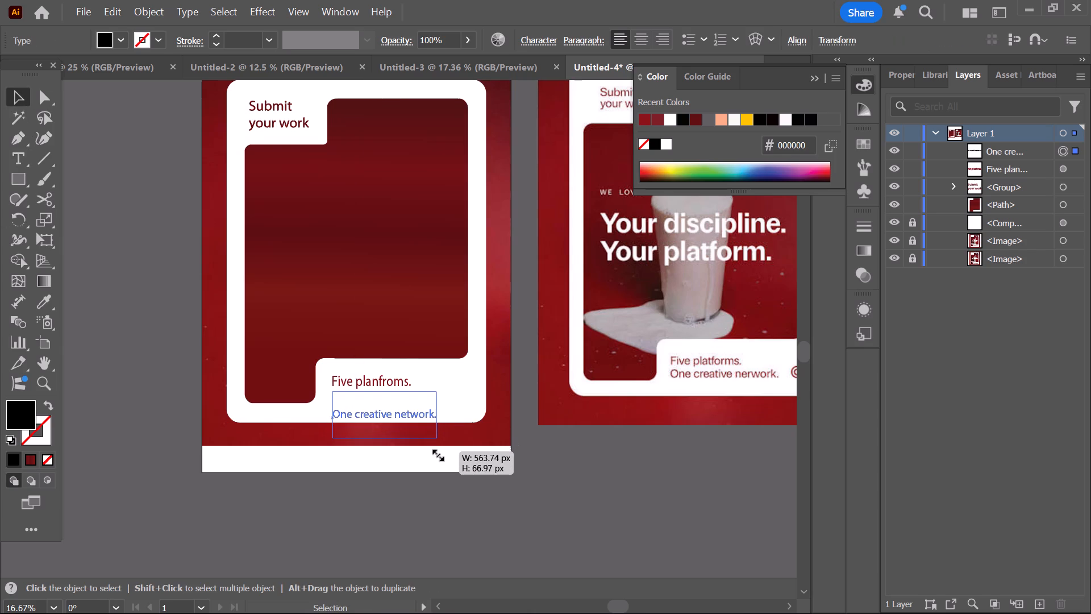
drag(436, 454, 439, 457)
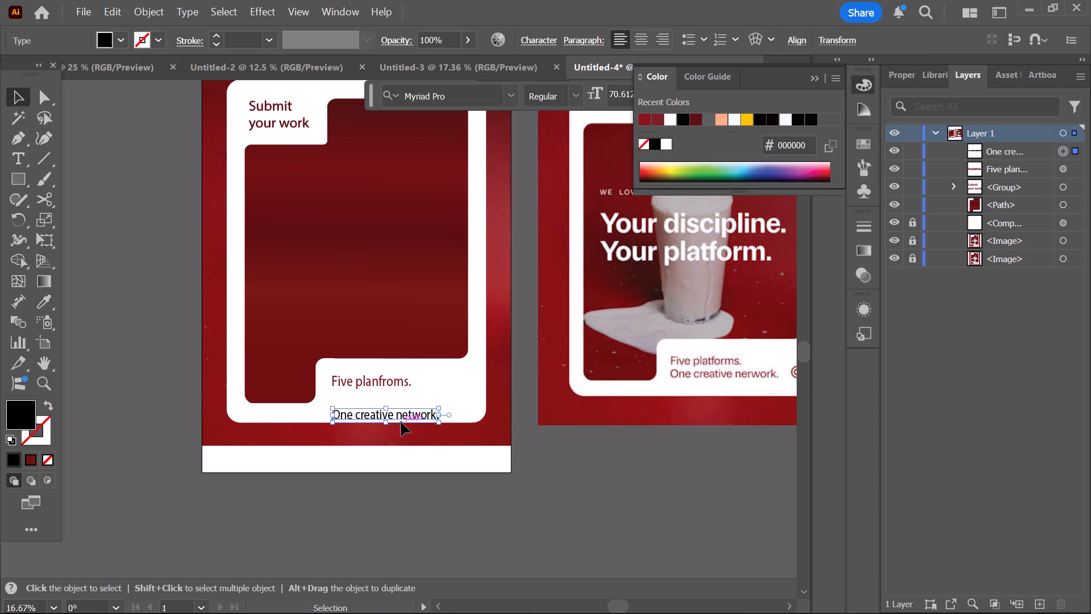
drag(401, 417, 398, 398)
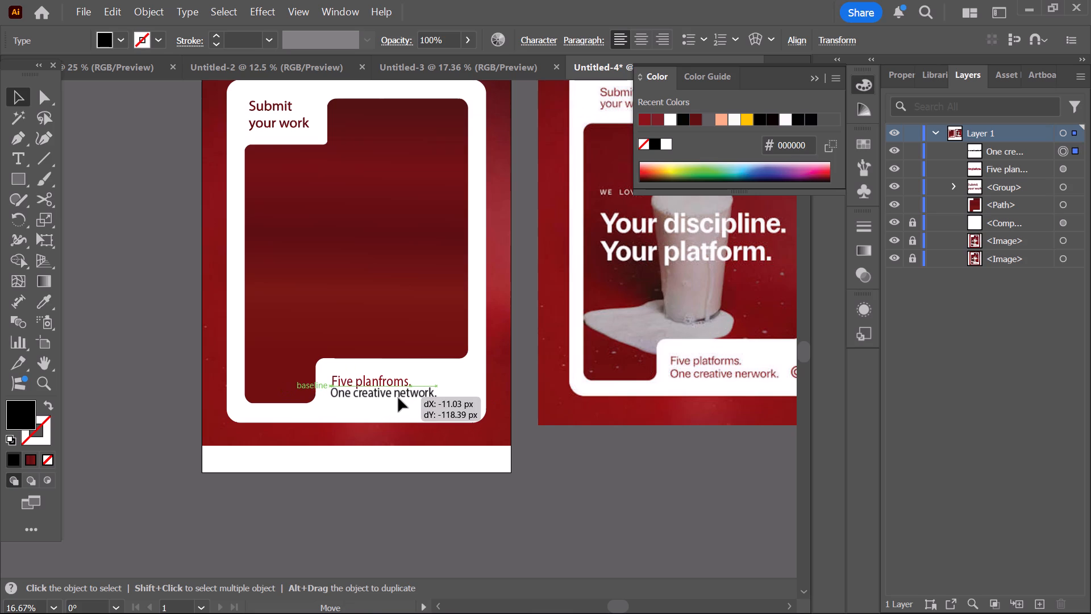
drag(398, 398, 401, 405)
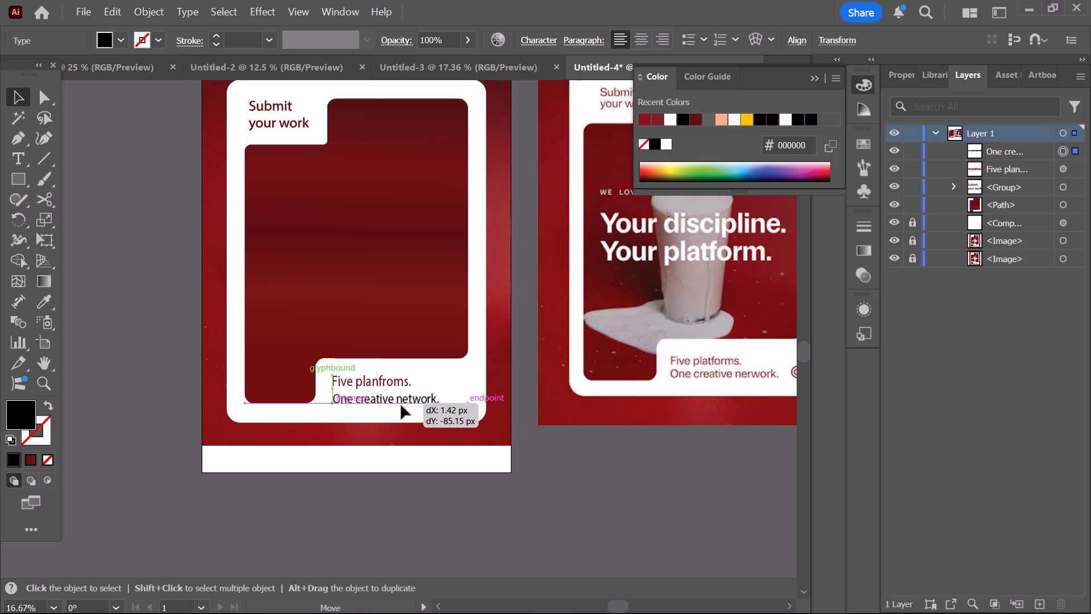
drag(401, 405, 401, 398)
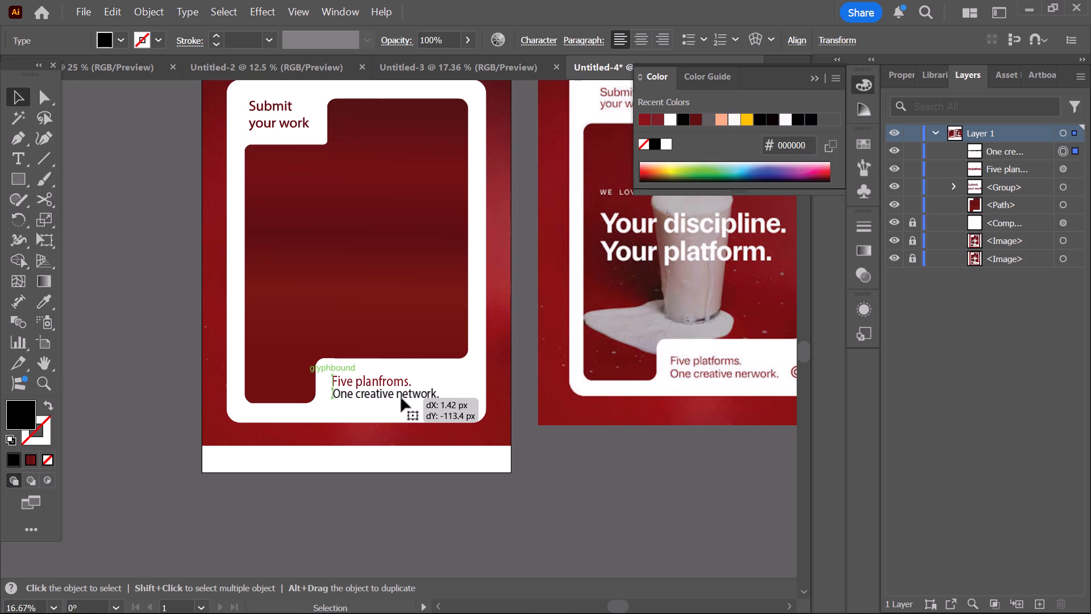
click(622, 504)
Recolour "One creative network." with the red 8a1214 sampled from the poster background below the white frame, and deselect it.
click(411, 397)
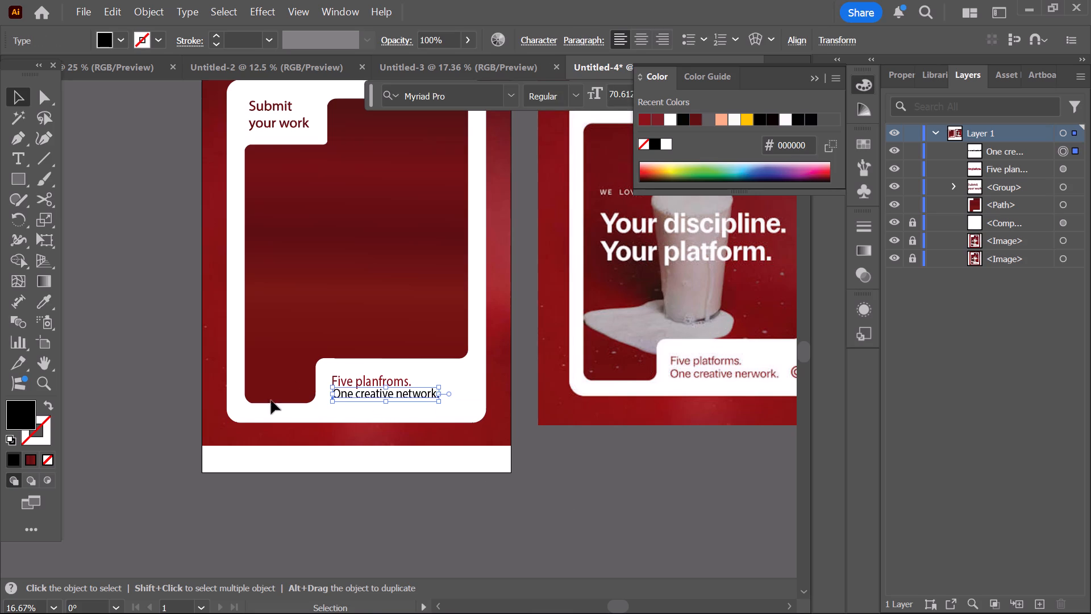
click(50, 293)
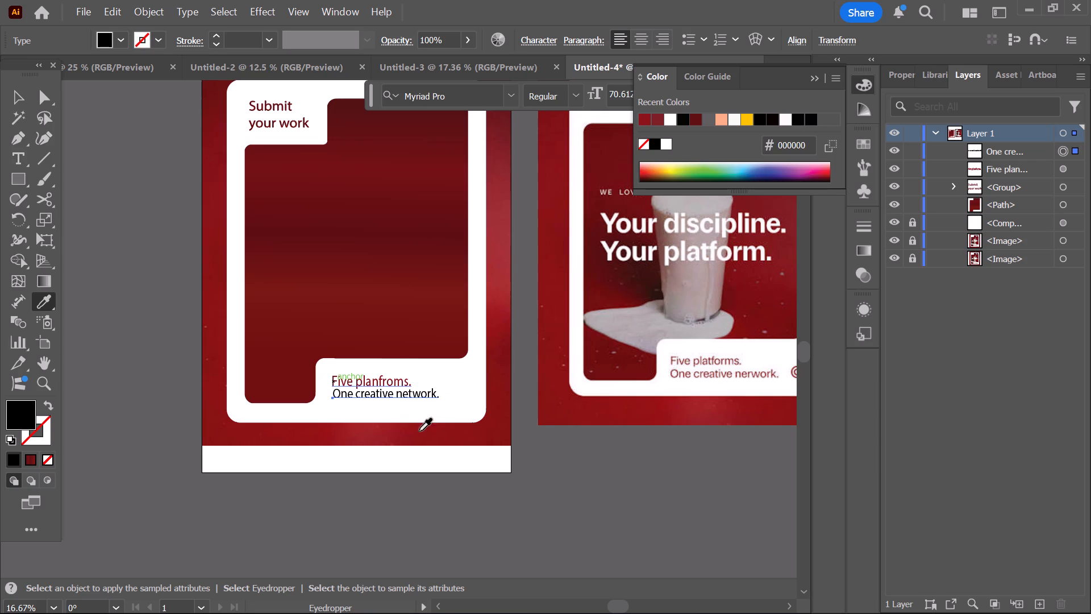
click(463, 441)
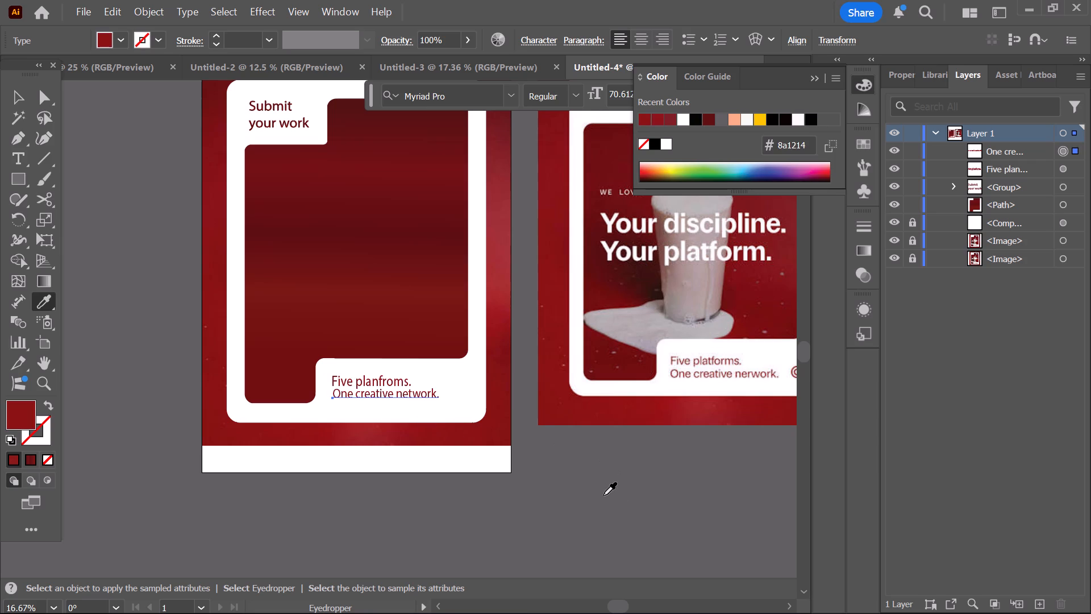
key(v)
click(603, 495)
Fine-tune the position of "One creative network." so it sits tight under "Five planfroms." and lines up with its start.
scroll(528, 500, up, 1)
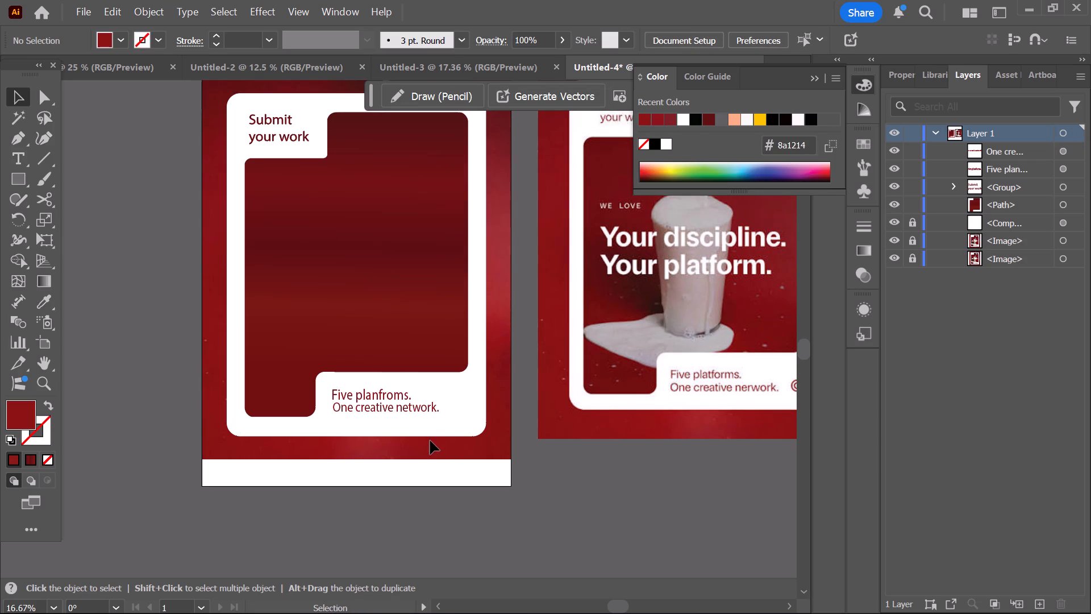
alt+scroll(430, 441, up, 3)
drag(386, 347, 381, 349)
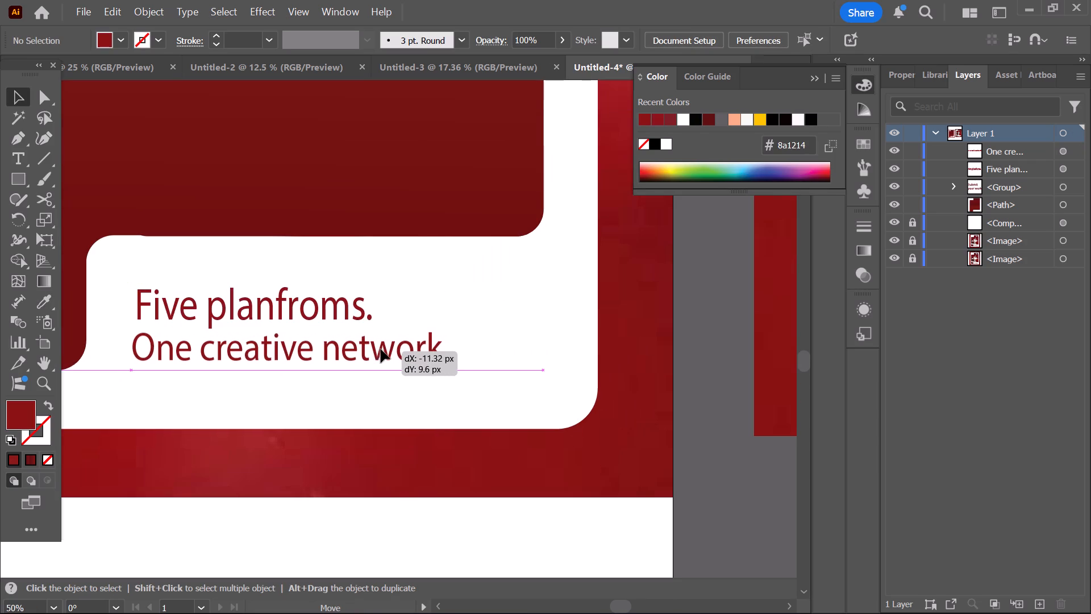
drag(381, 349, 381, 344)
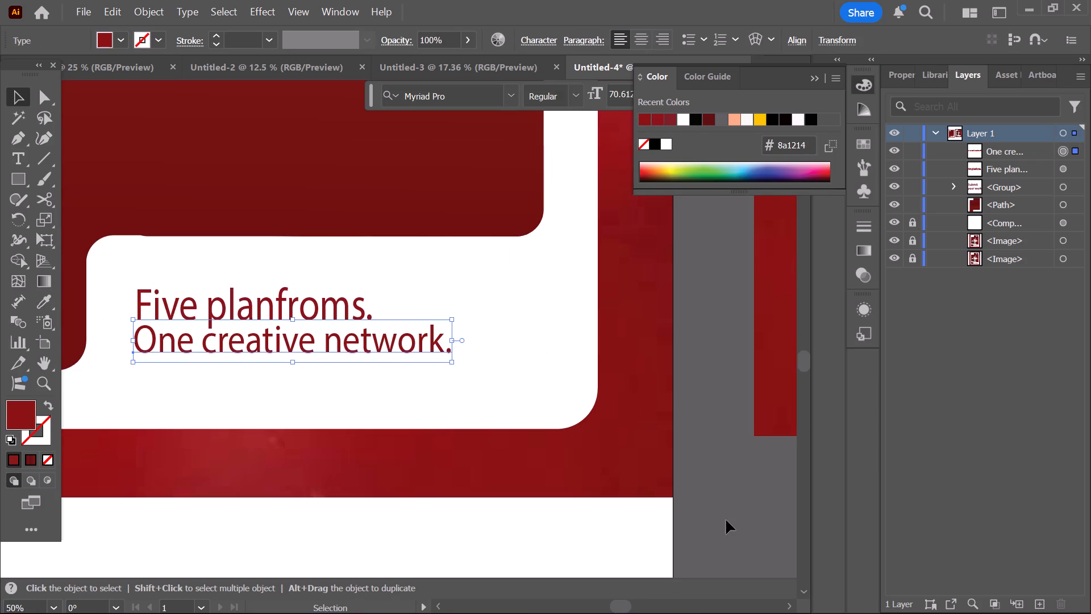
click(726, 520)
Lower "One creative network." by about 32 px and "Five planfroms." by about 22 px in the white area, keeping their starts aligned.
alt+scroll(708, 492, down, 3)
scroll(644, 489, down, 2)
key(space)
drag(670, 508, 626, 511)
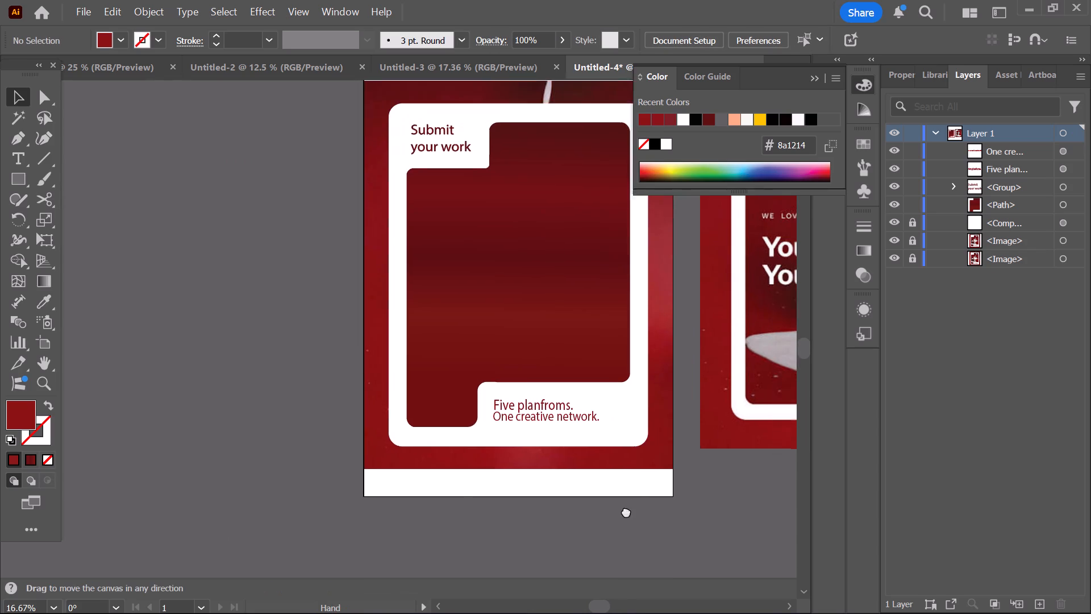
drag(626, 511, 445, 511)
click(373, 416)
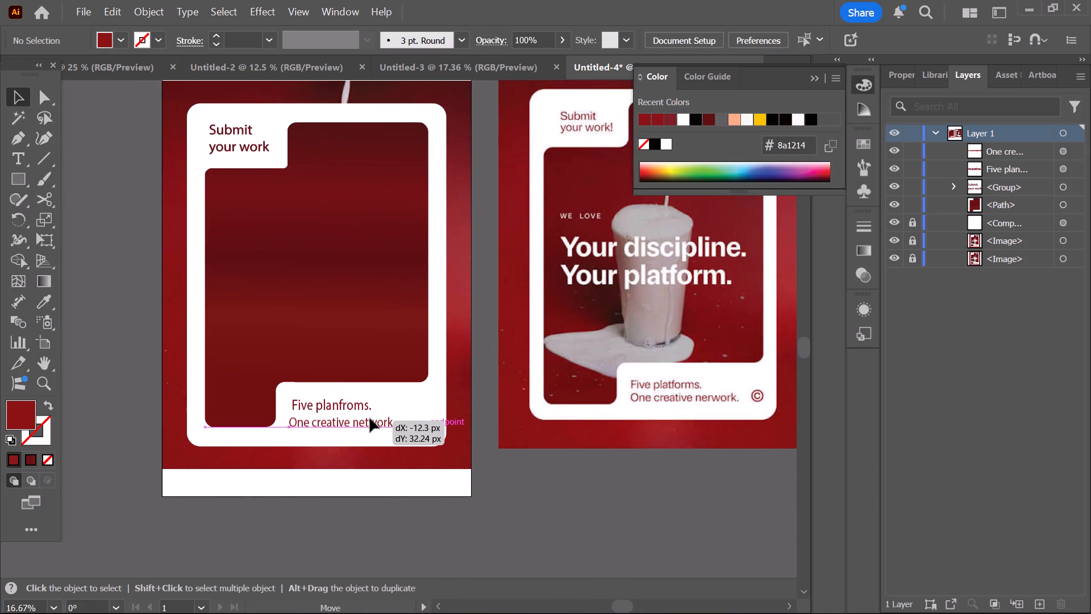
click(509, 503)
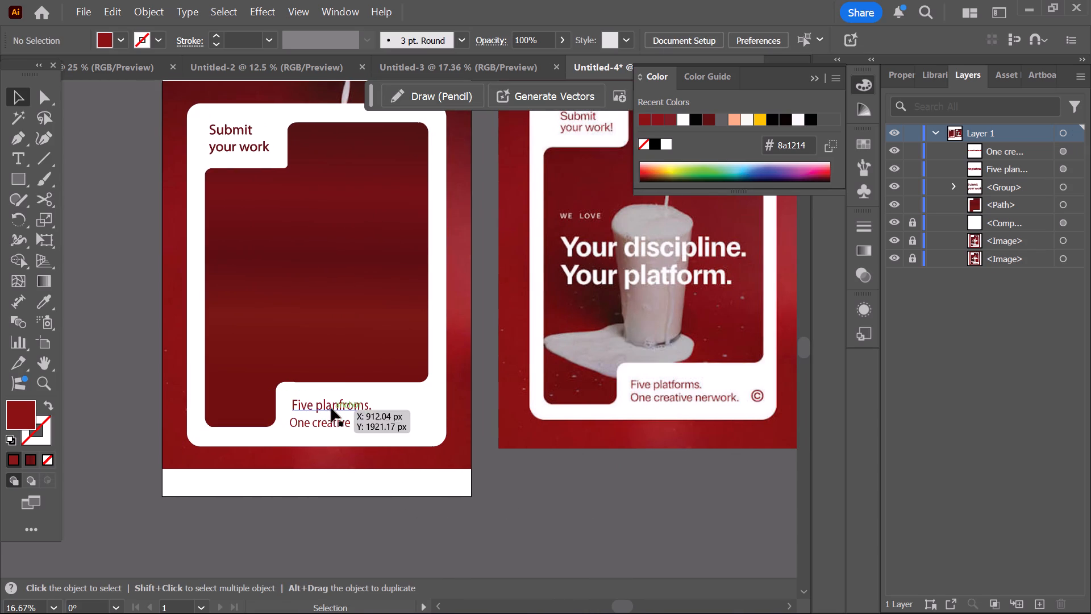
click(331, 408)
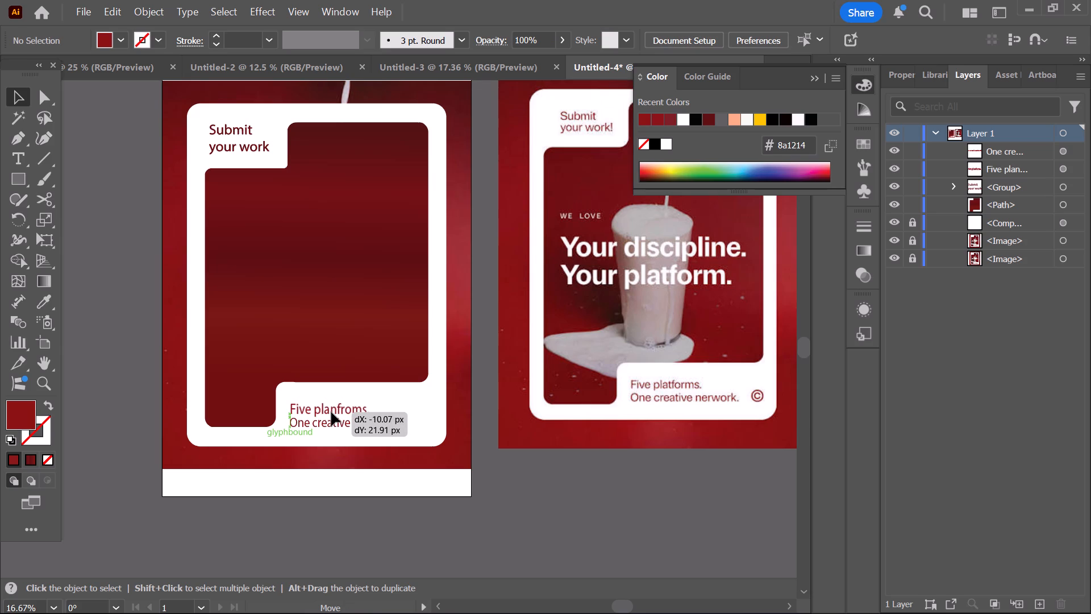
click(550, 515)
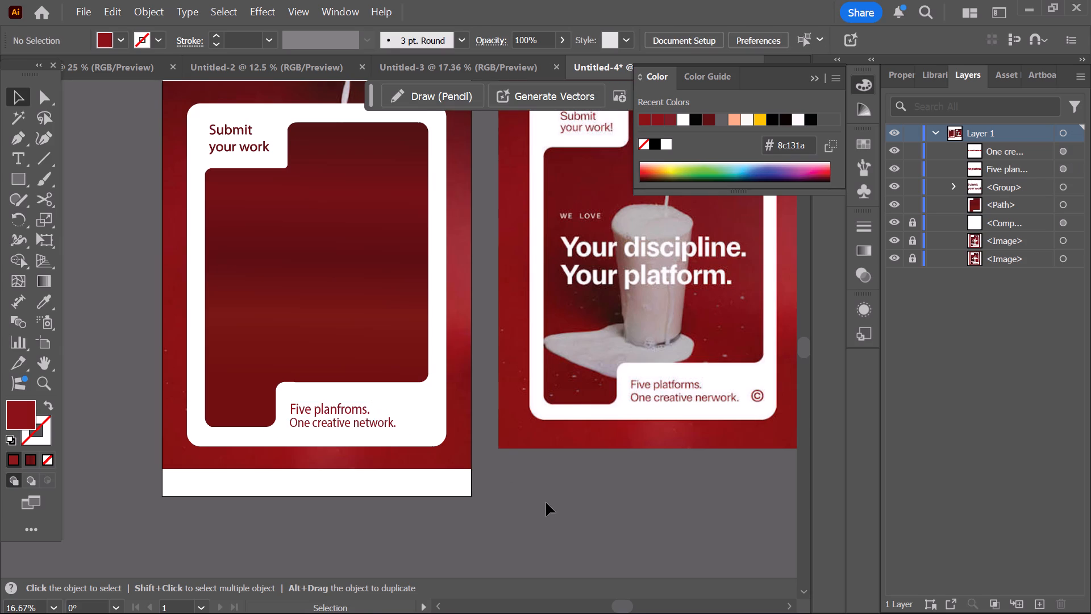
Add a separate text object "C" in the white area beyond the end of "One creative network.", replacing the placeholder text.
scroll(542, 506, down, 2)
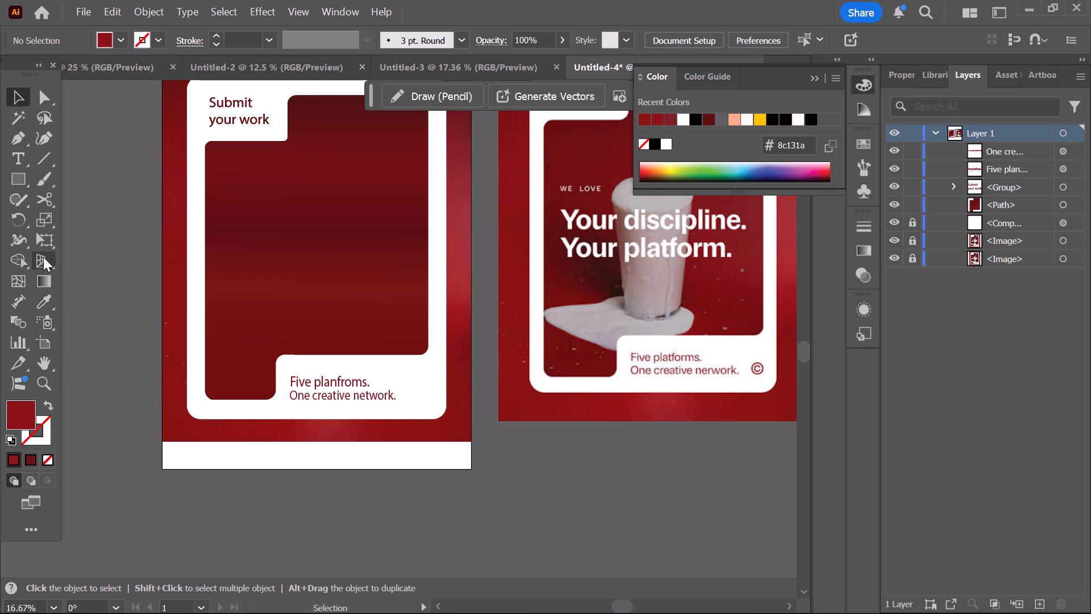
click(18, 160)
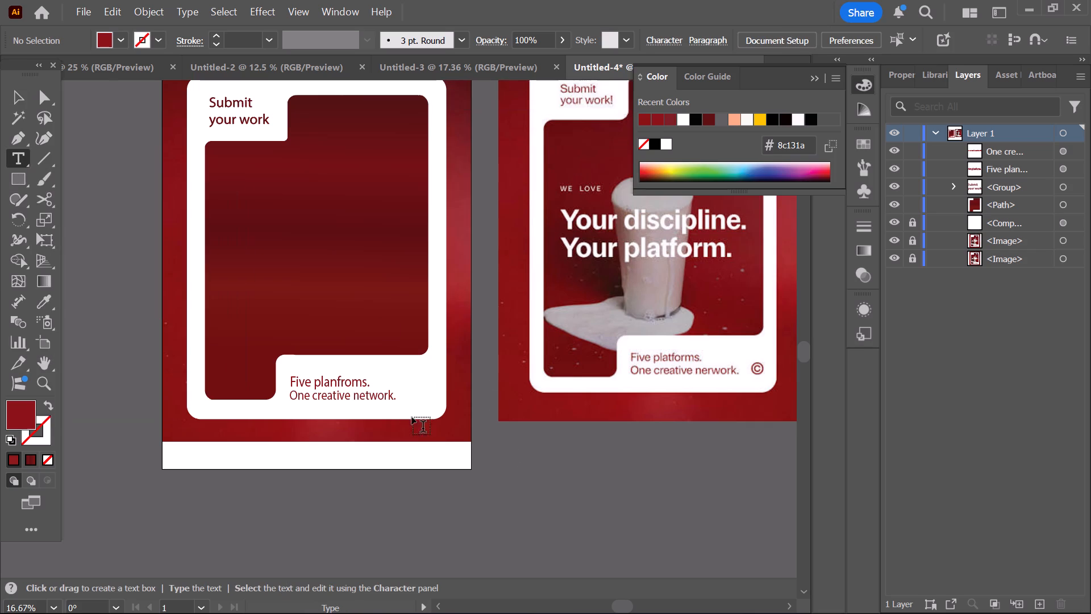
click(414, 389)
key(BackSpace)
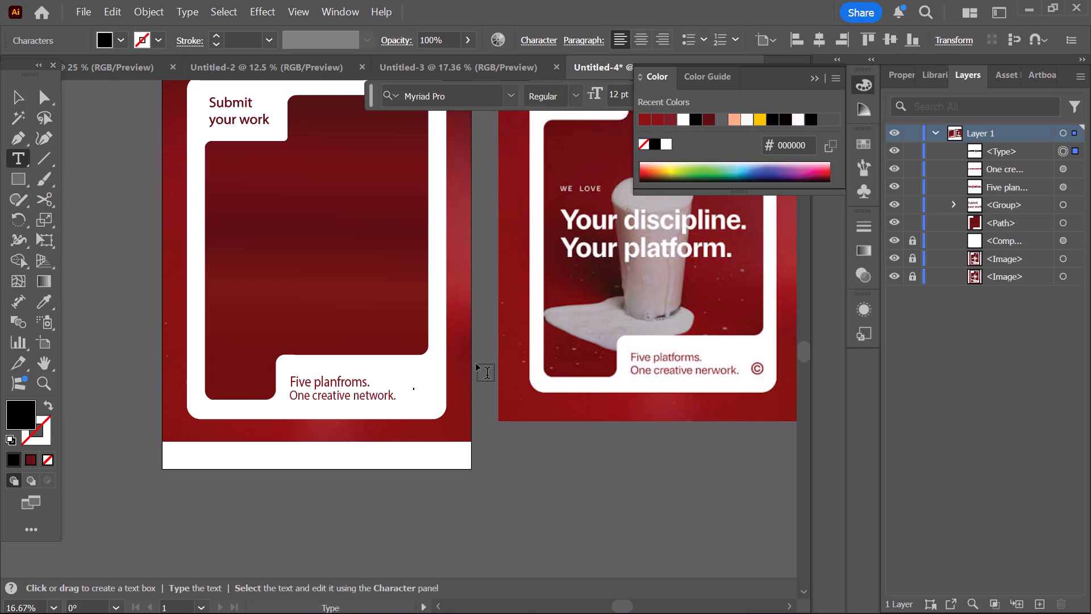
key(shift+c)
click(10, 102)
Enlarge the "C" proportionally to about 65 px high, shift it nearer the white frame's corner, and deselect it.
scroll(402, 367, down, 2)
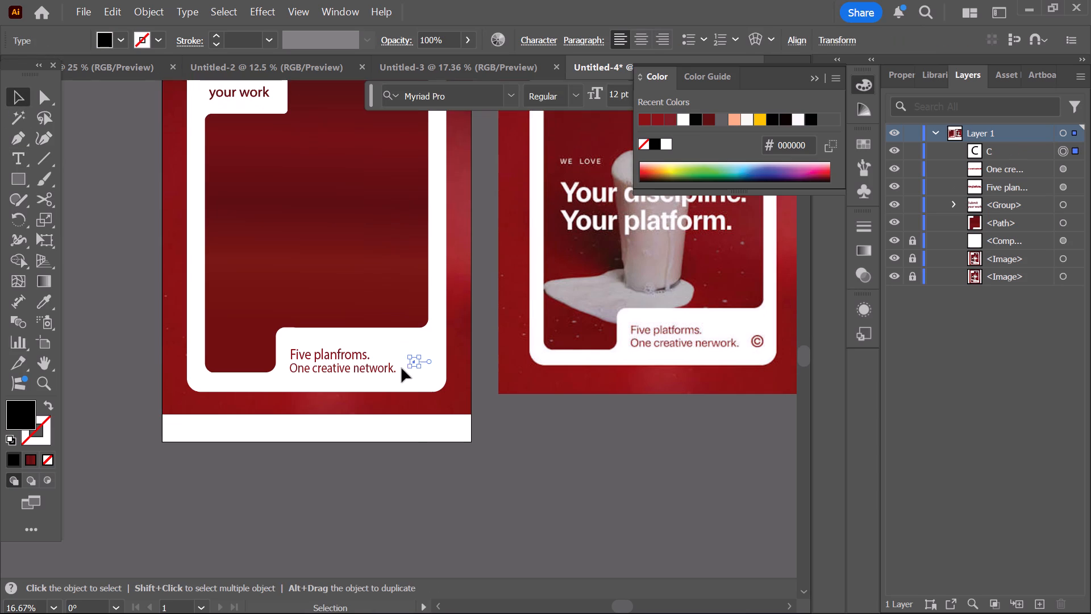
alt+scroll(417, 404, up, 2)
alt+scroll(434, 347, up, 2)
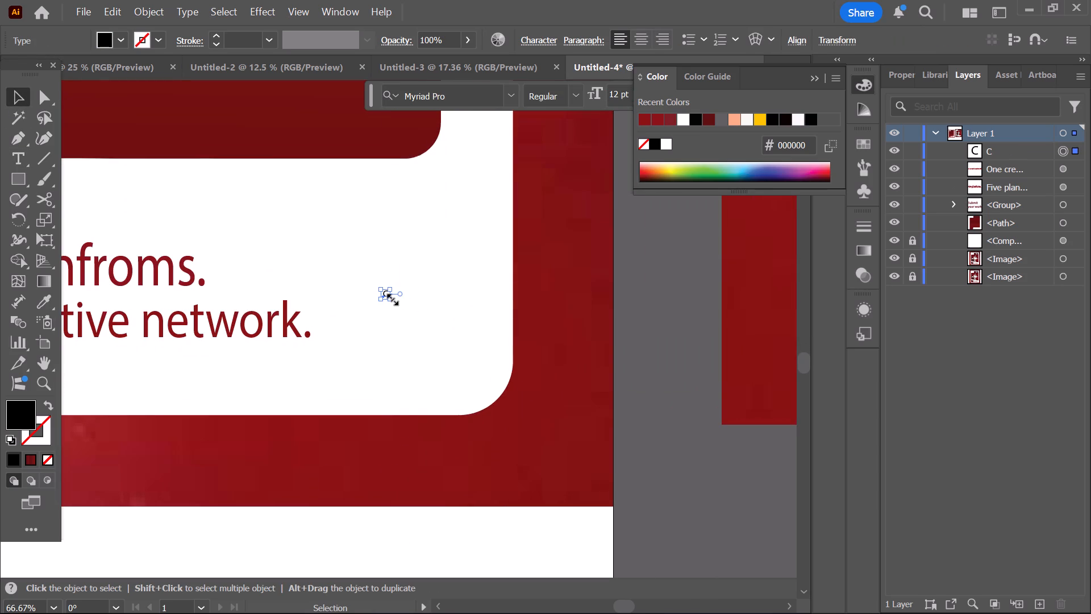
drag(389, 298, 415, 309)
key(ctrl+z)
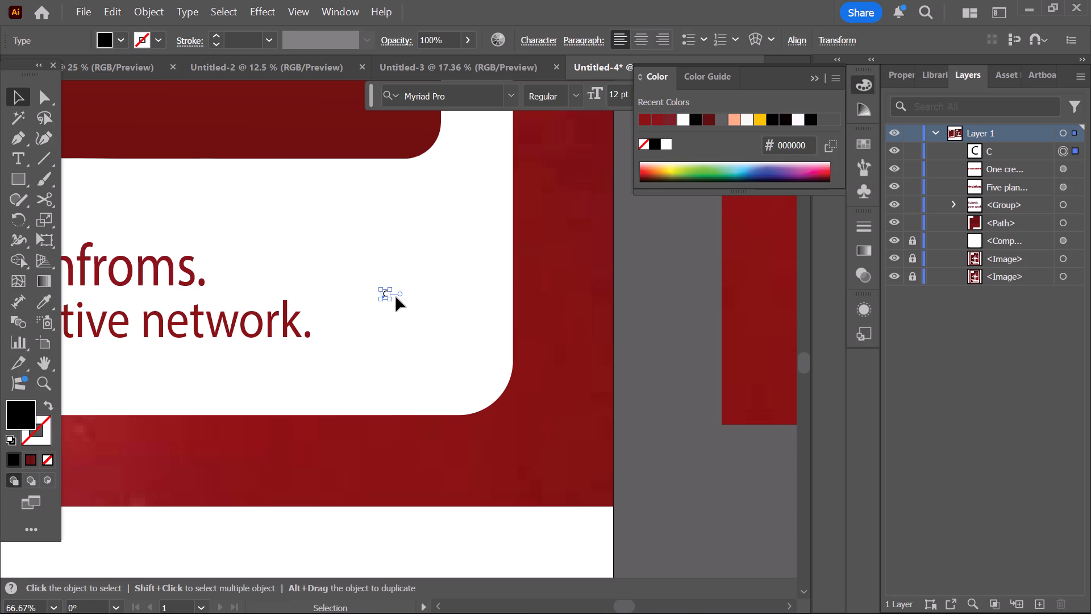
shift+drag(389, 300, 427, 339)
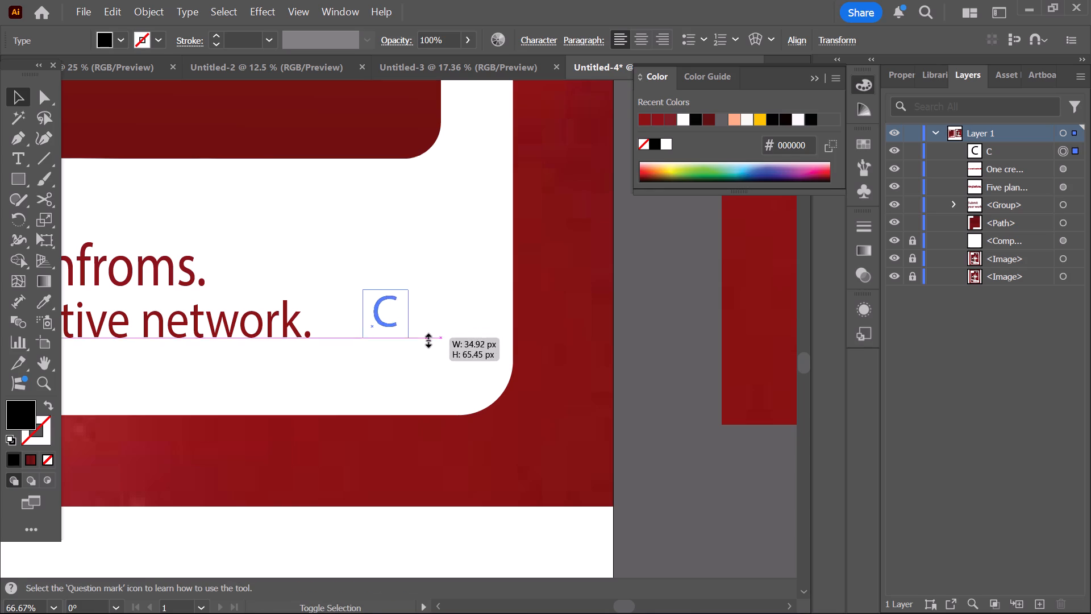
shift+drag(427, 339, 424, 341)
drag(386, 323, 415, 327)
alt+scroll(415, 329, down, 3)
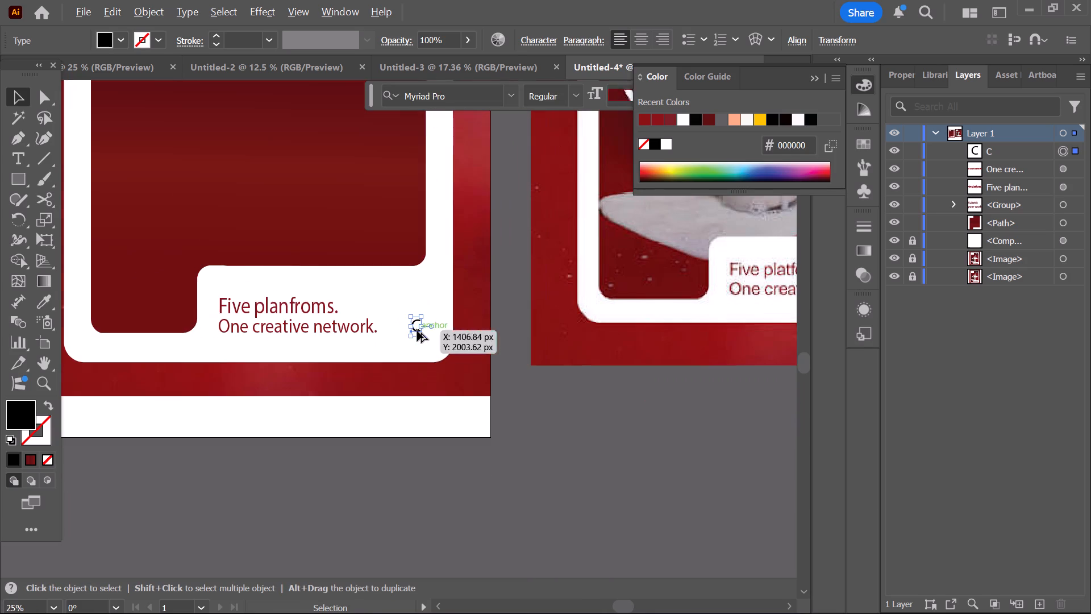
scroll(444, 354, up, 2)
drag(609, 482, 603, 478)
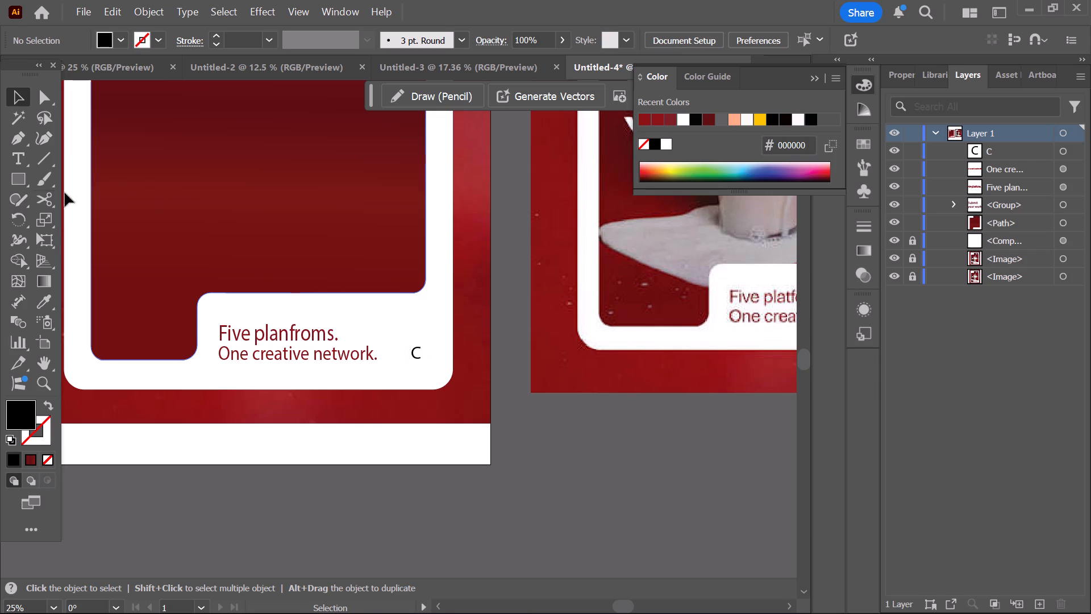
Draw a circle around the "C" with the Ellipse tool and set its fill to none.
click(15, 197)
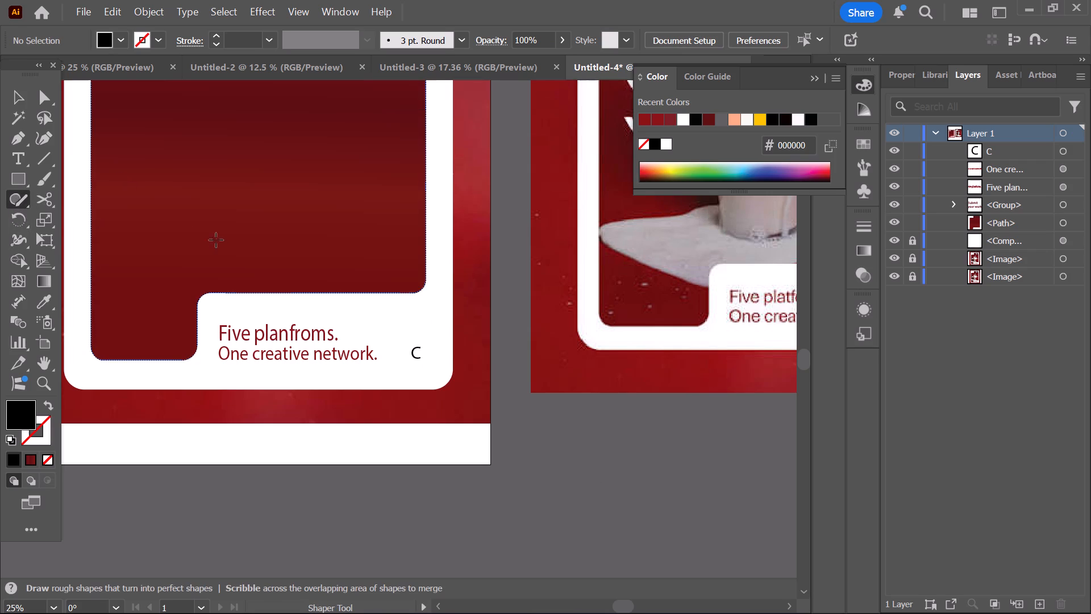
click(6, 186)
right_click(6, 186)
click(92, 222)
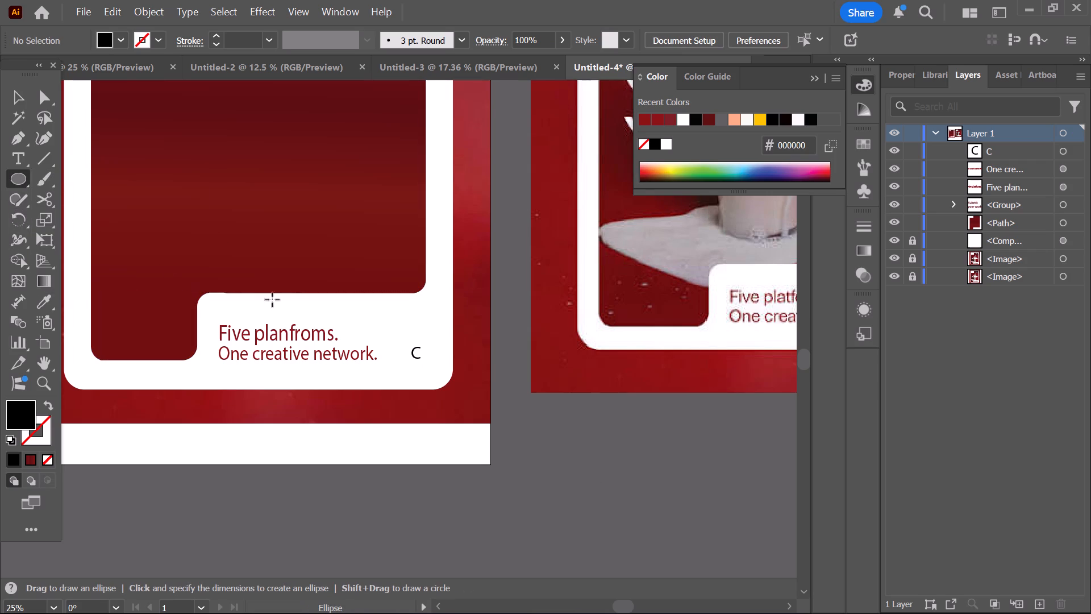
scroll(341, 336, down, 2)
alt+scroll(376, 356, up, 2)
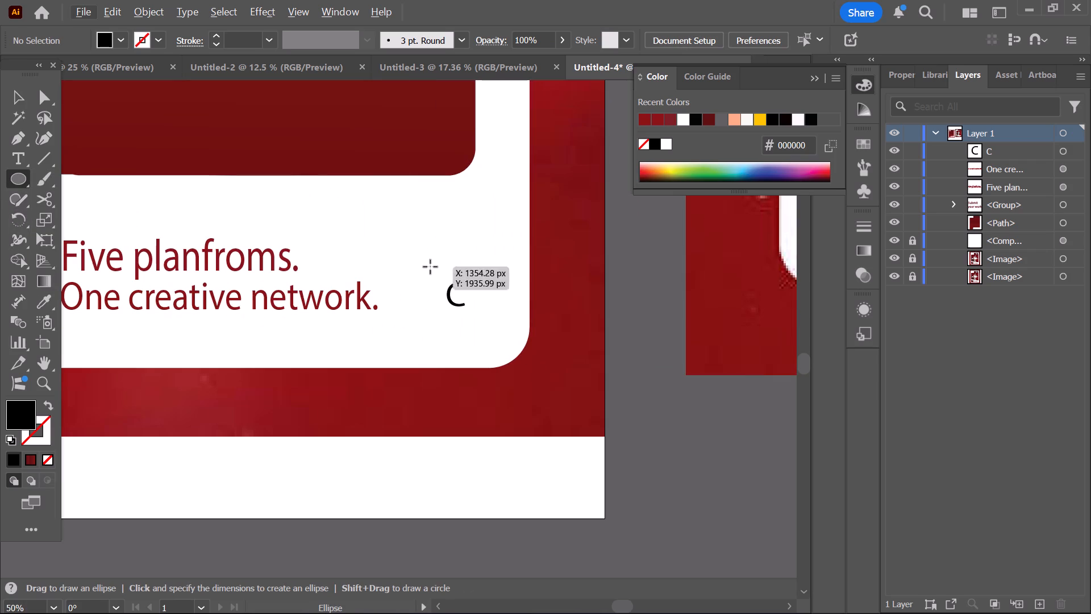
shift+drag(430, 267, 490, 321)
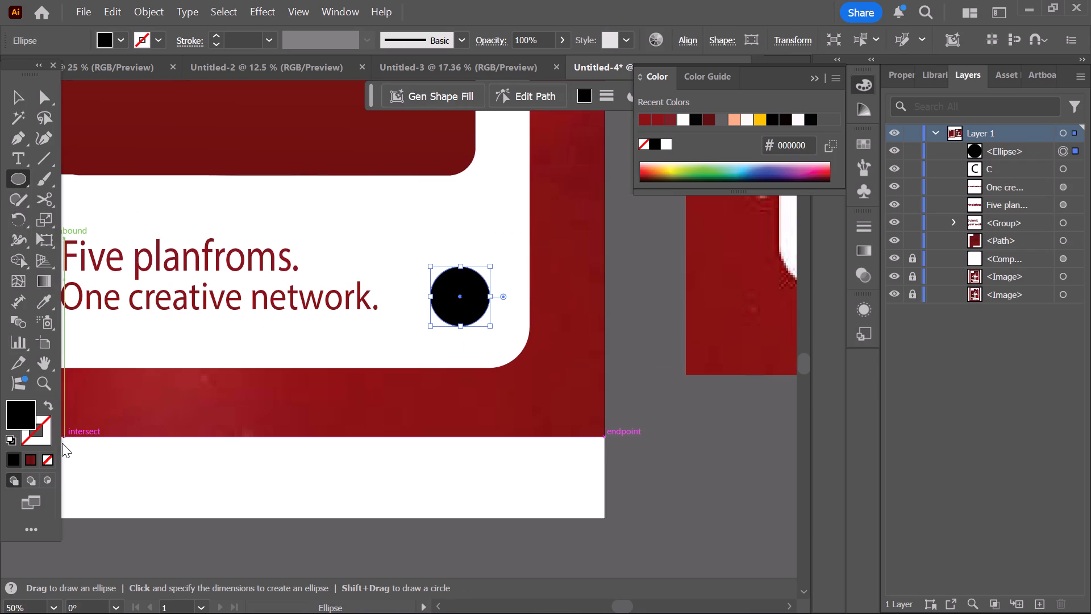
click(49, 459)
click(44, 437)
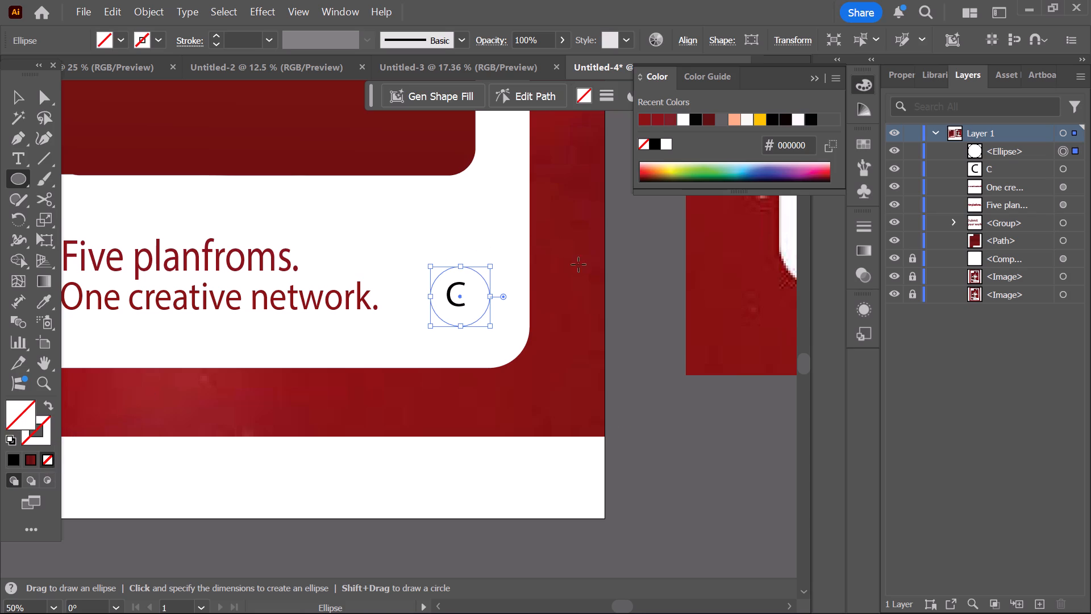
Shrink the circle to about 74 by 70 px and reposition it around the "C".
scroll(529, 329, up, 1)
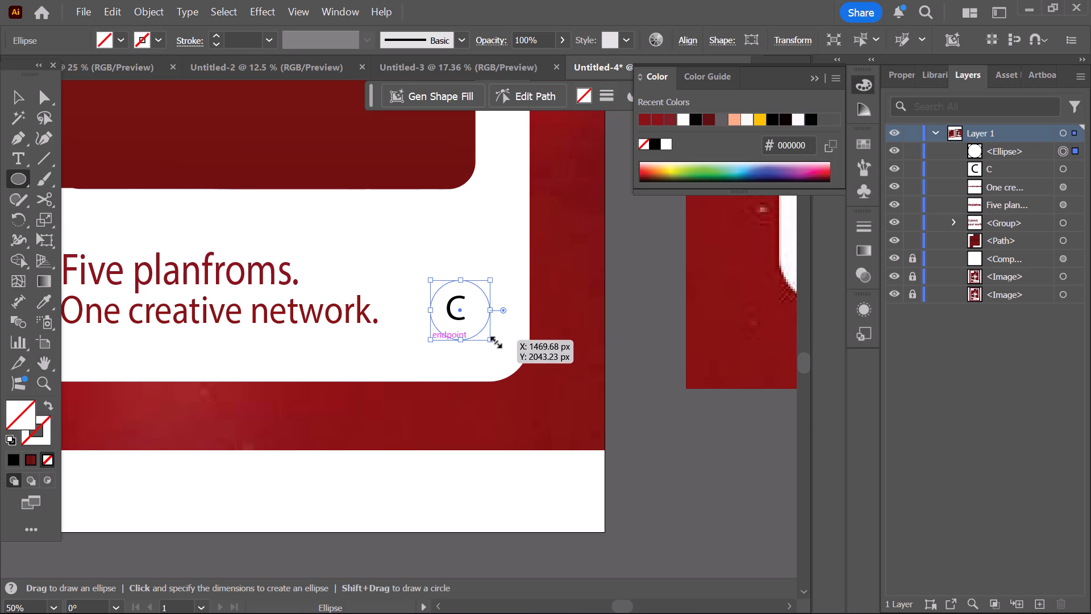
shift+drag(494, 341, 481, 325)
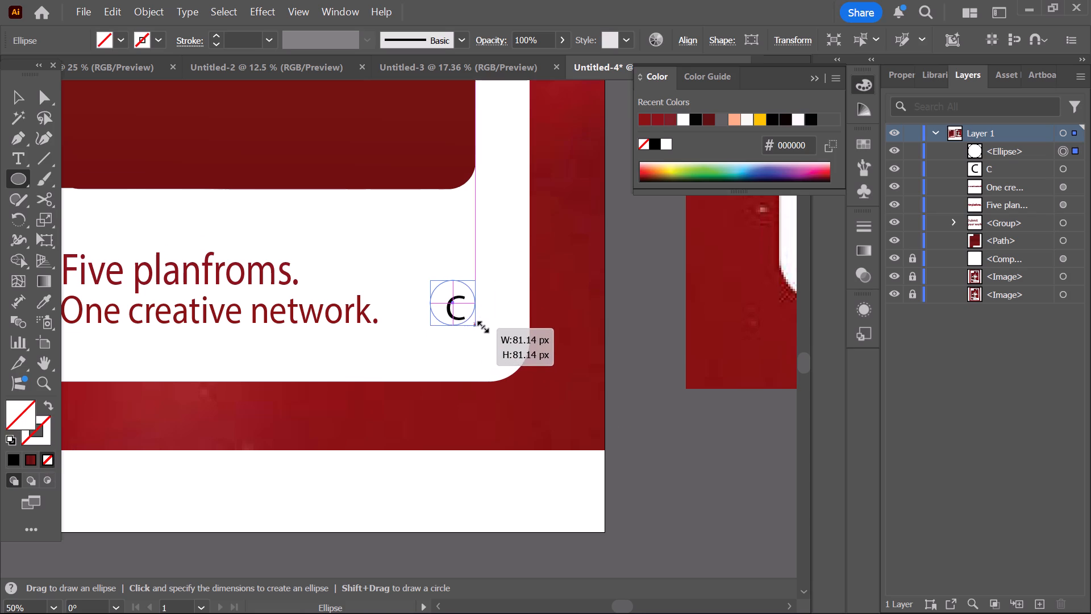
shift+drag(481, 325, 479, 323)
drag(450, 301, 455, 306)
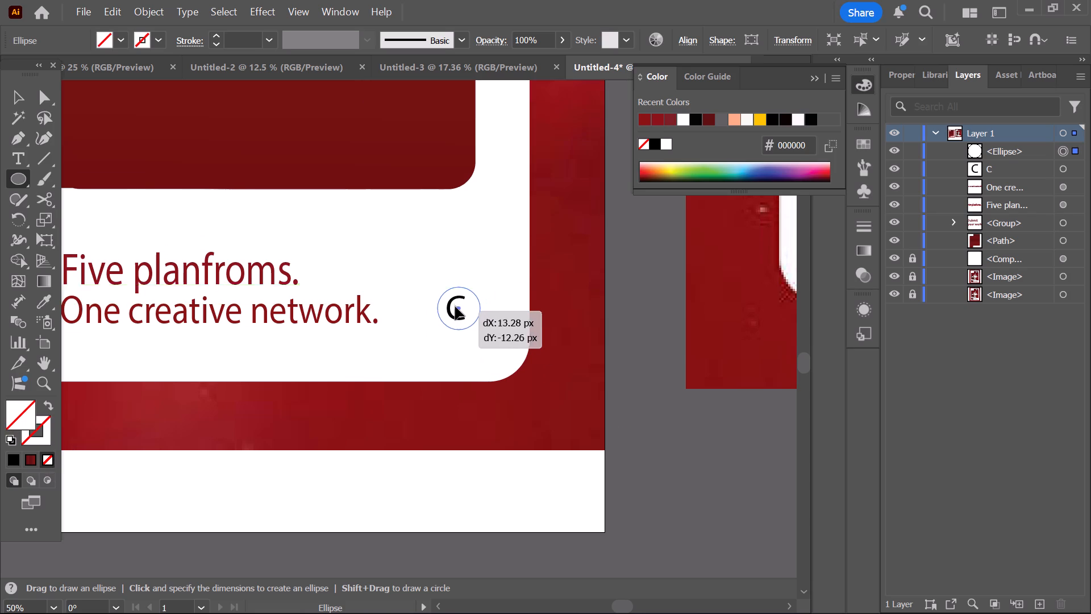
drag(455, 306, 456, 308)
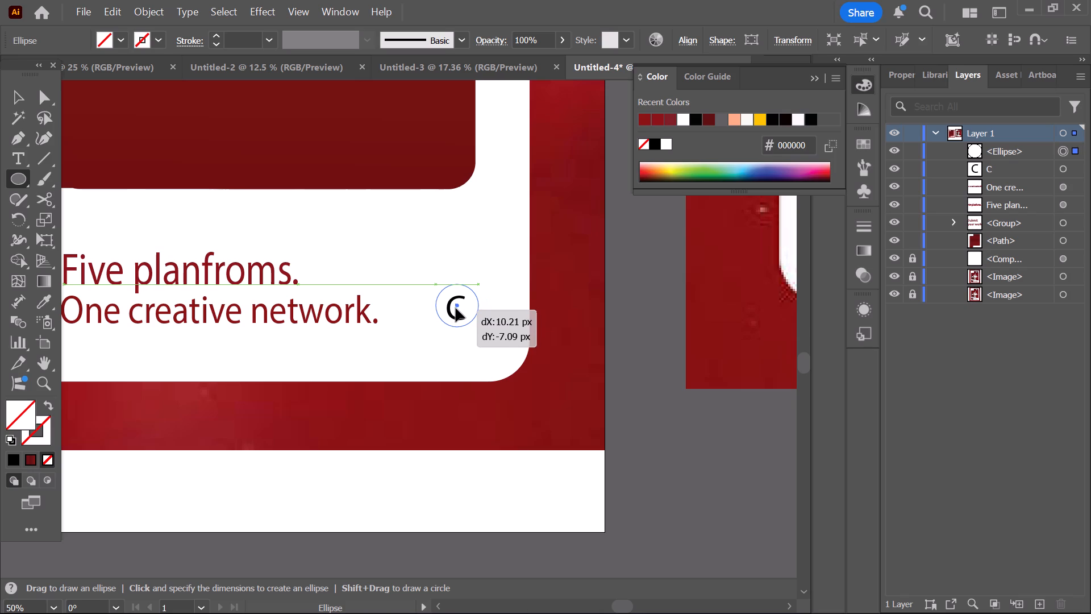
drag(456, 308, 458, 308)
scroll(502, 354, up, 2)
shift+click(481, 356)
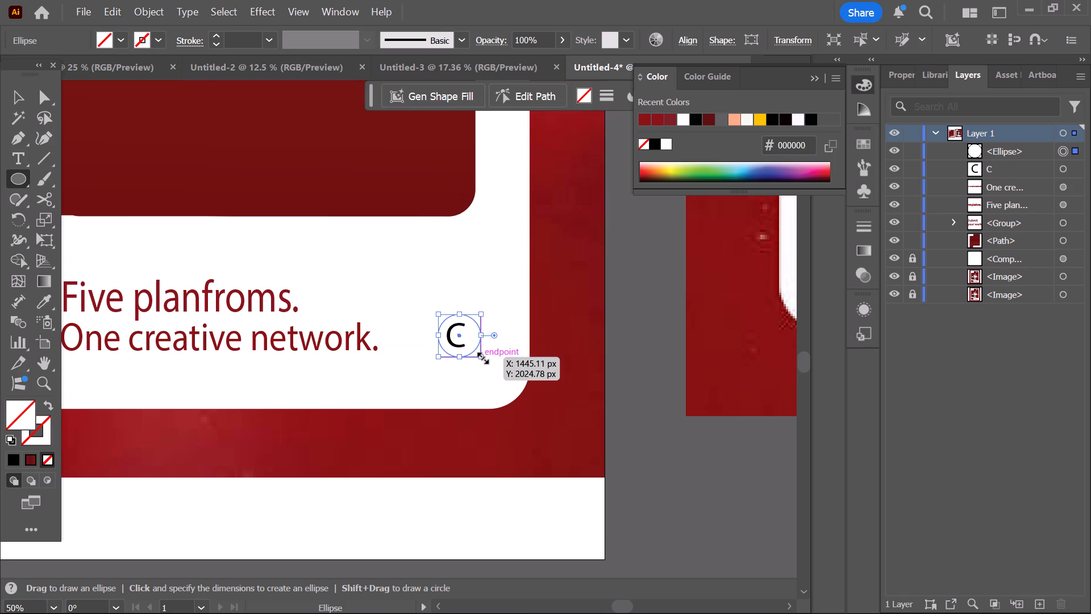
click(459, 335)
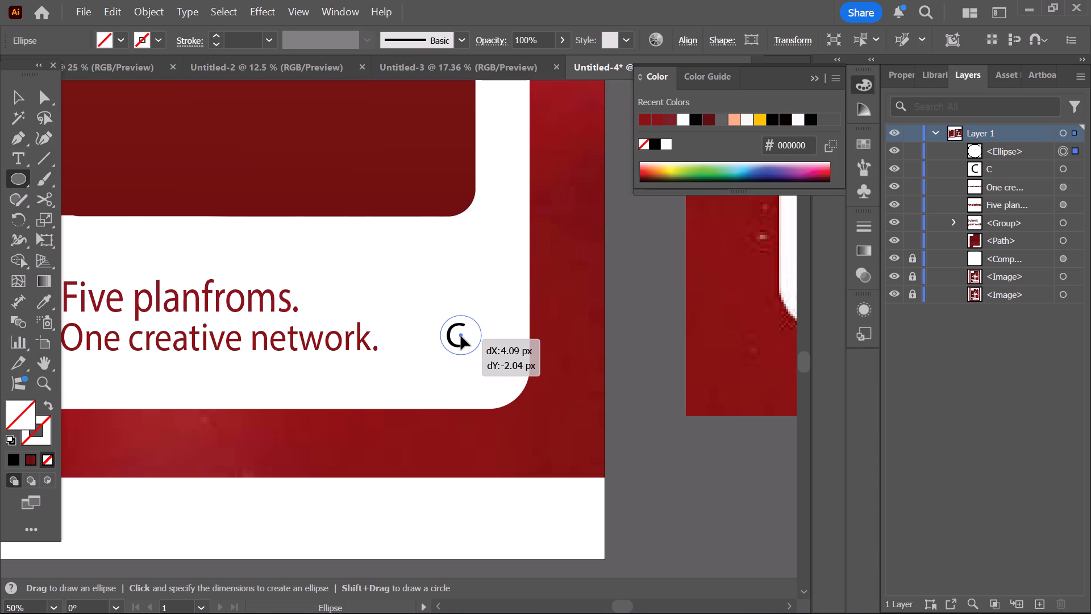
scroll(505, 395, up, 3)
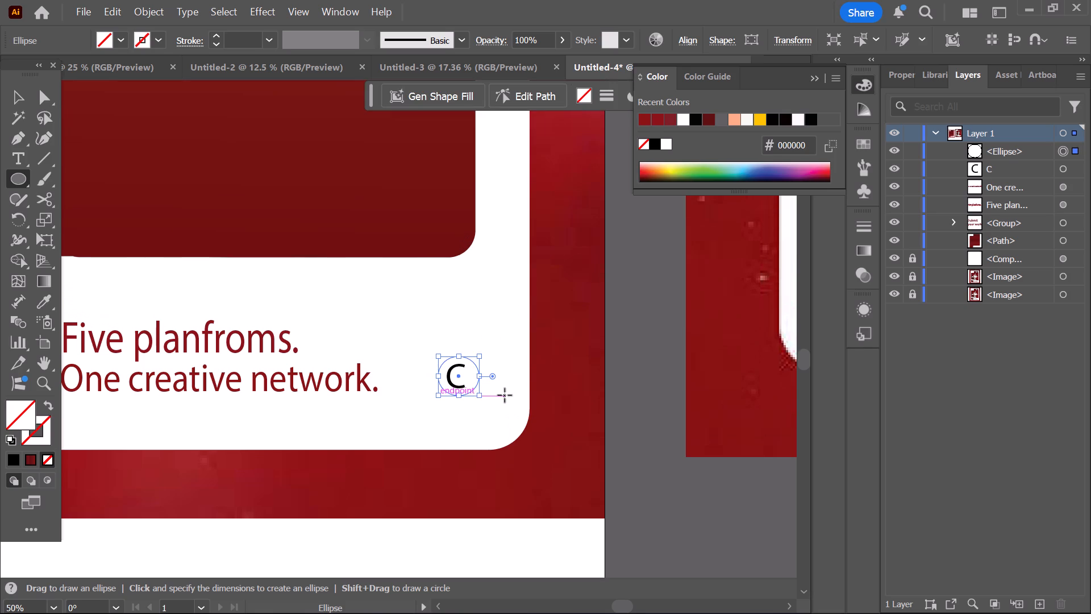
Give the circle around the "C" a dark red 8a1214 stroke of 9 pt, and deselect it.
click(47, 425)
scroll(577, 356, up, 2)
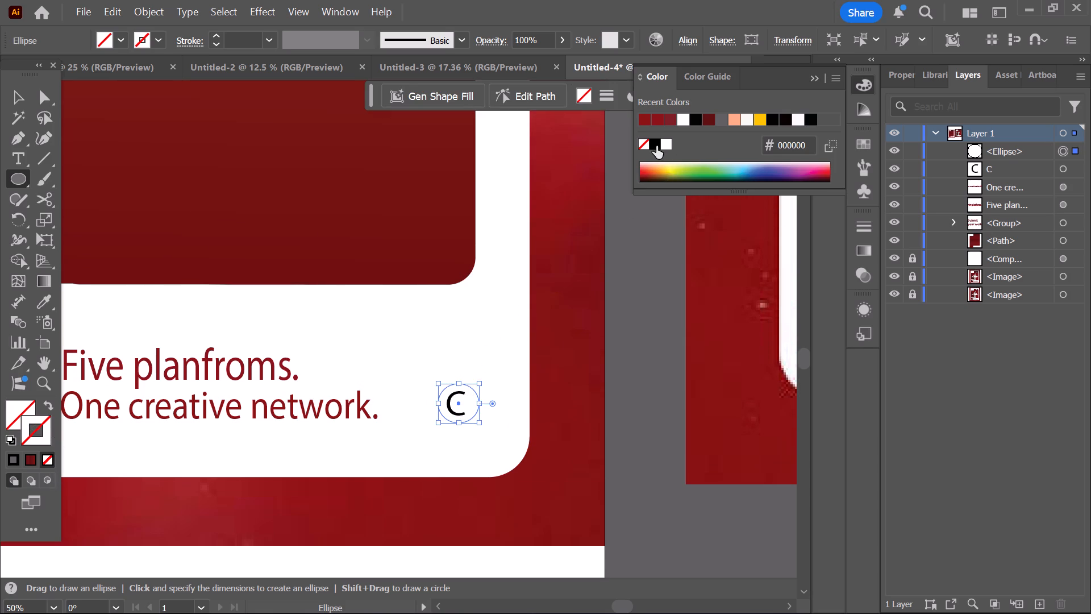
key(space)
drag(653, 356, 555, 313)
key(c)
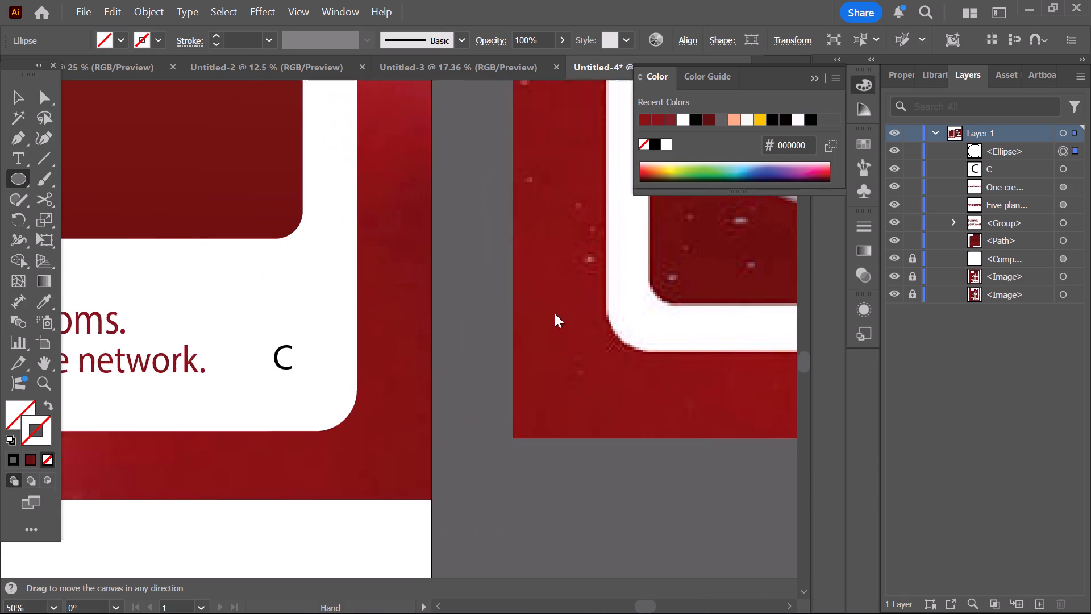
drag(555, 313, 665, 321)
click(646, 118)
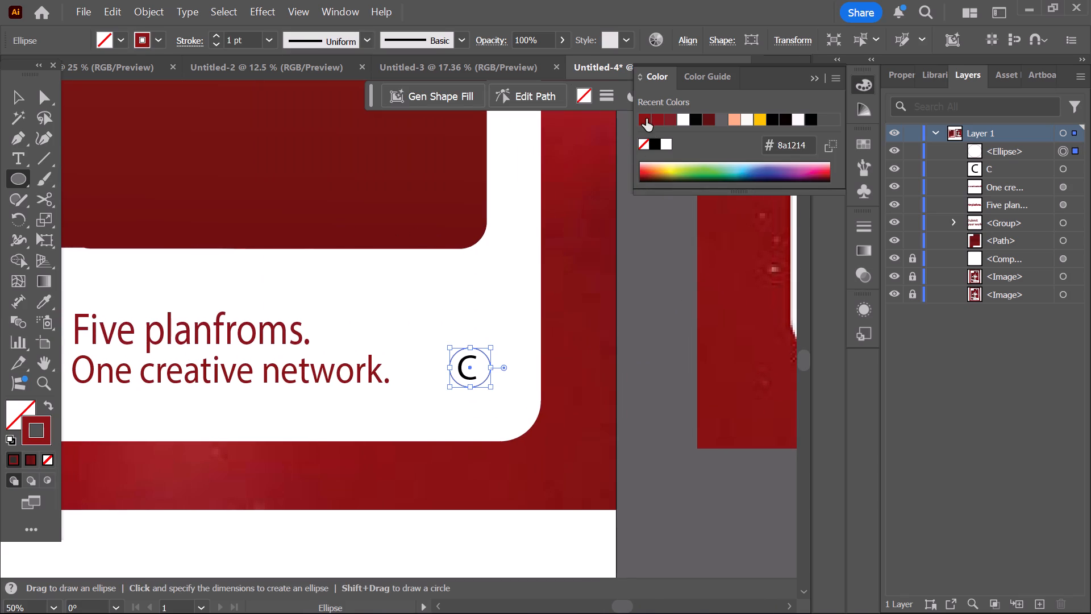
click(900, 72)
click(959, 279)
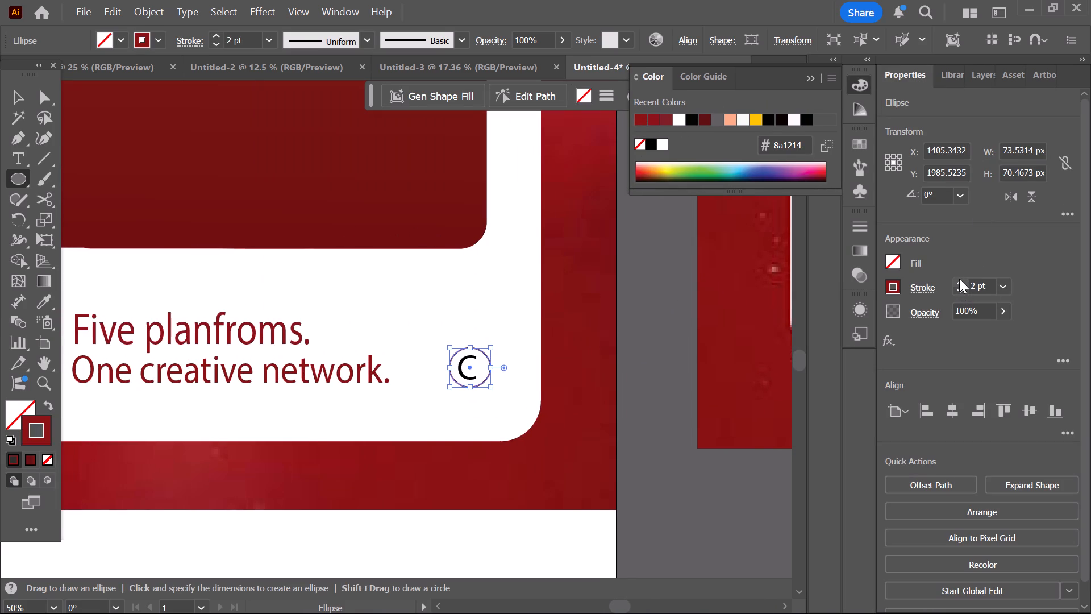
triple_click(959, 279)
click(959, 279)
double_click(959, 279)
scroll(612, 356, up, 2)
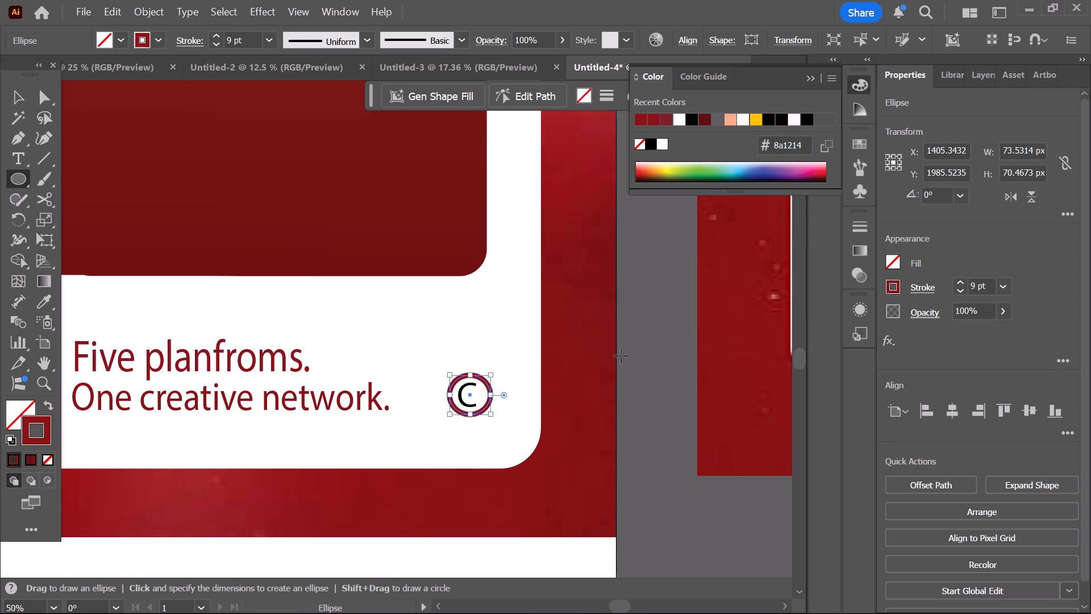
scroll(621, 356, up, 1)
key(v)
click(626, 359)
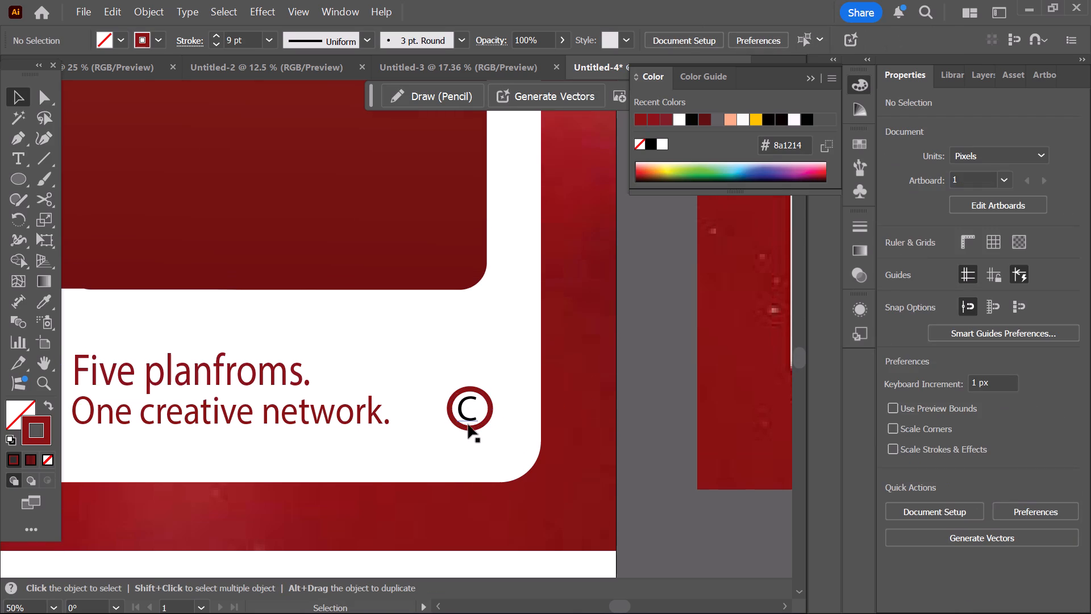
Fill the "C" with dark red 8a1214, thicken it with a 3 pt stroke in the same red, and deselect.
click(468, 417)
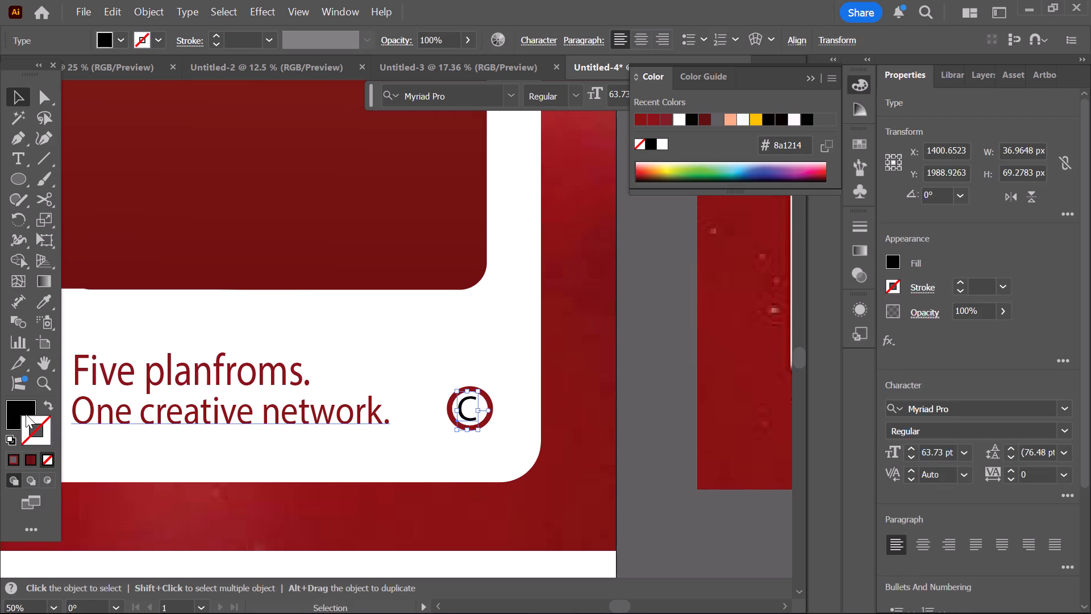
click(26, 414)
click(639, 119)
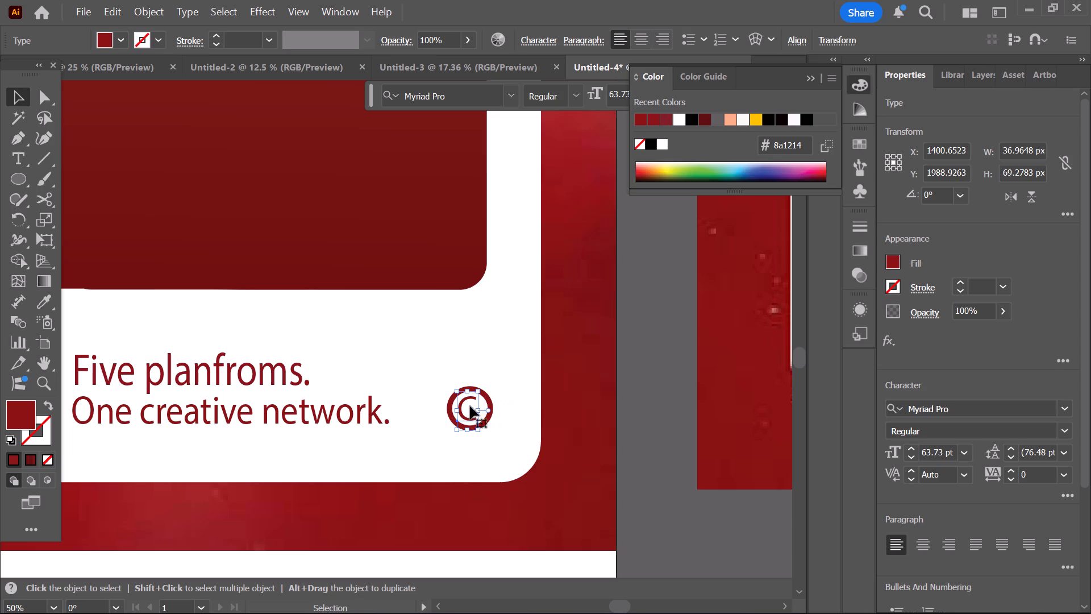
triple_click(957, 283)
click(957, 283)
double_click(957, 283)
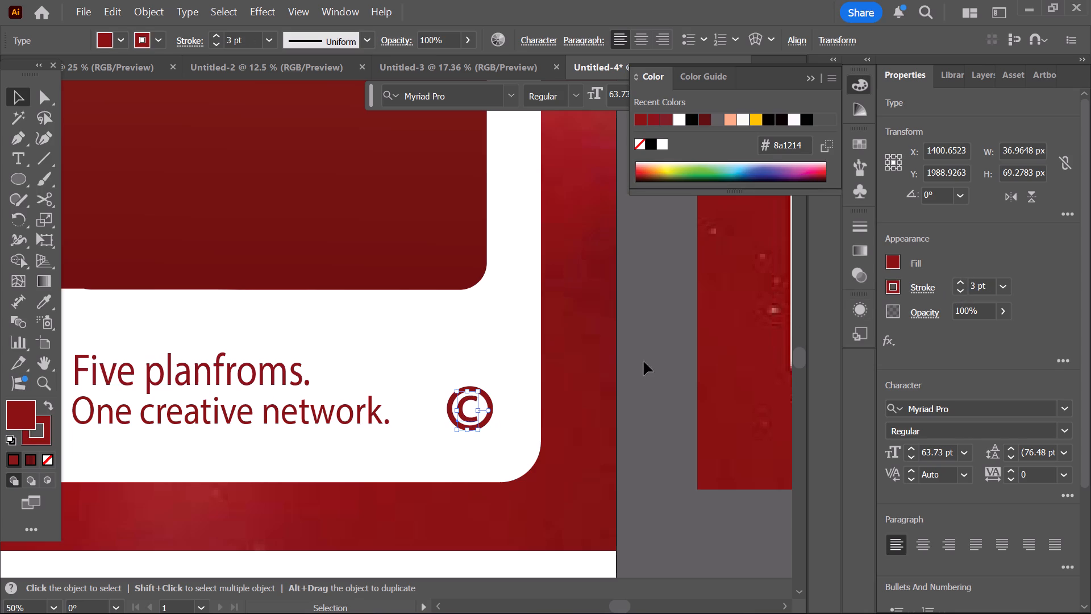
key(v)
click(593, 374)
Compare the whole recreated poster with the reference beside it, checking which elements are still missing.
scroll(596, 375, down, 2)
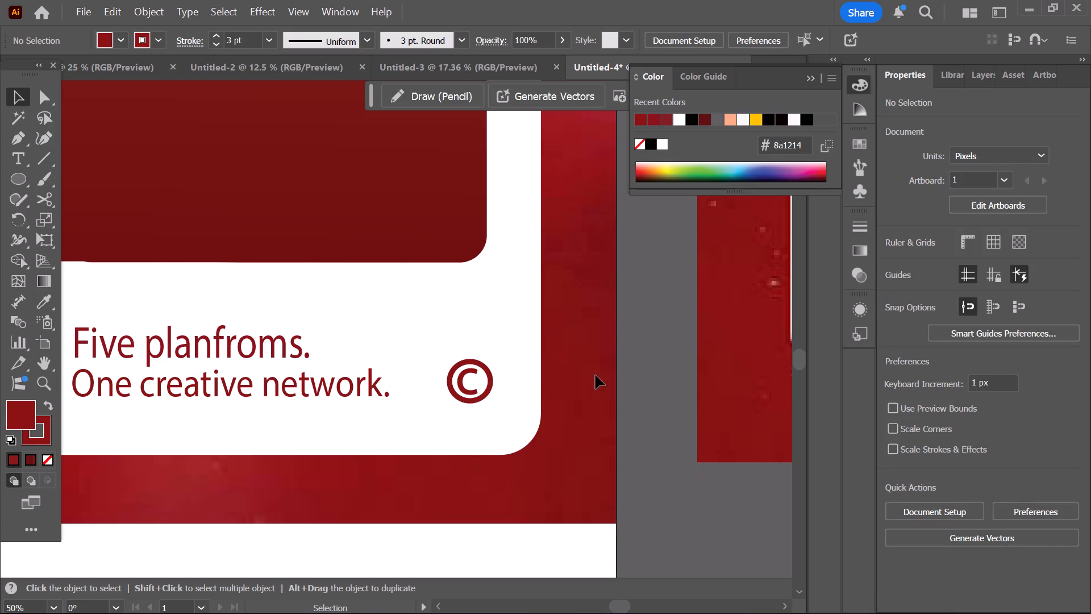
alt+scroll(596, 375, down, 4)
scroll(622, 451, up, 4)
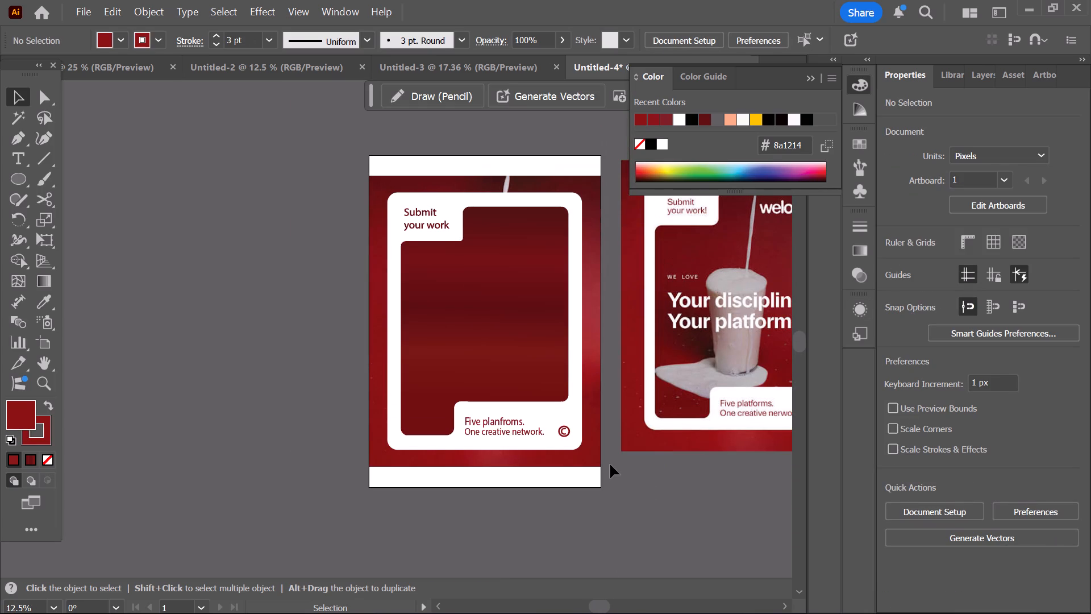
scroll(619, 469, up, 2)
scroll(584, 433, up, 6)
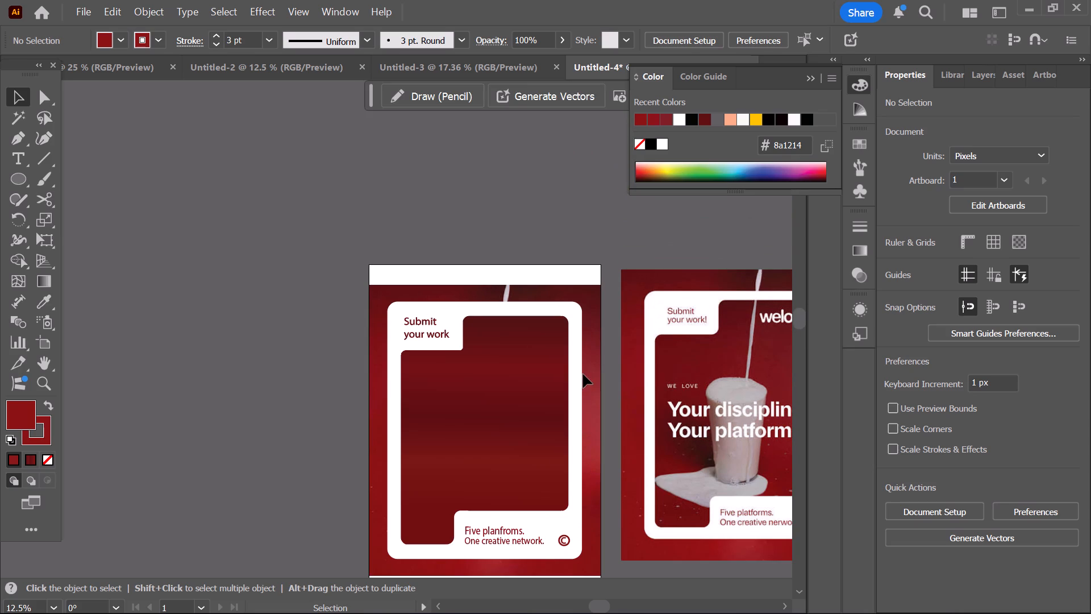
key(space)
drag(582, 370, 414, 369)
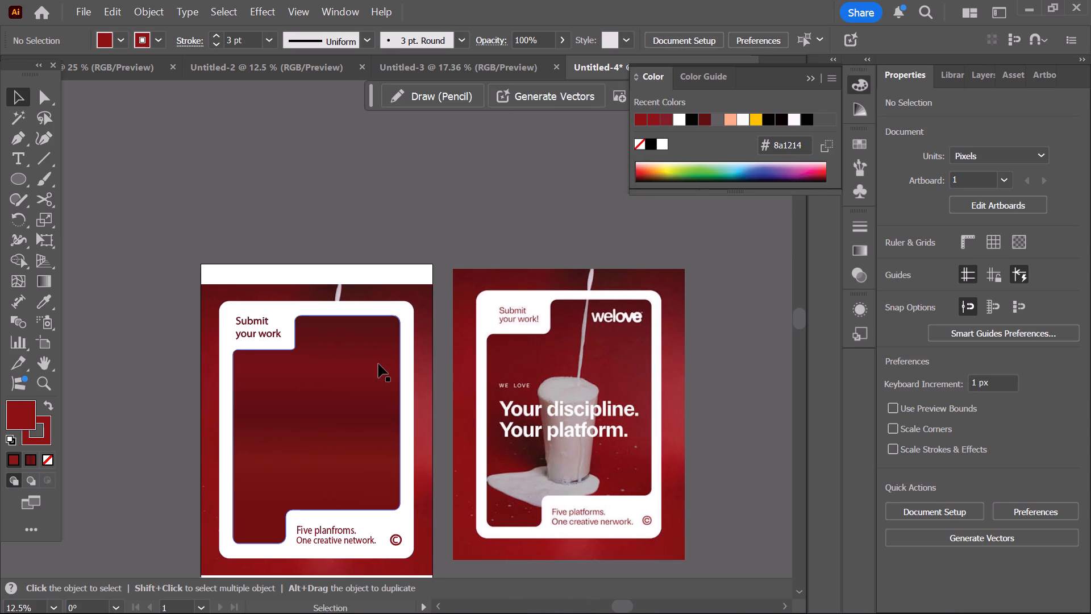
scroll(378, 364, up, 2)
scroll(379, 357, down, 5)
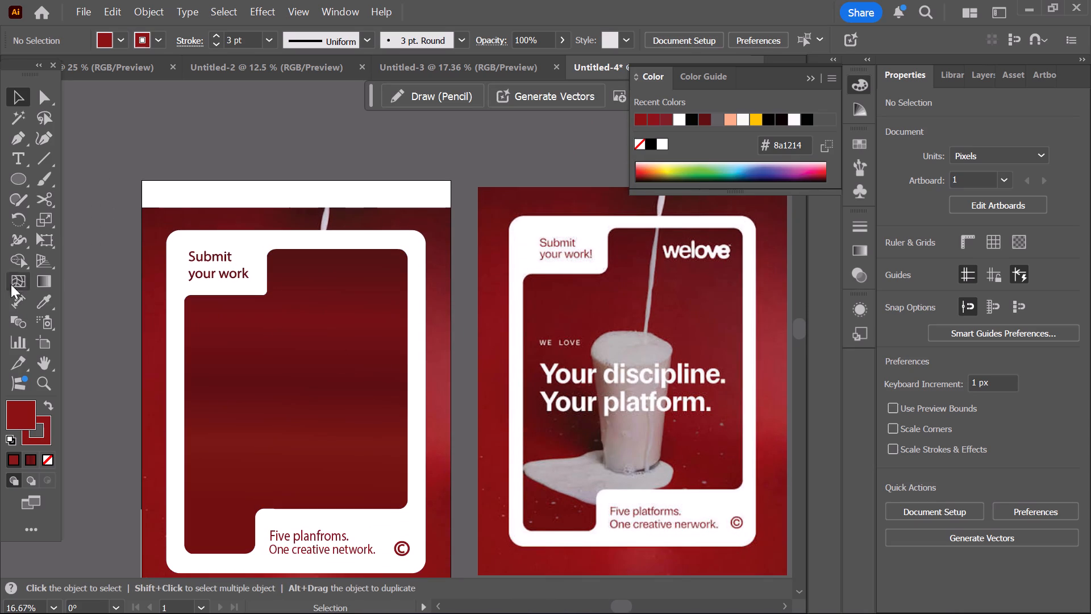
Add the text "welove" in the upper part of the gradient panel, replacing the placeholder text.
click(22, 168)
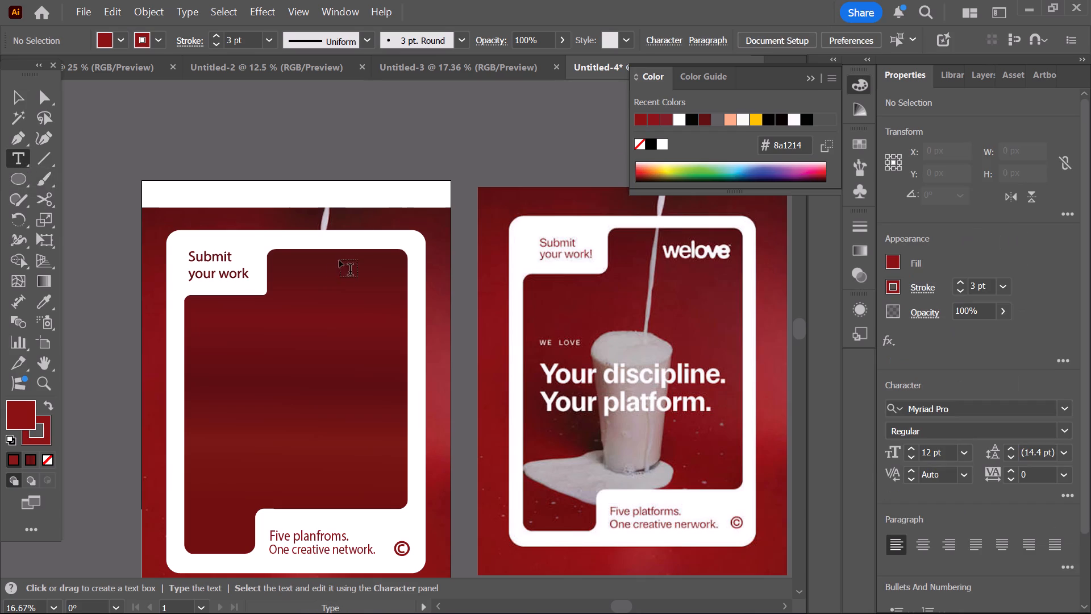
scroll(329, 268, up, 1)
scroll(325, 269, down, 2)
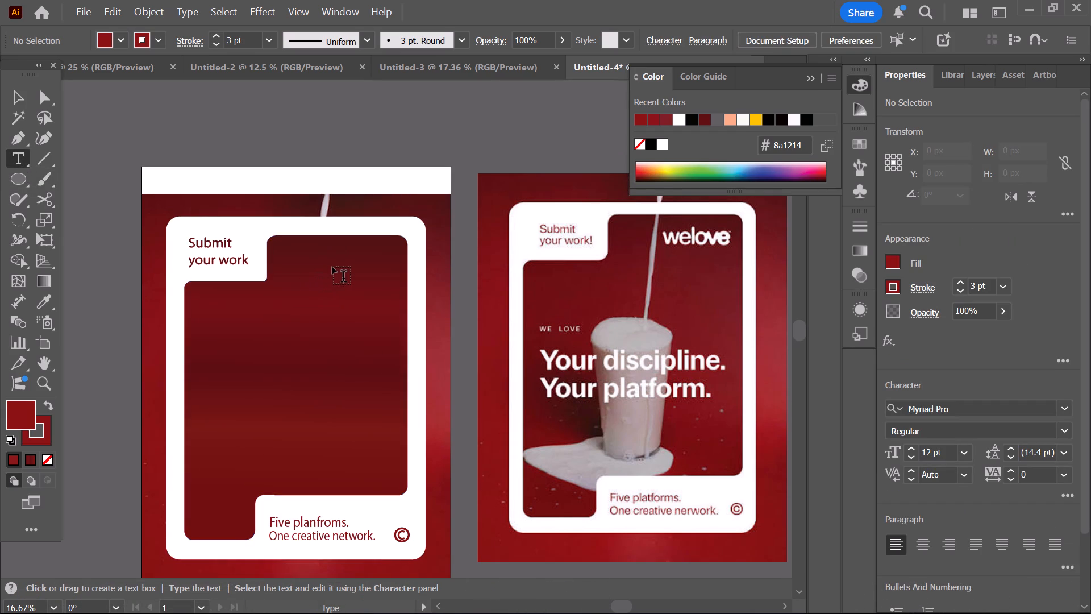
scroll(332, 267, up, 3)
click(332, 294)
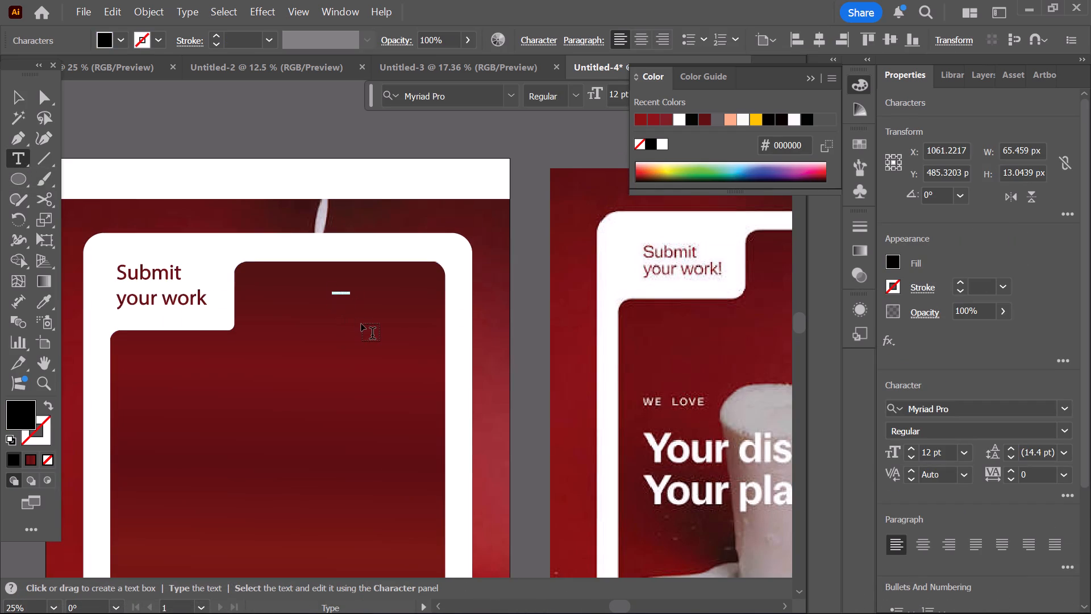
key(BackSpace)
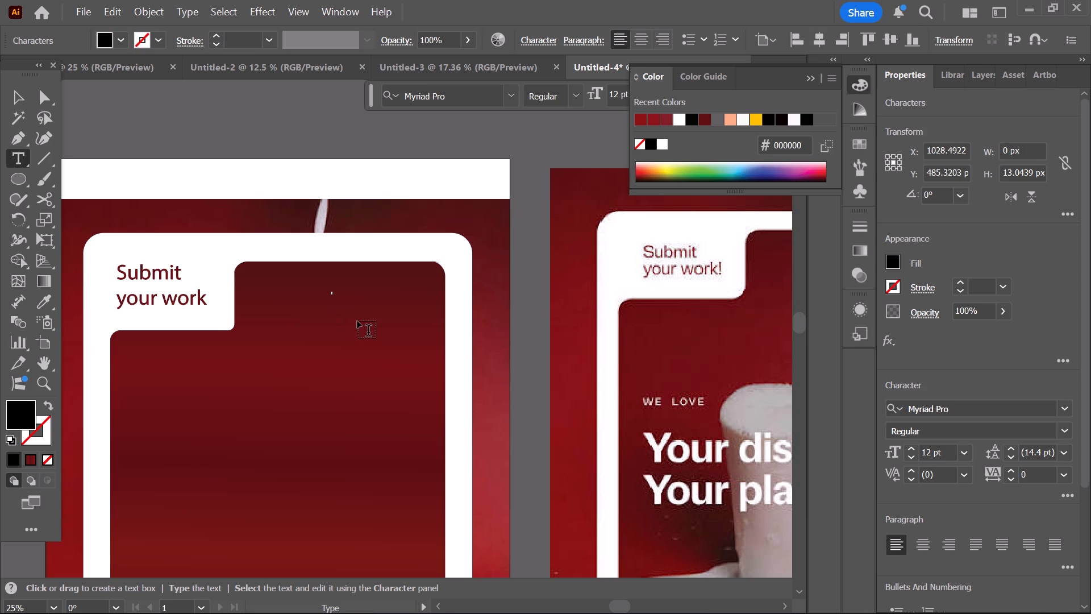
key(e)
key(BackSpace)
text(welo)
text(ve)
click(9, 105)
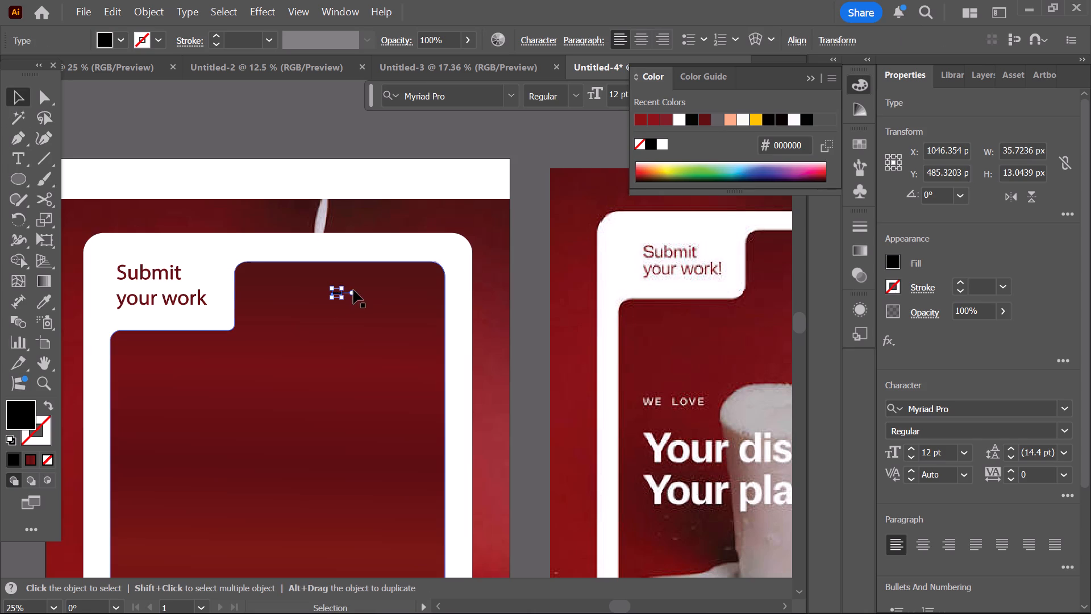
Enlarge "welove" to about 292 by 135 px and move it nearer the gradient panel's upper outer corner.
drag(340, 300, 368, 313)
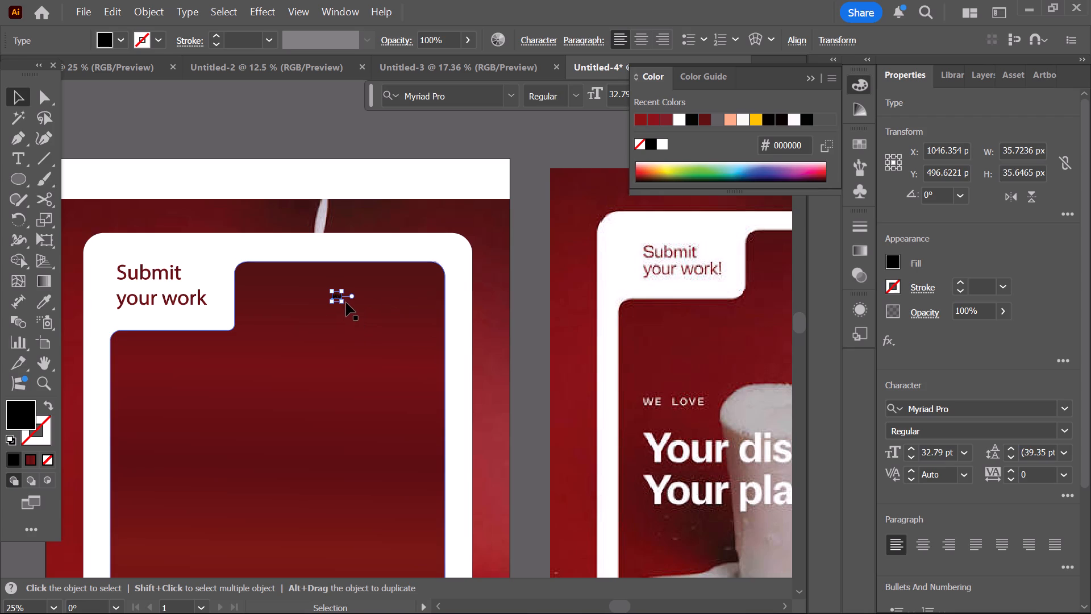
drag(343, 302, 413, 328)
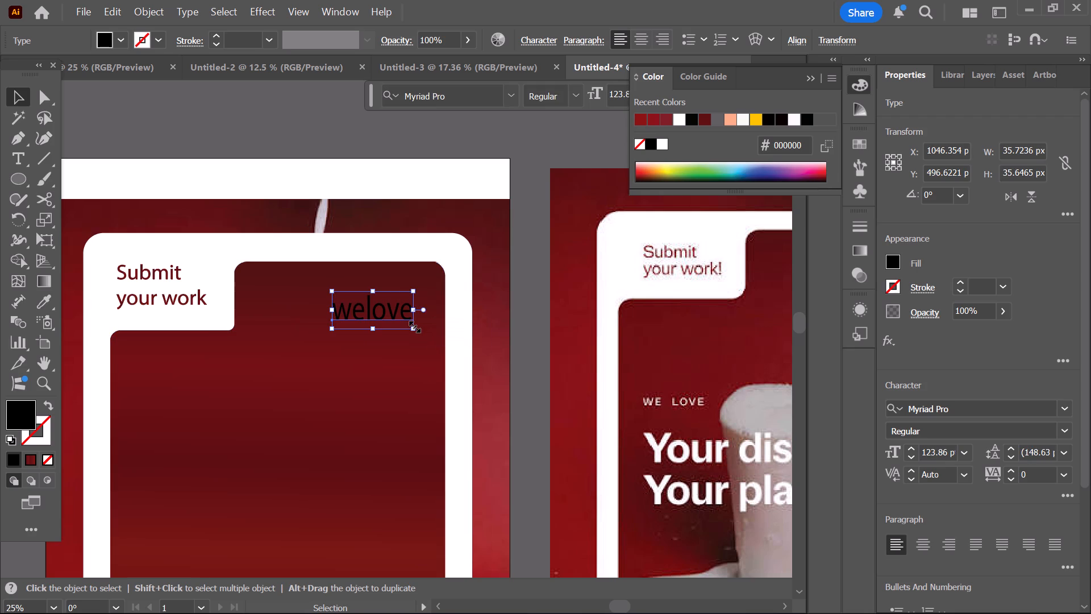
alt+scroll(407, 323, down, 3)
alt+scroll(398, 327, up, 3)
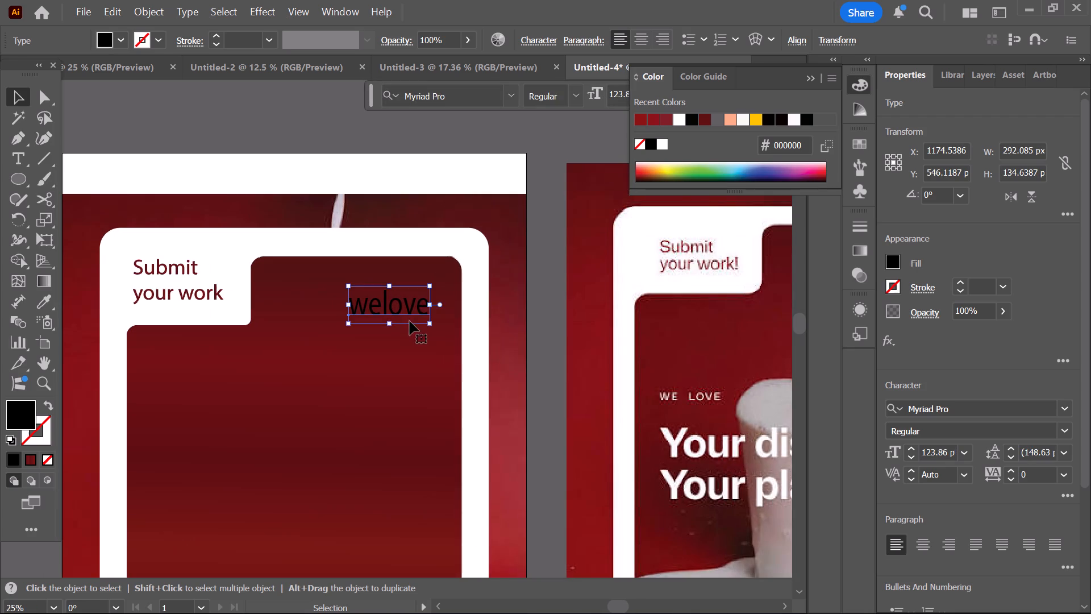
drag(400, 303, 407, 284)
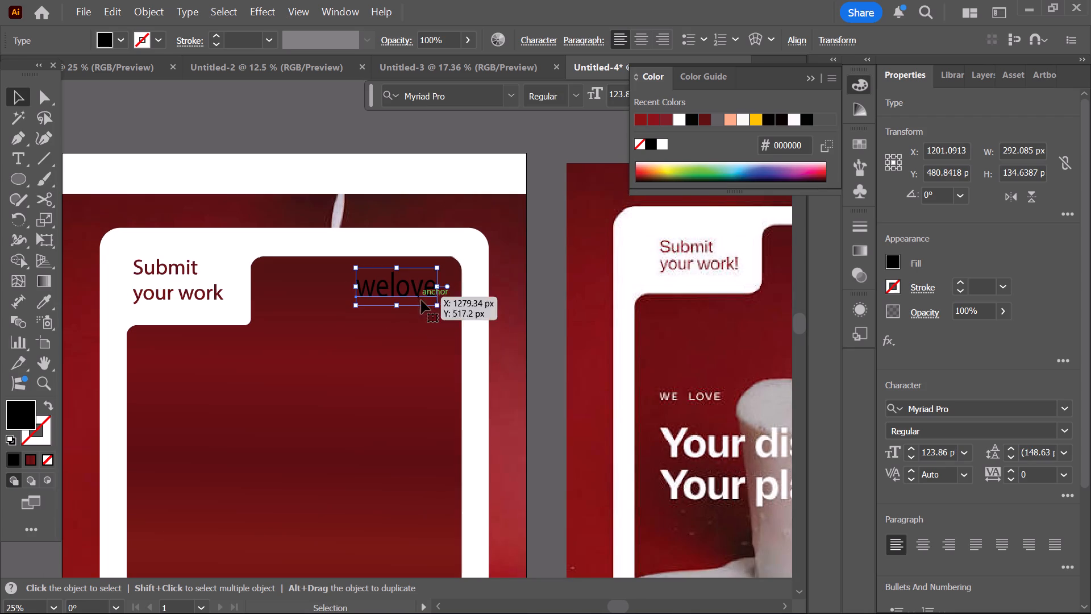
Fill the "welove" wordmark with white.
alt+scroll(413, 305, down, 2)
scroll(392, 347, up, 1)
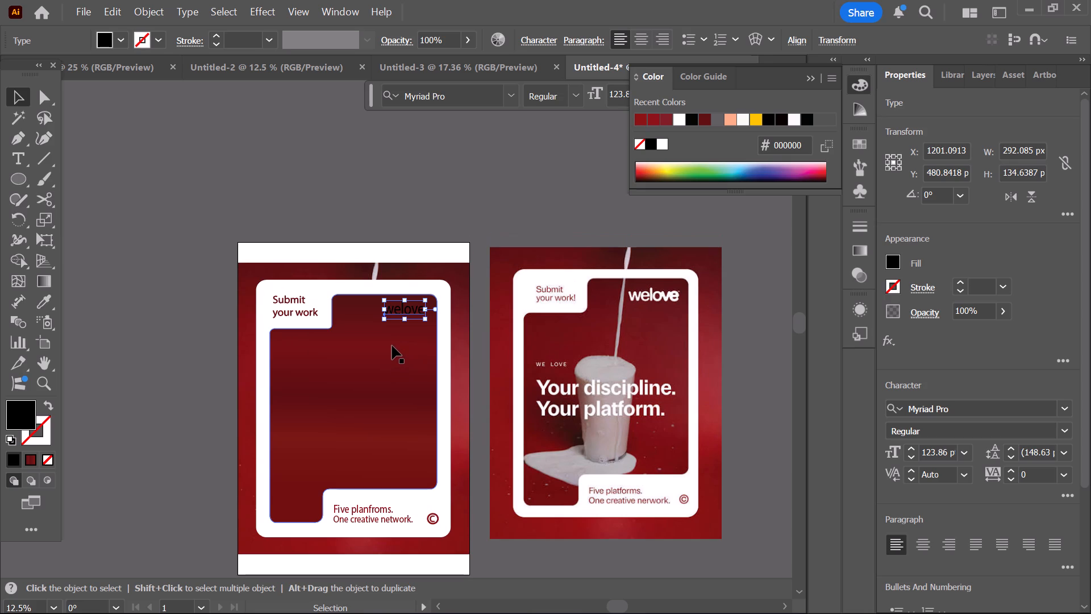
alt+scroll(397, 331, up, 2)
click(685, 115)
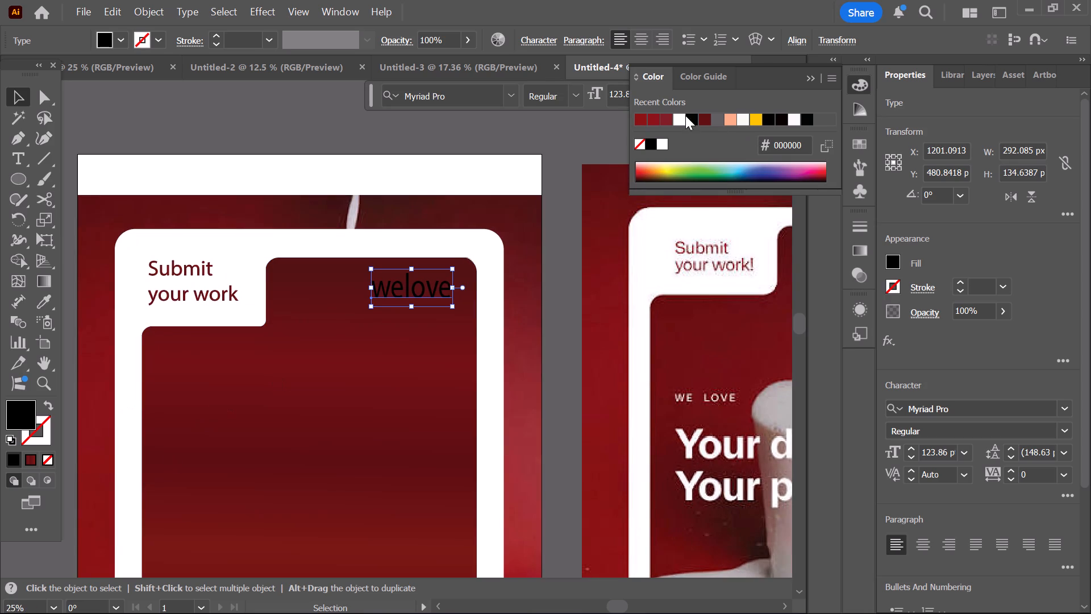
click(678, 116)
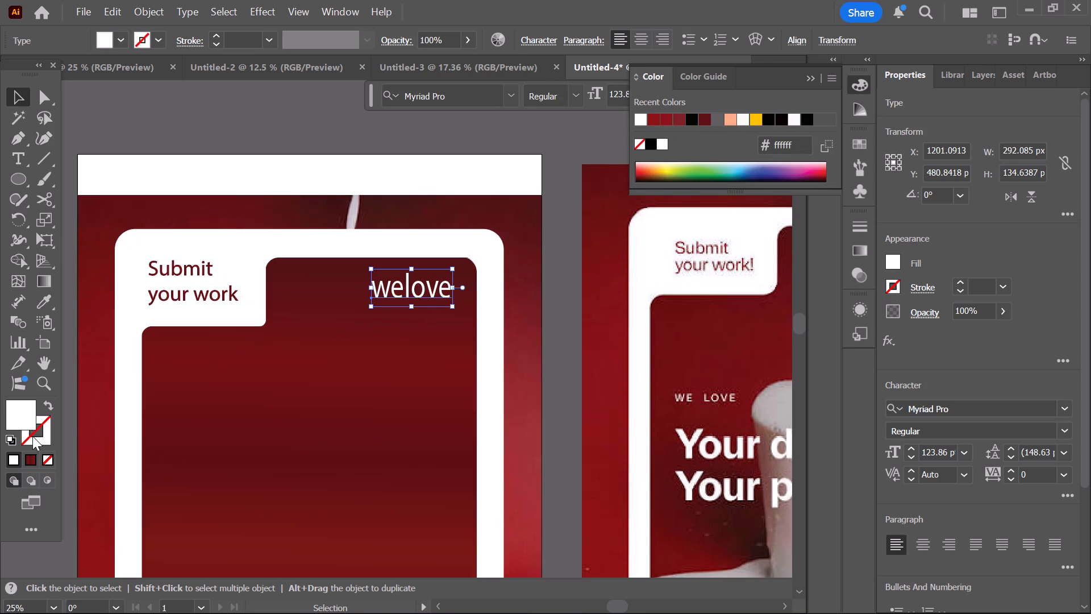
Thicken the "welove" wordmark with a 9 pt white stroke and deselect it.
click(32, 436)
click(639, 121)
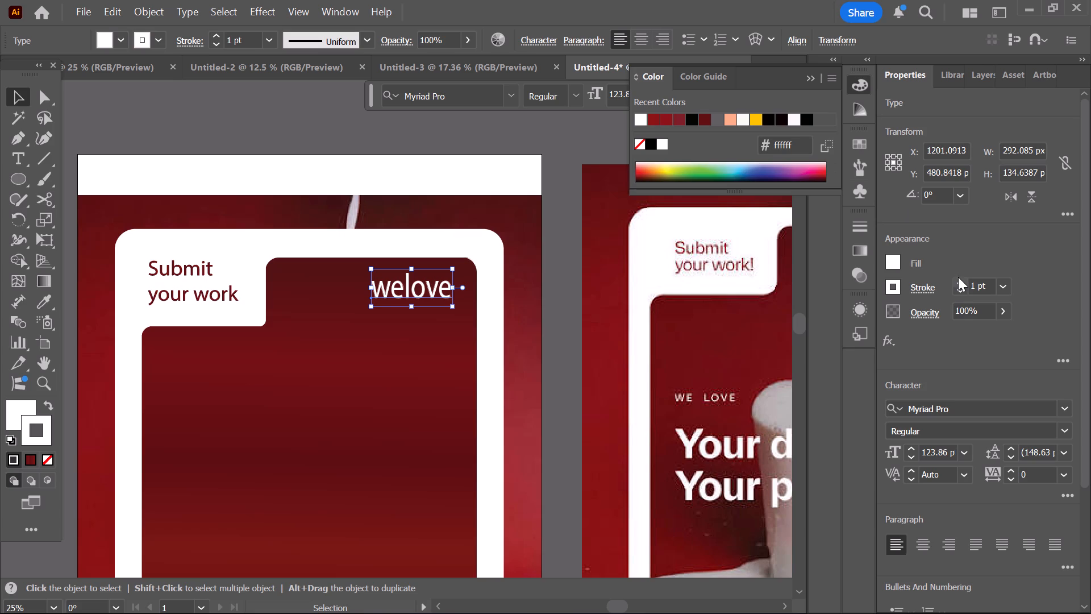
triple_click(957, 281)
triple_click(957, 281)
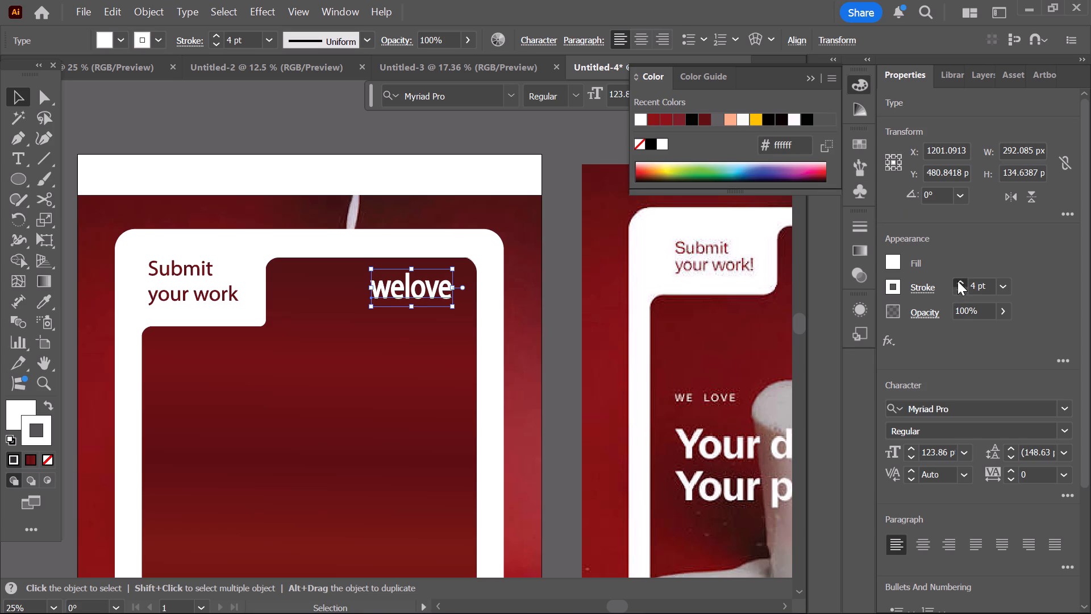
triple_click(957, 281)
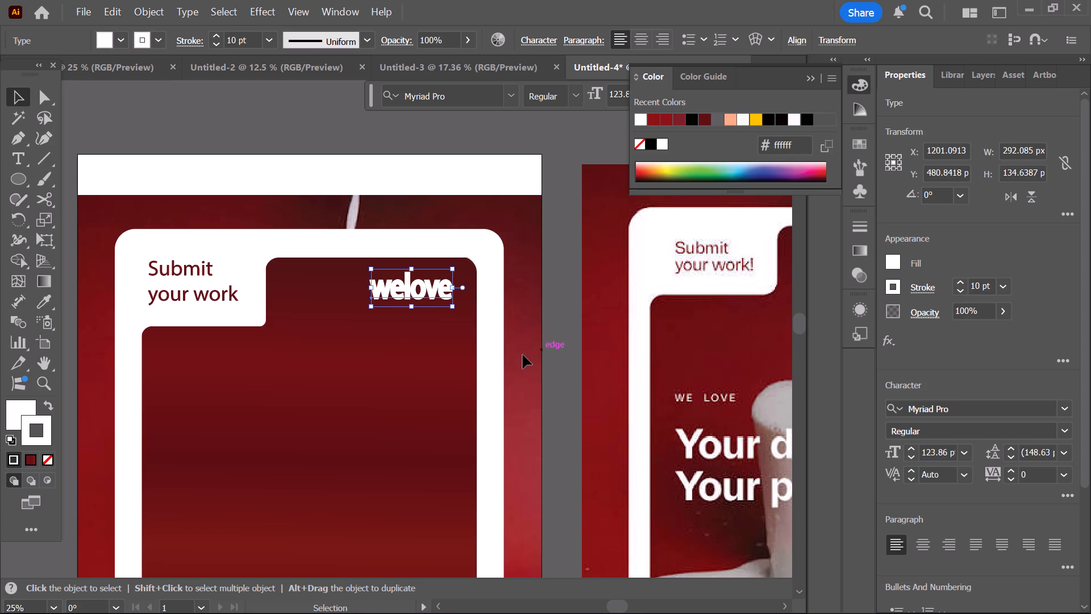
click(963, 292)
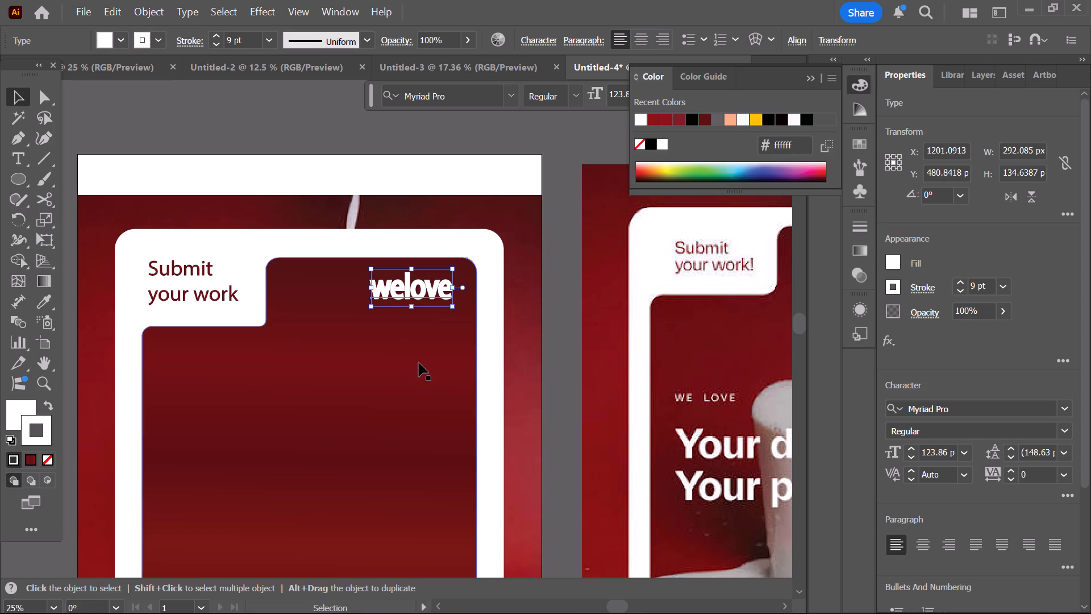
alt+scroll(413, 357, down, 3)
click(365, 191)
scroll(395, 227, down, 3)
alt+scroll(395, 295, up, 3)
scroll(452, 329, down, 3)
alt+scroll(441, 325, down, 3)
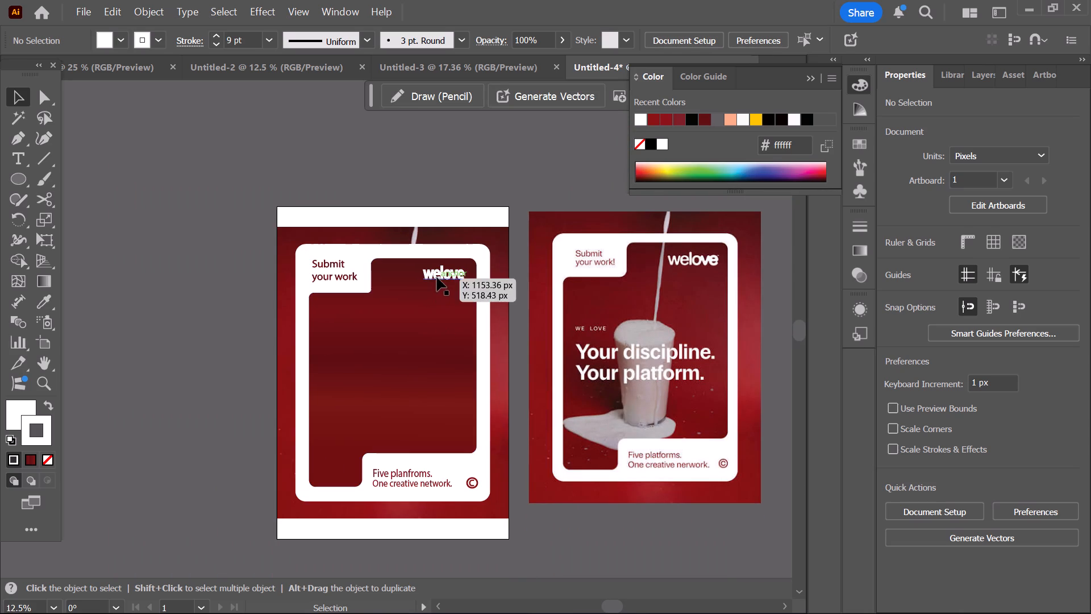
Widen the "welove" wordmark to about 346 px toward the notch, keeping its height, and deselect it.
click(437, 277)
alt+scroll(421, 291, up, 2)
drag(428, 257, 410, 257)
alt+scroll(413, 267, down, 2)
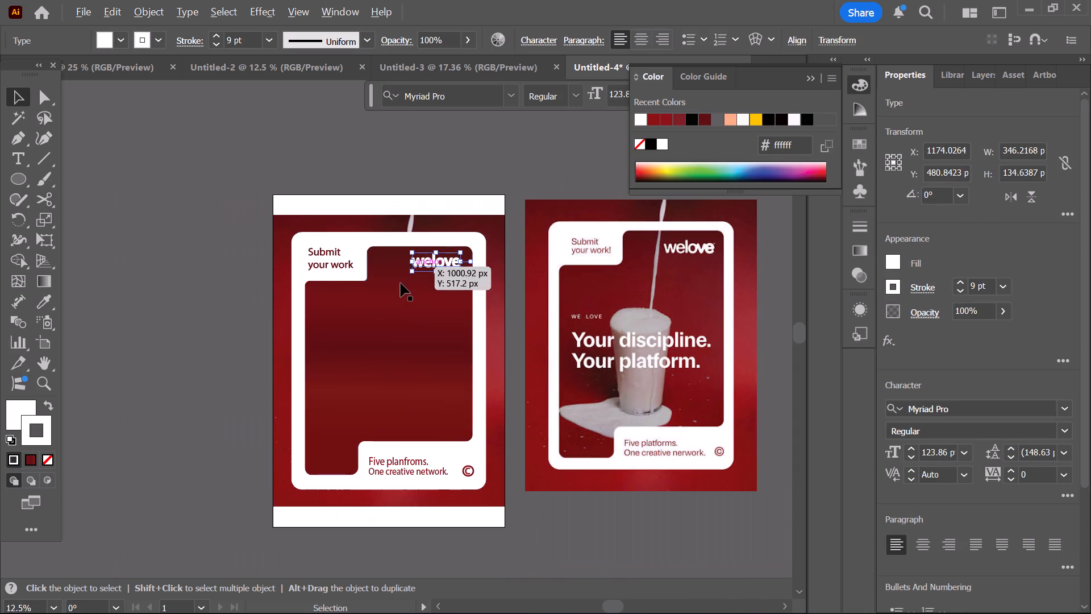
click(260, 297)
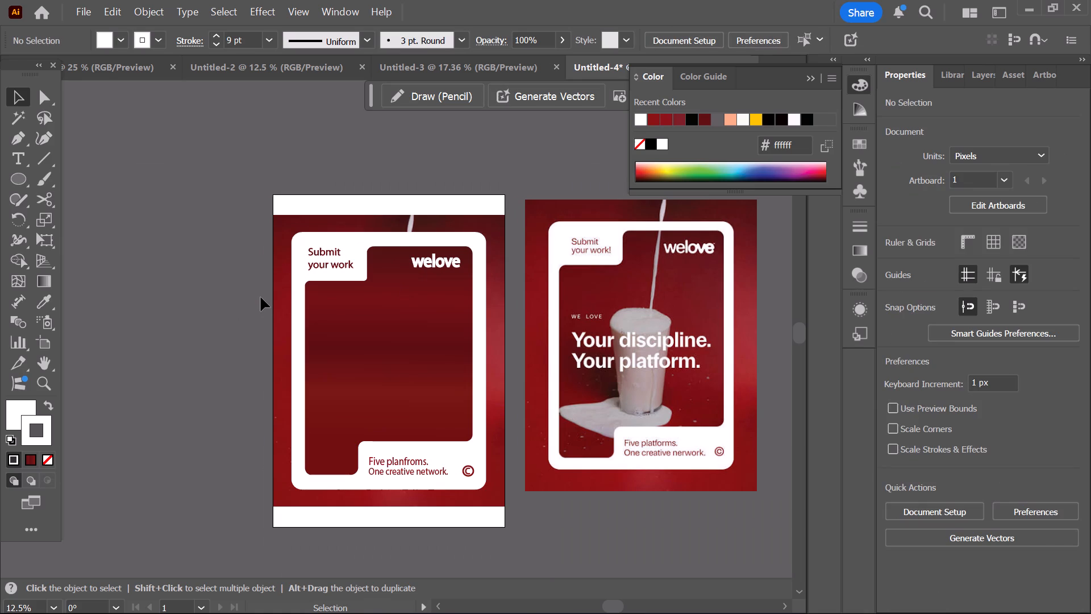
Compare the recreated poster with the reference, examining the wordmark and the text still missing in the central panel.
scroll(261, 297, down, 2)
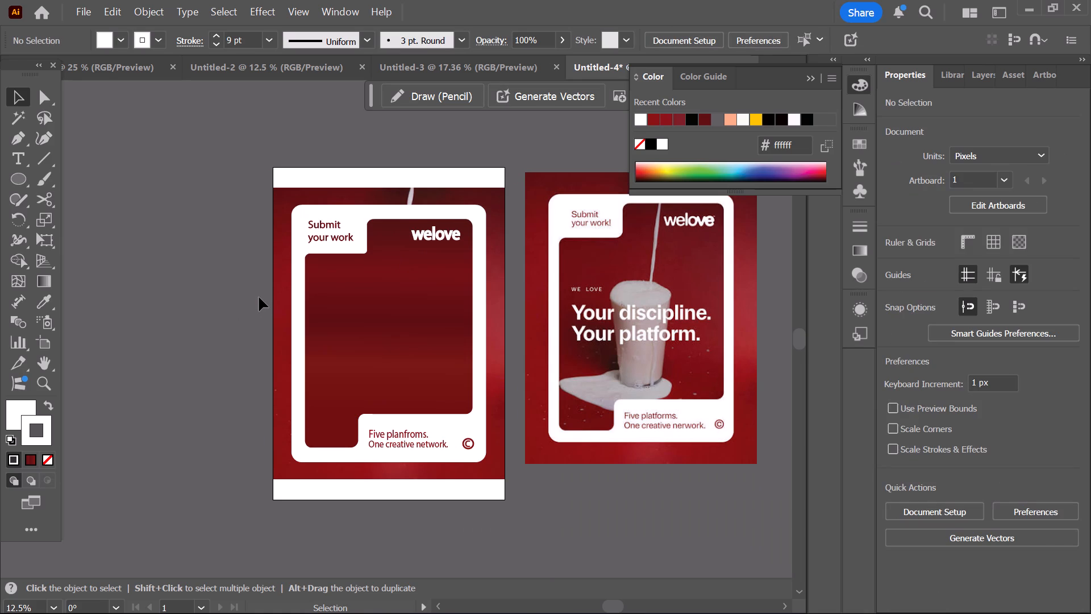
scroll(684, 288, up, 10)
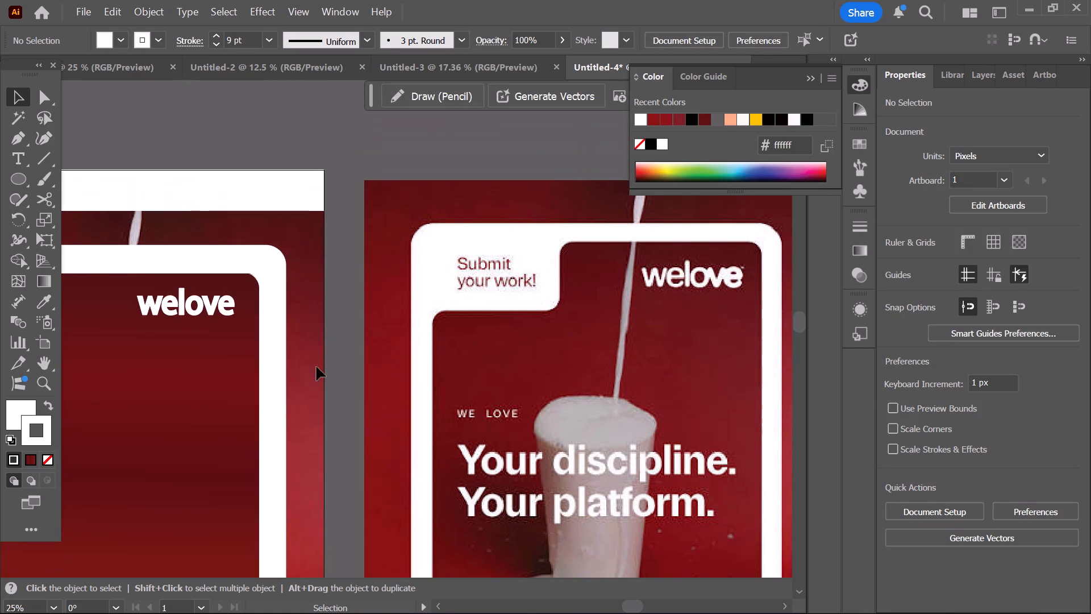
scroll(331, 359, down, 3)
key(space)
drag(315, 208, 418, 190)
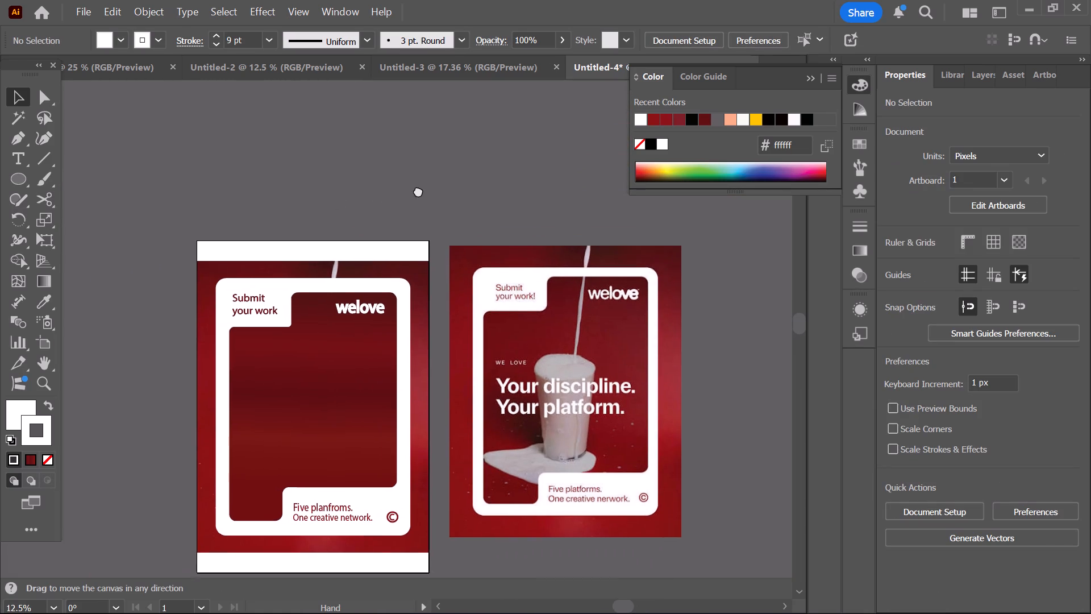
drag(418, 190, 449, 180)
scroll(449, 180, down, 3)
scroll(388, 222, down, 3)
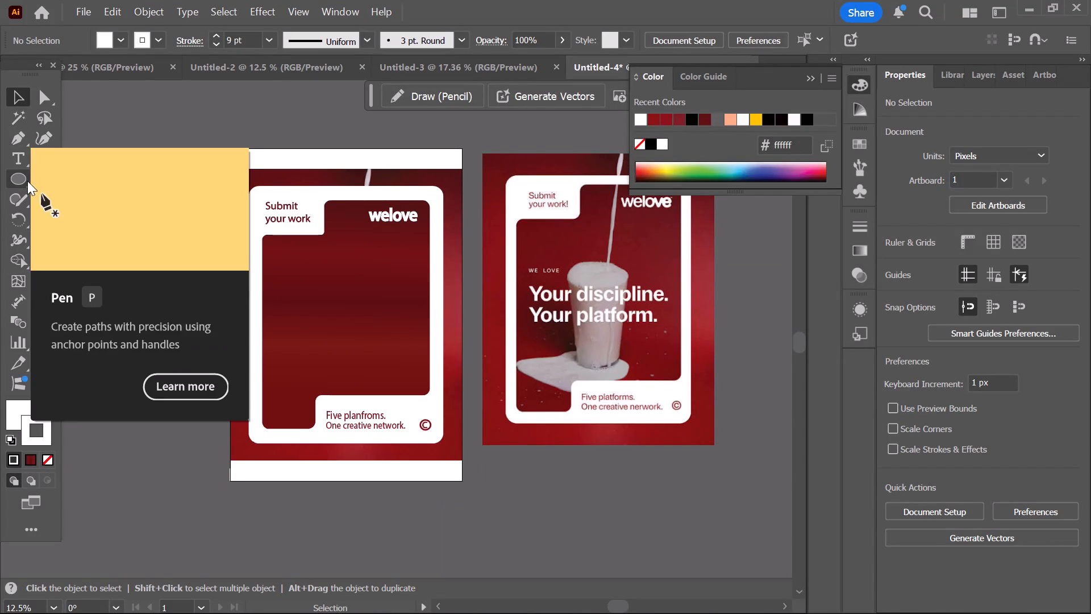
Add the text "we love" near the gradient panel's left edge, below the notch, replacing the placeholder text.
click(20, 160)
scroll(292, 293, down, 2)
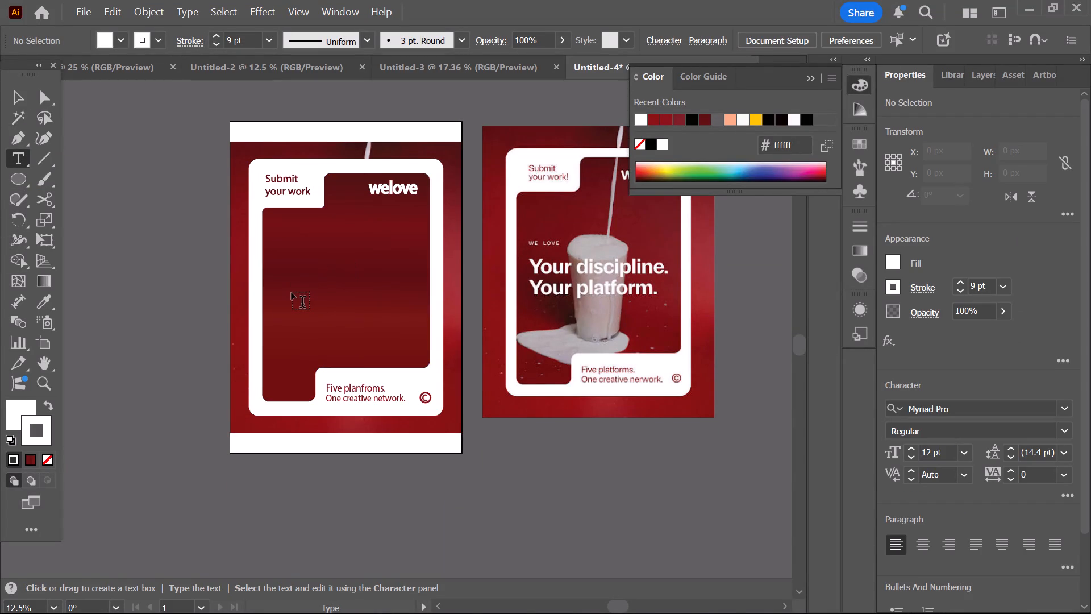
alt+scroll(284, 272, up, 2)
scroll(288, 269, up, 3)
alt+scroll(289, 267, down, 2)
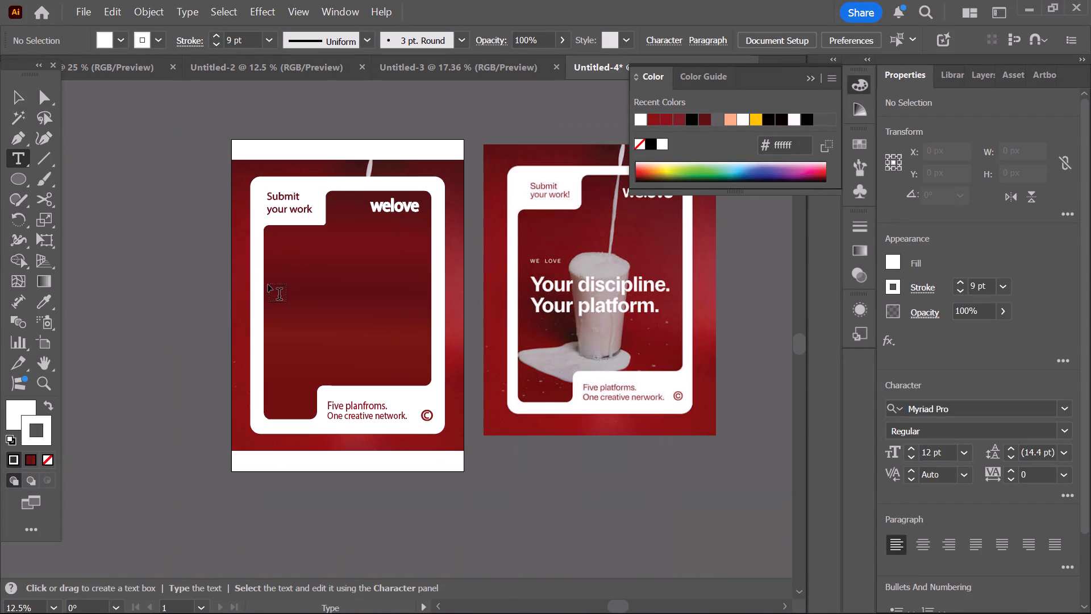
click(278, 275)
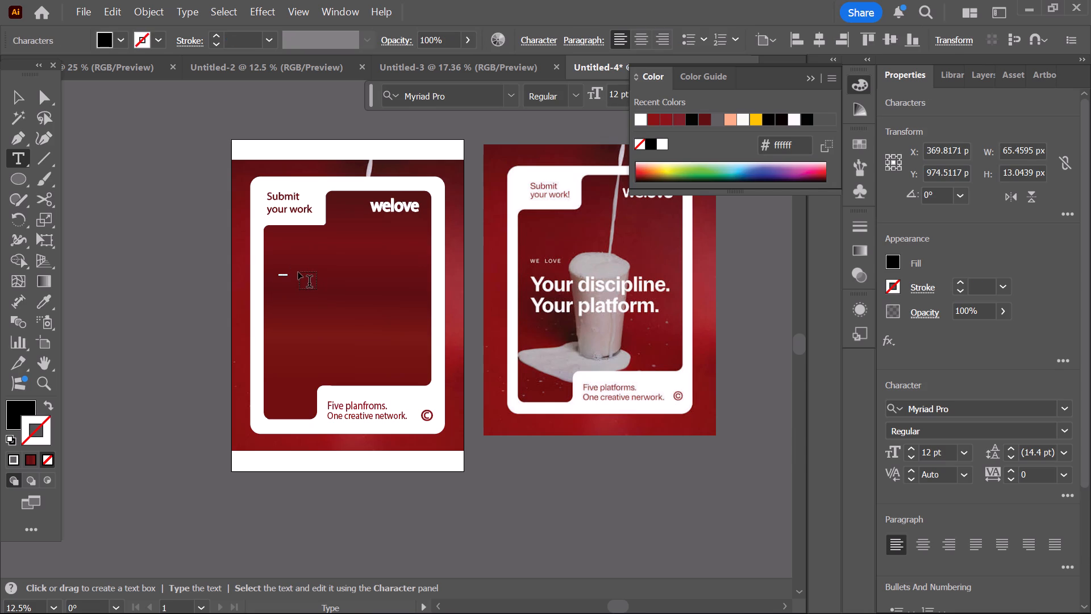
key(BackSpace)
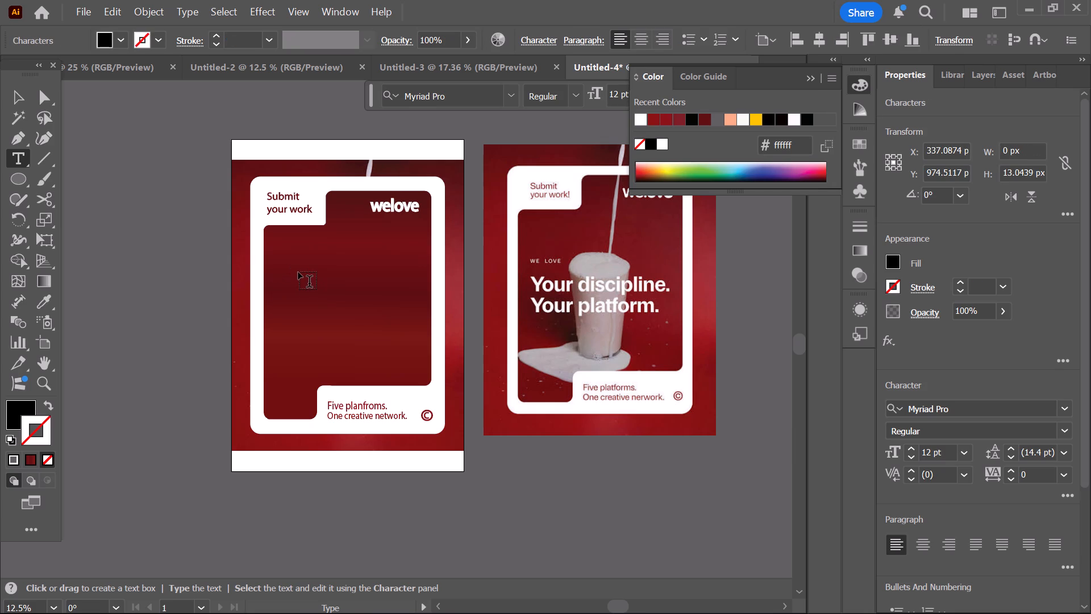
text(we love)
click(26, 100)
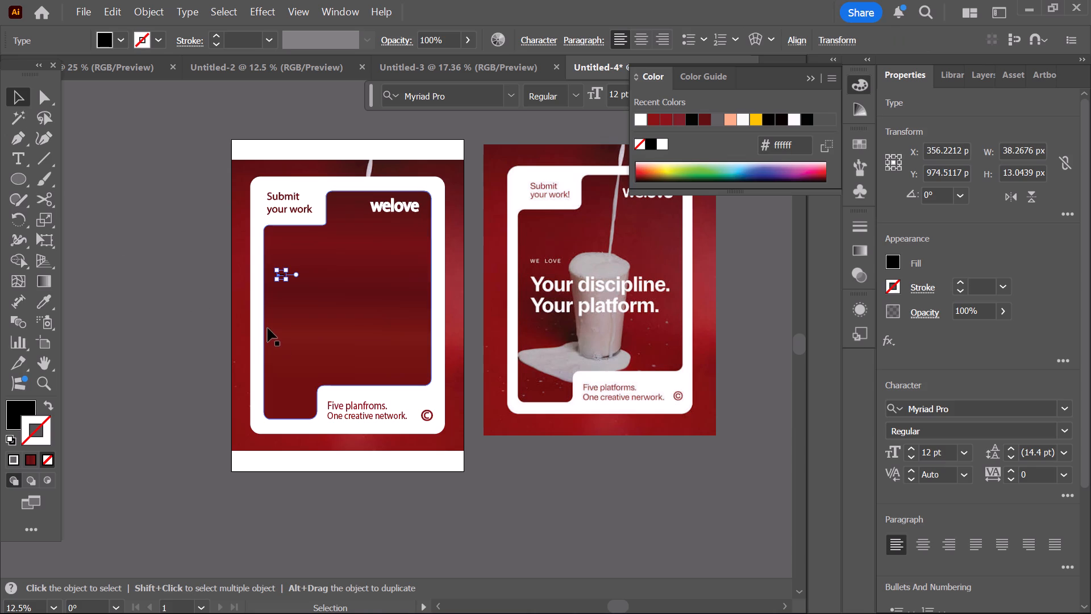
Enlarge the "we love" text to about 260 by 95 px.
alt+scroll(274, 303, up, 3)
drag(301, 234, 382, 291)
alt+scroll(409, 286, down, 3)
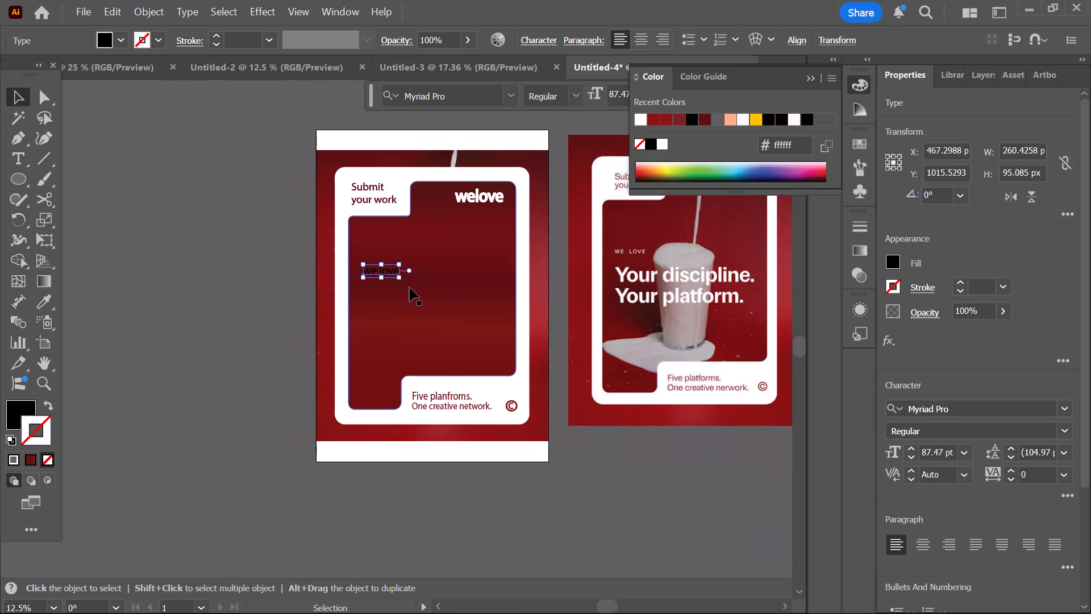
Give the "we love" text a white fill and a 1 pt white stroke, and deselect it.
click(641, 119)
click(143, 213)
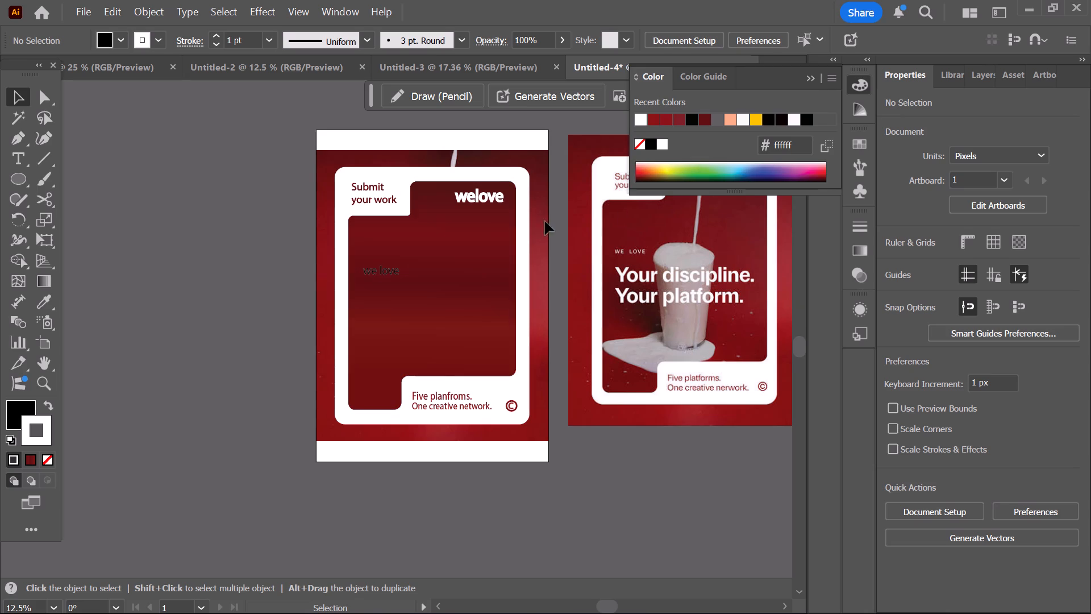
click(389, 275)
click(15, 420)
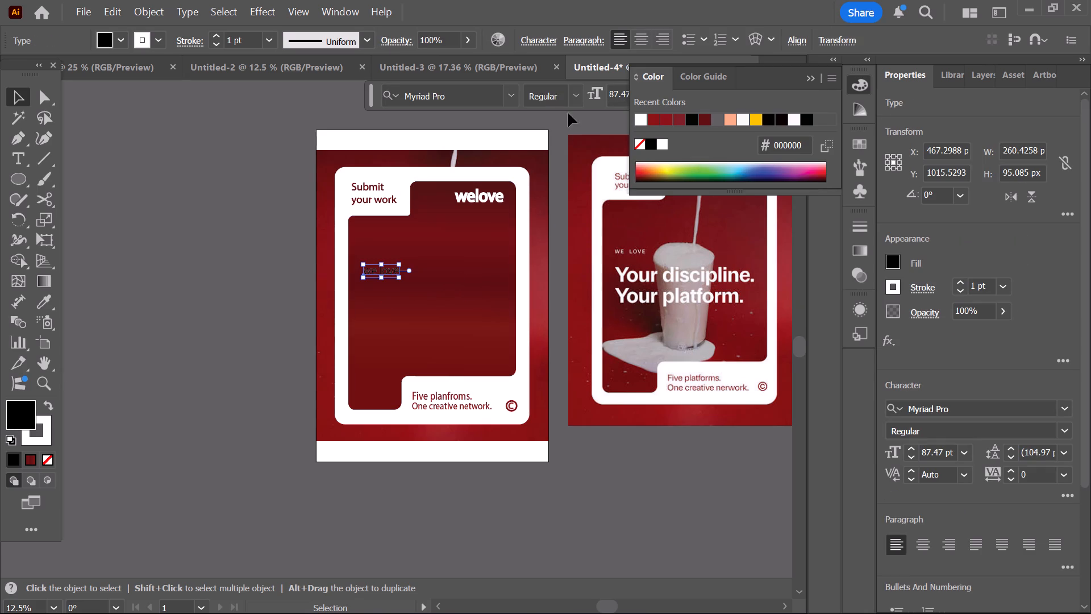
click(634, 118)
click(643, 126)
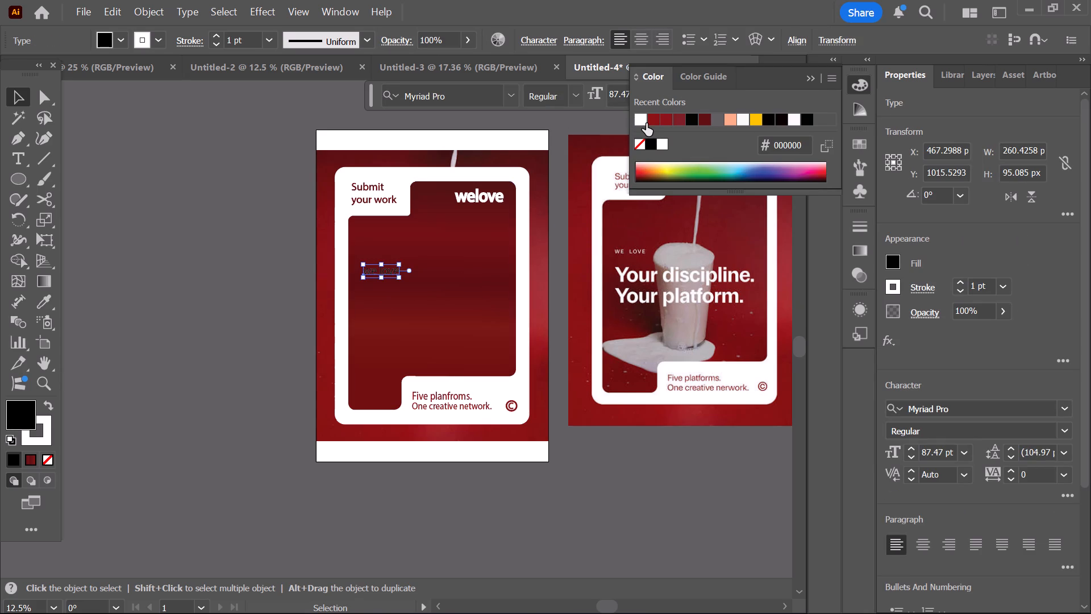
click(646, 123)
click(179, 211)
Move the "we love" text about 44 px left and 11 px up, closer to the gradient panel's edge.
scroll(335, 289, up, 2)
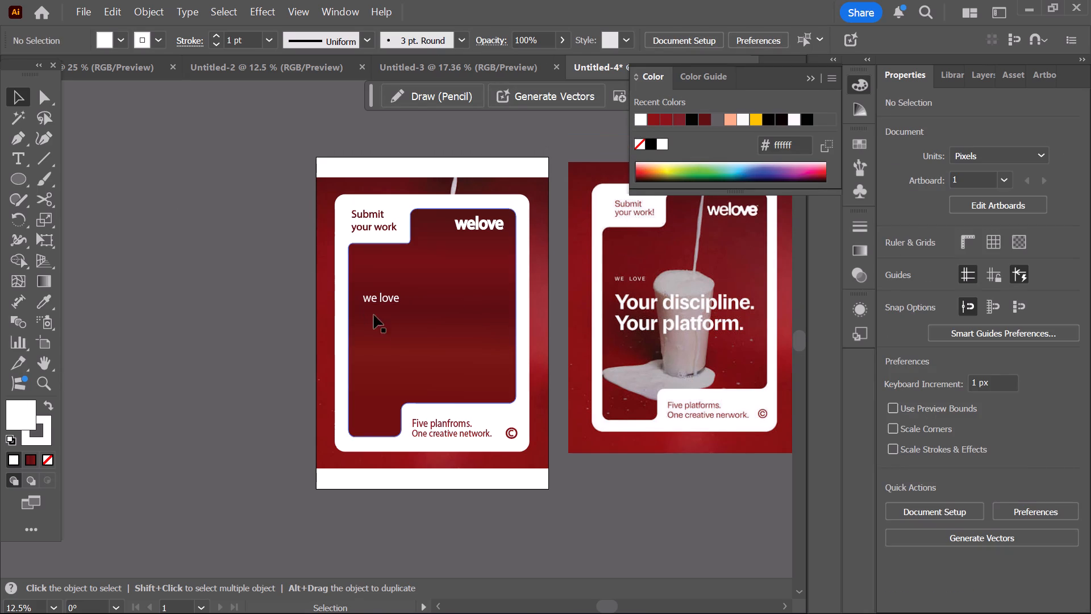
click(381, 300)
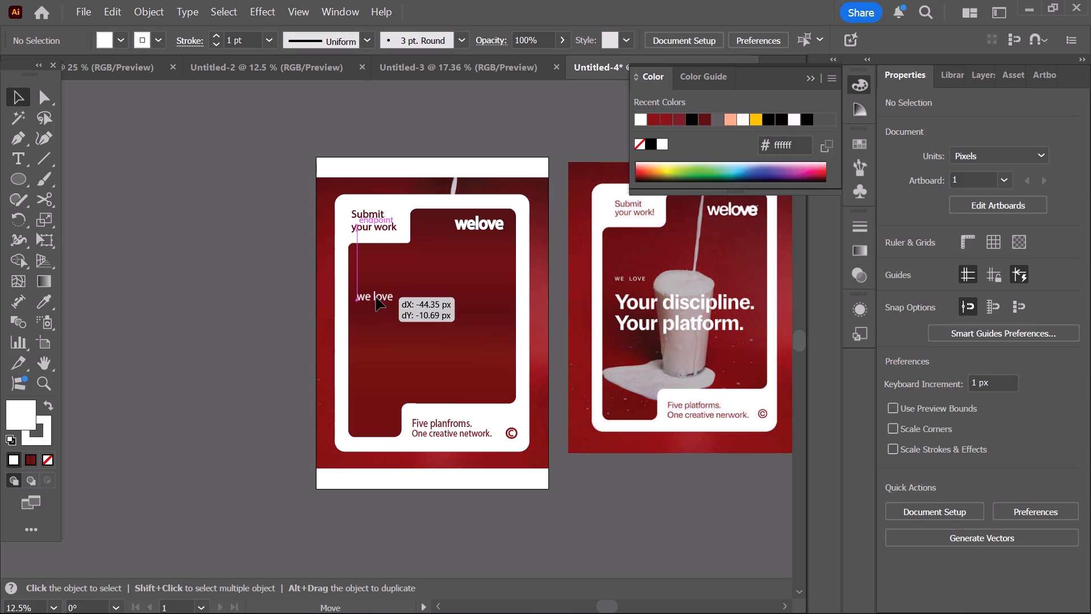
click(196, 306)
scroll(210, 307, down, 2)
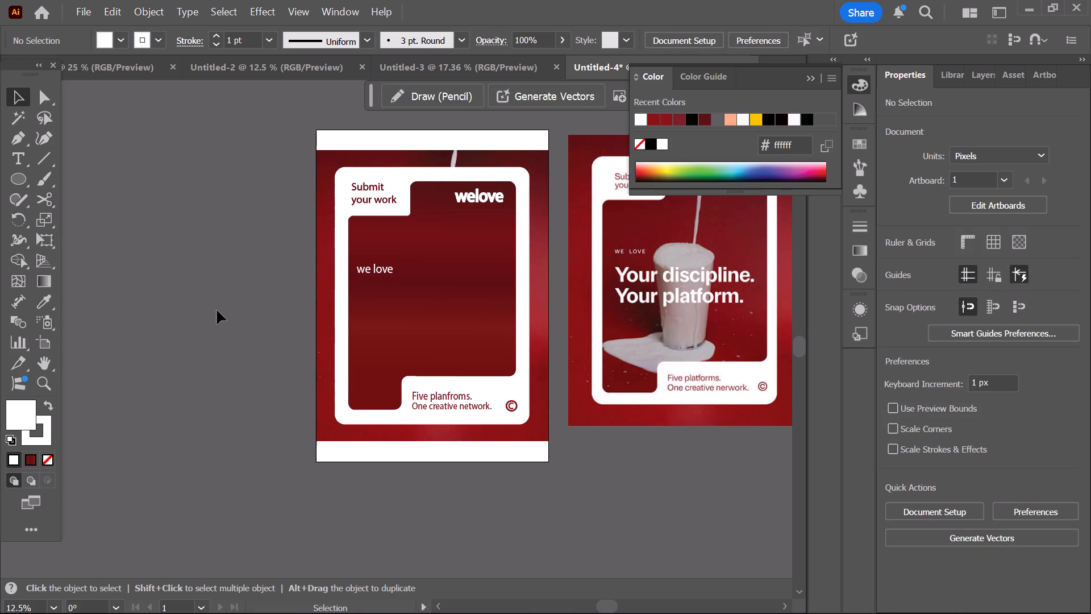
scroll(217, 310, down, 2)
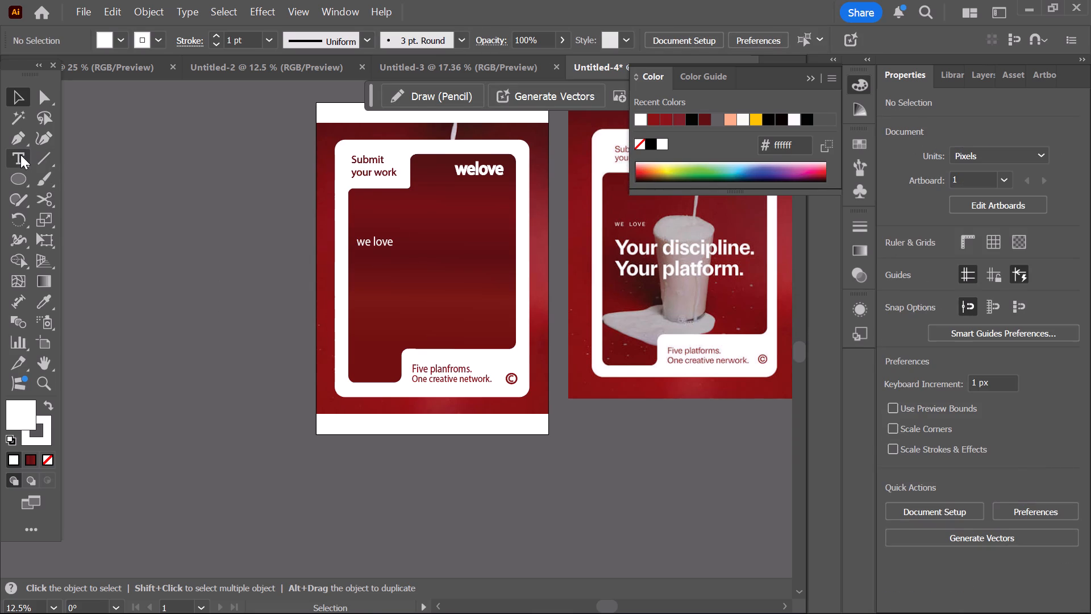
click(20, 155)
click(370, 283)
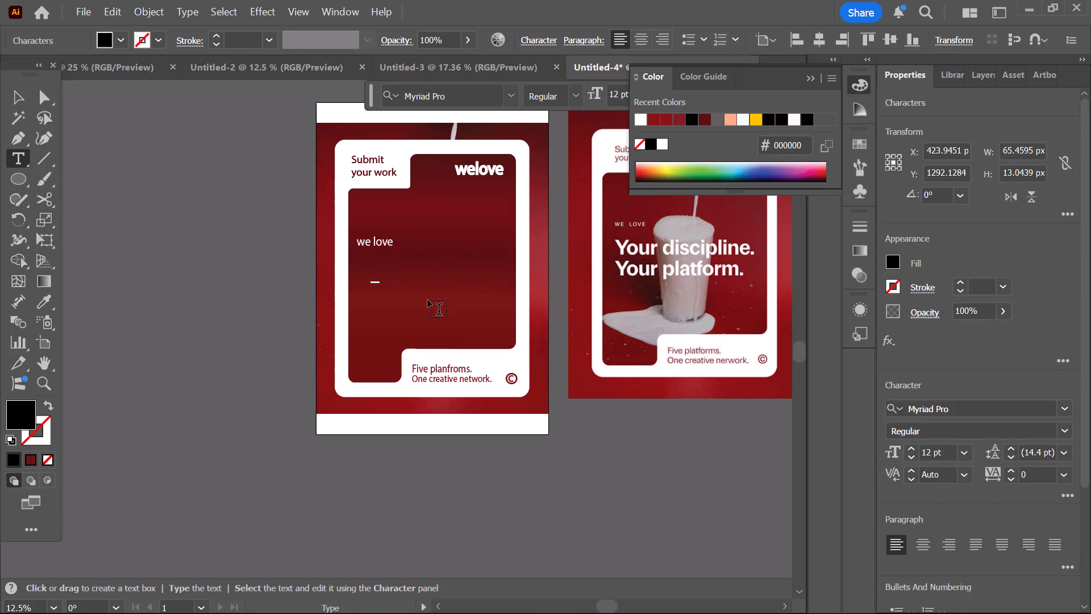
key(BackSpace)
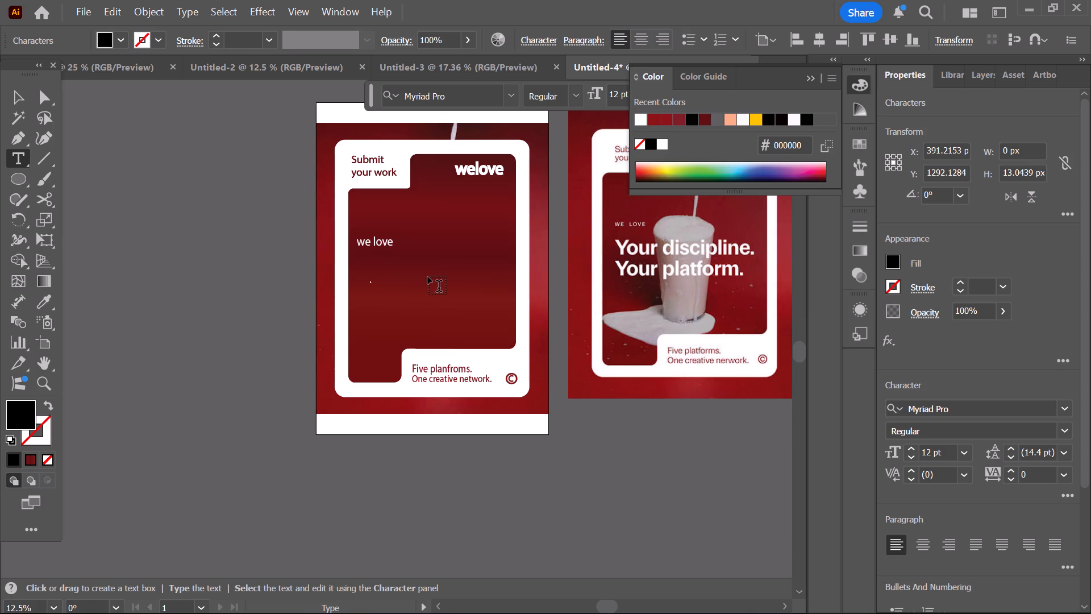
Replace the small "we love" text in the gradient panel with capitals reading "WE LOVE".
click(392, 243)
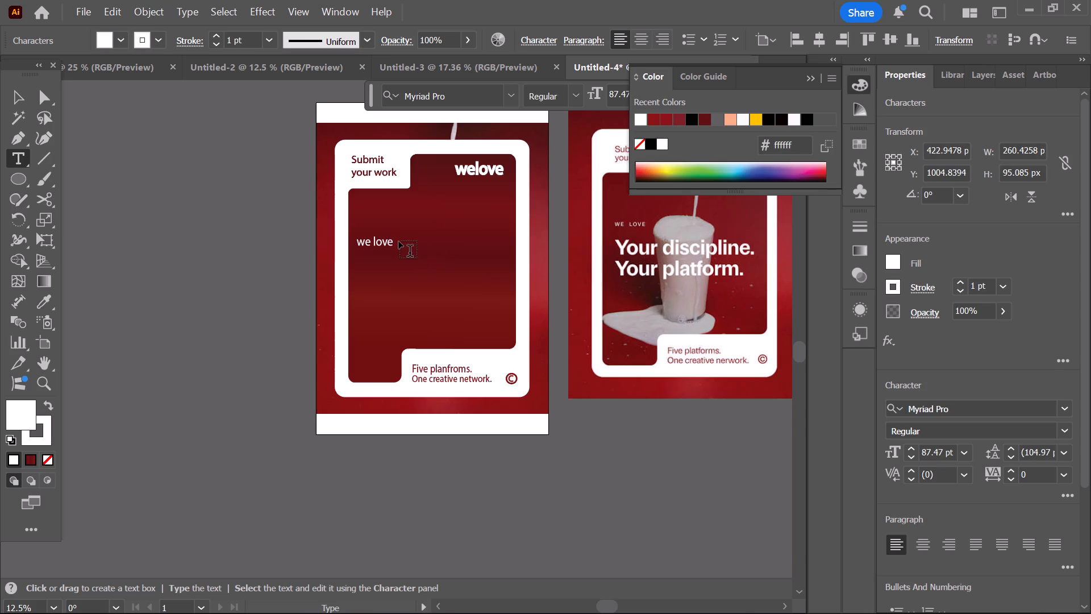
key(BackSpace)
key(BackSpace)
key(BackSpace)
key(BackSpace)
key(BackSpace)
key(BackSpace)
key(BackSpace)
text(WE)
key(space)
text(LOVE)
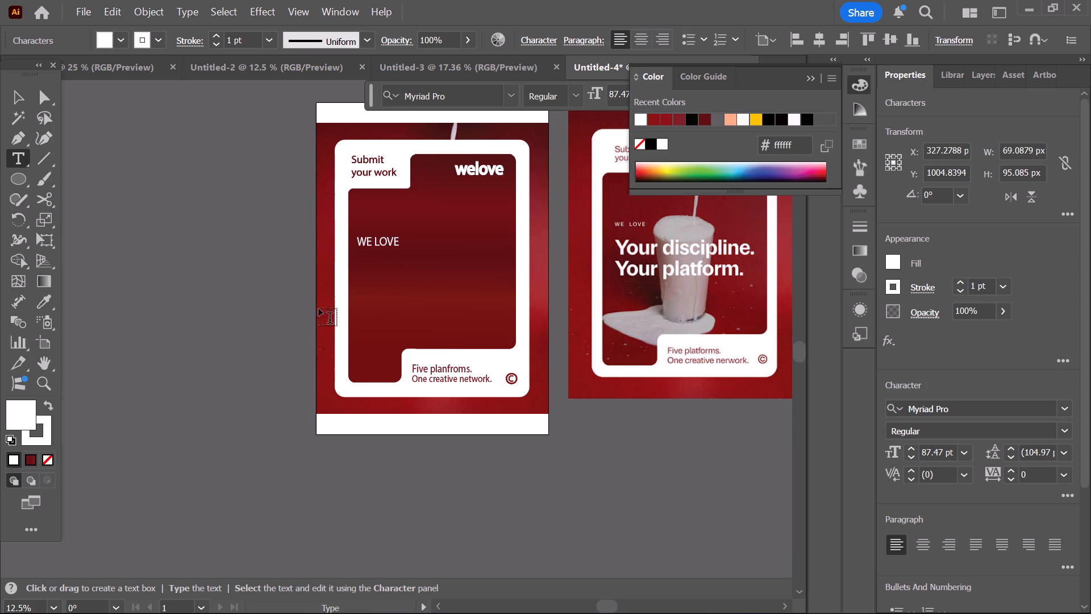
scroll(123, 287, up, 1)
click(399, 308)
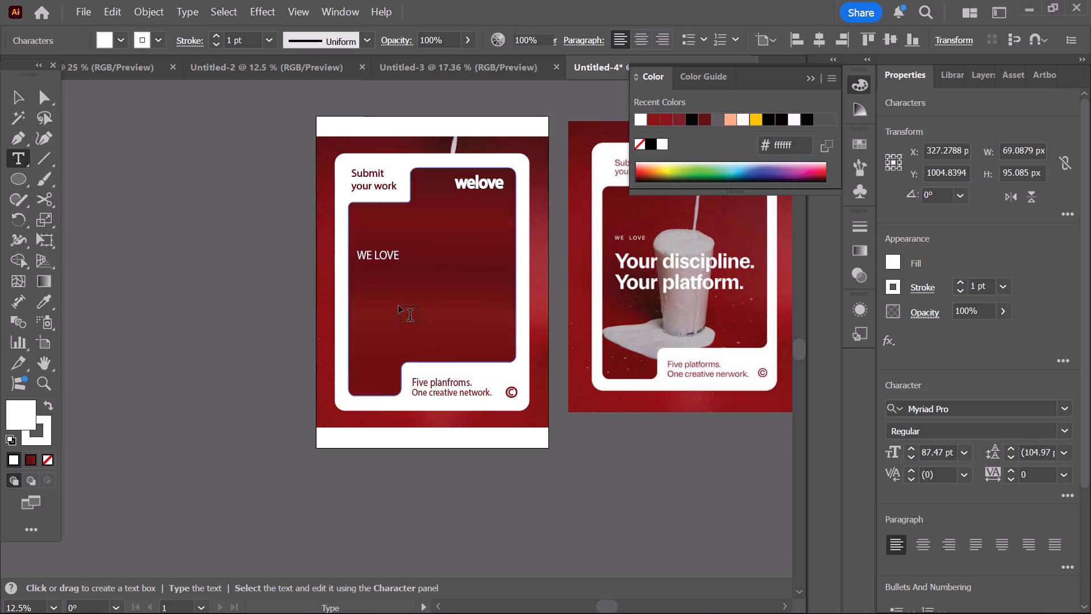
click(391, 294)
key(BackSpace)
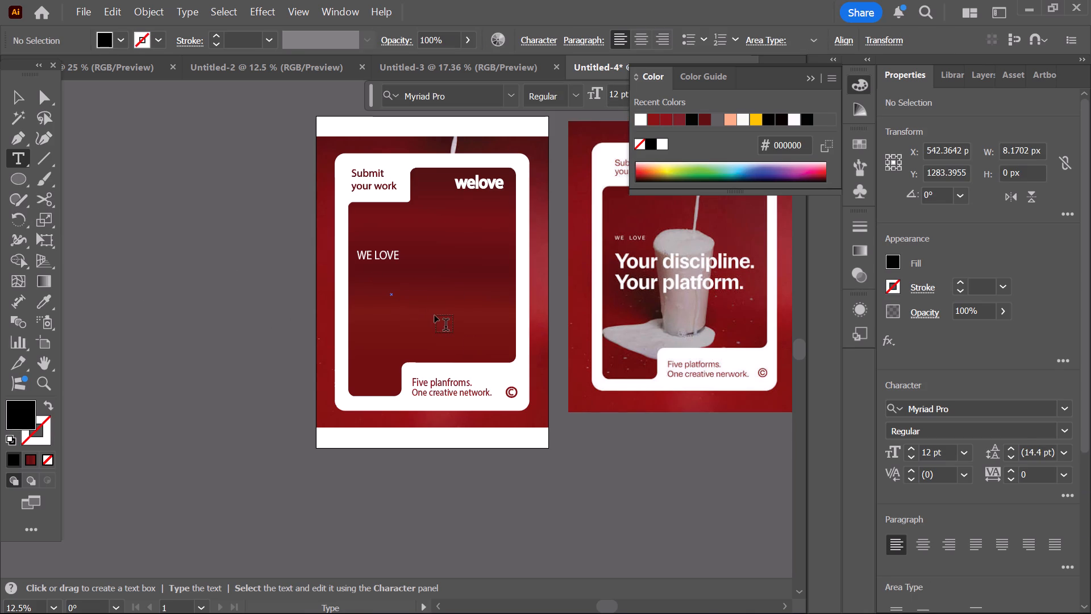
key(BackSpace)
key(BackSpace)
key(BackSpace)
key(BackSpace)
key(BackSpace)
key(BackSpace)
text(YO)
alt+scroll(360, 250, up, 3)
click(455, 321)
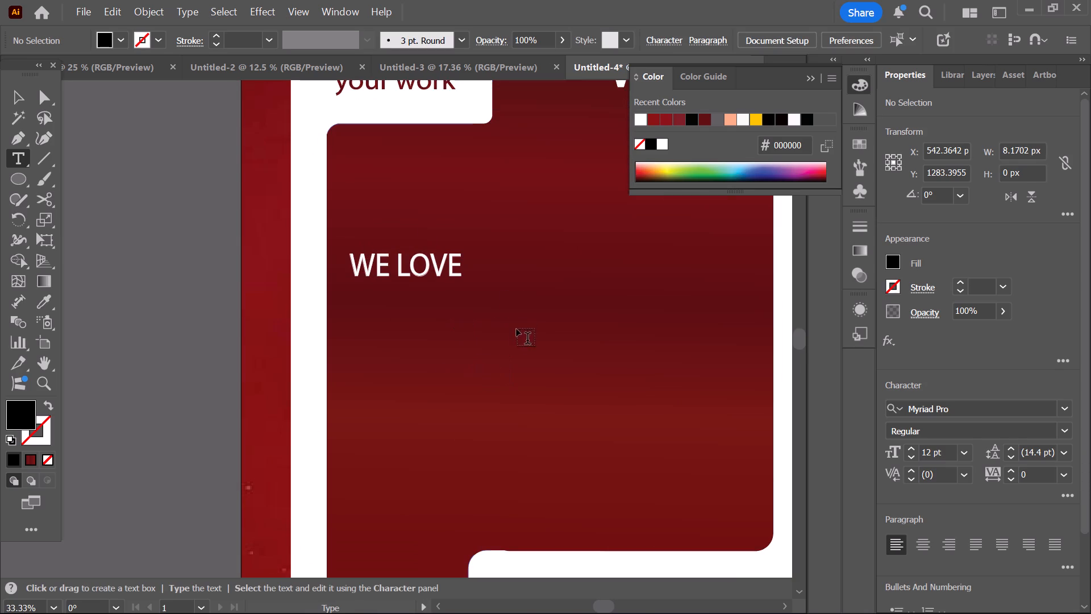
Add a 12 pt text line reading "Your discipline." in the gradient panel below "WE LOVE".
click(431, 342)
alt+scroll(490, 331, down, 2)
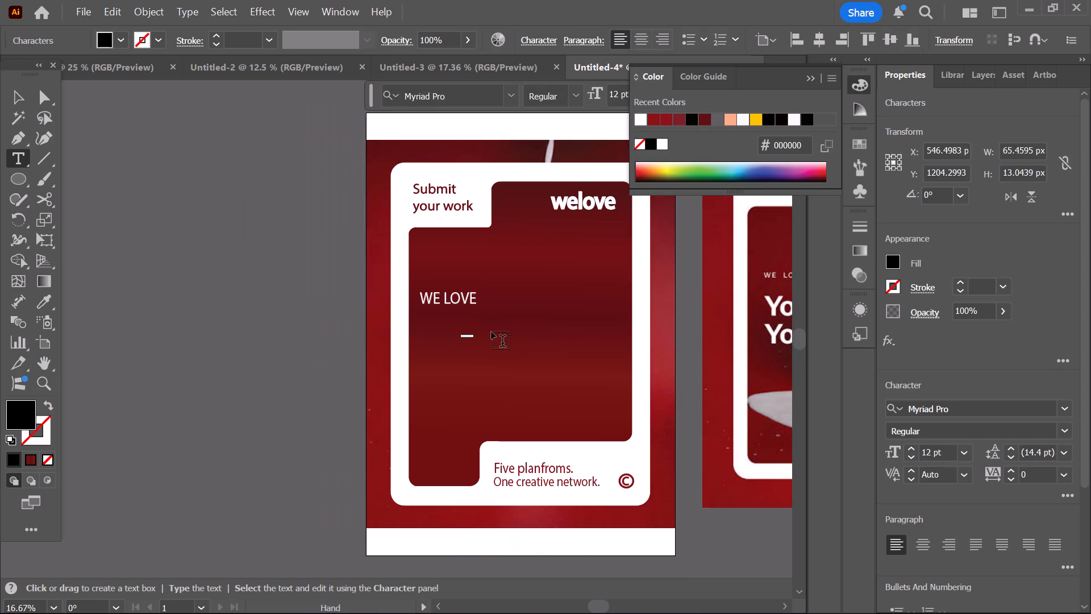
key(BackSpace)
key(BackSpace)
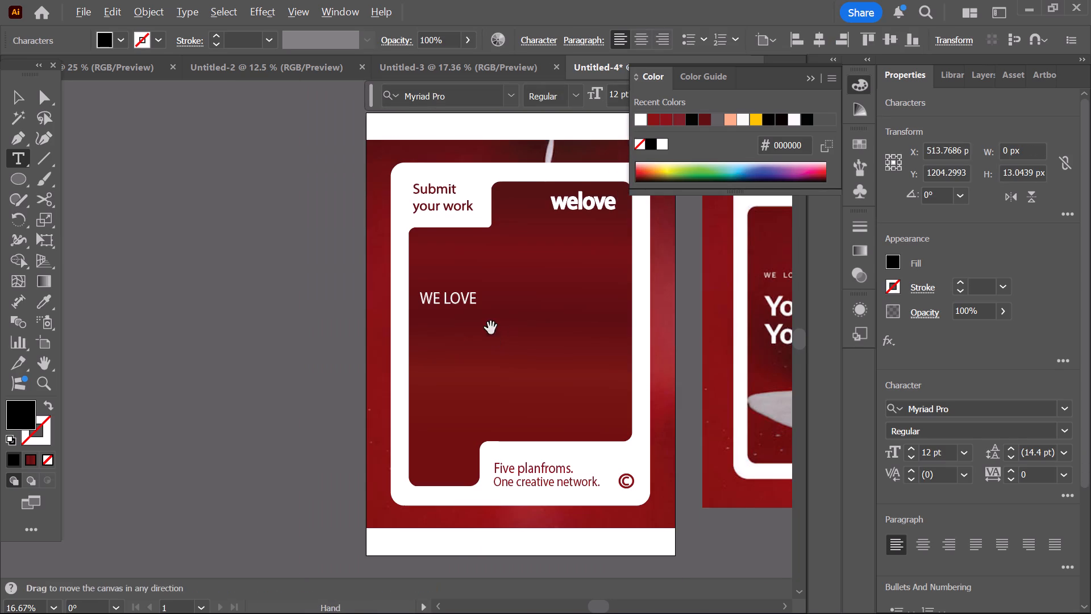
alt+scroll(484, 325, down, 2)
scroll(499, 329, up, 2)
alt+scroll(499, 328, up, 2)
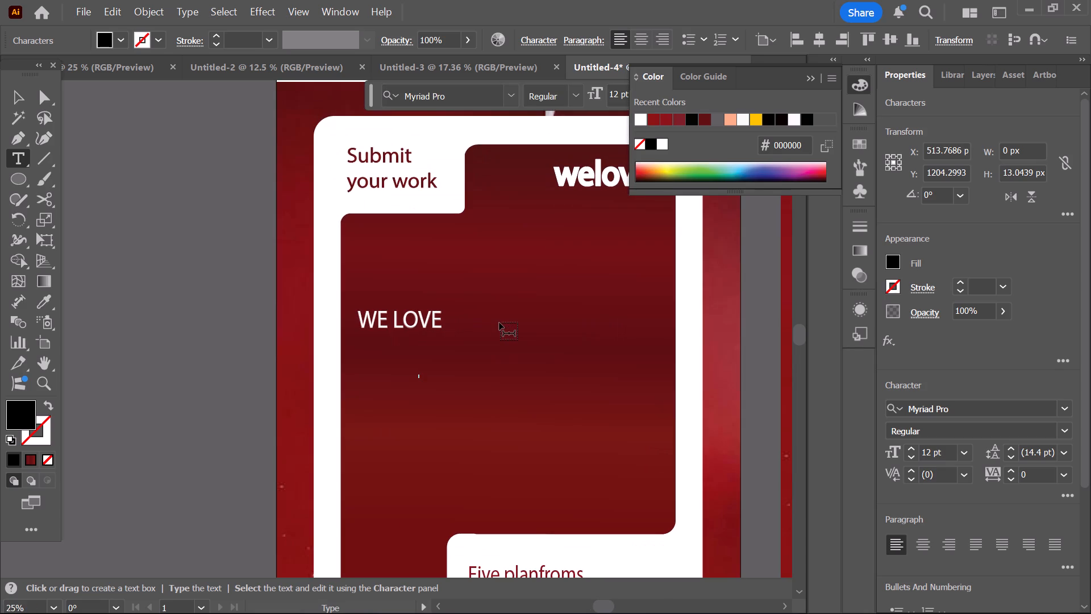
text(Your)
key(space)
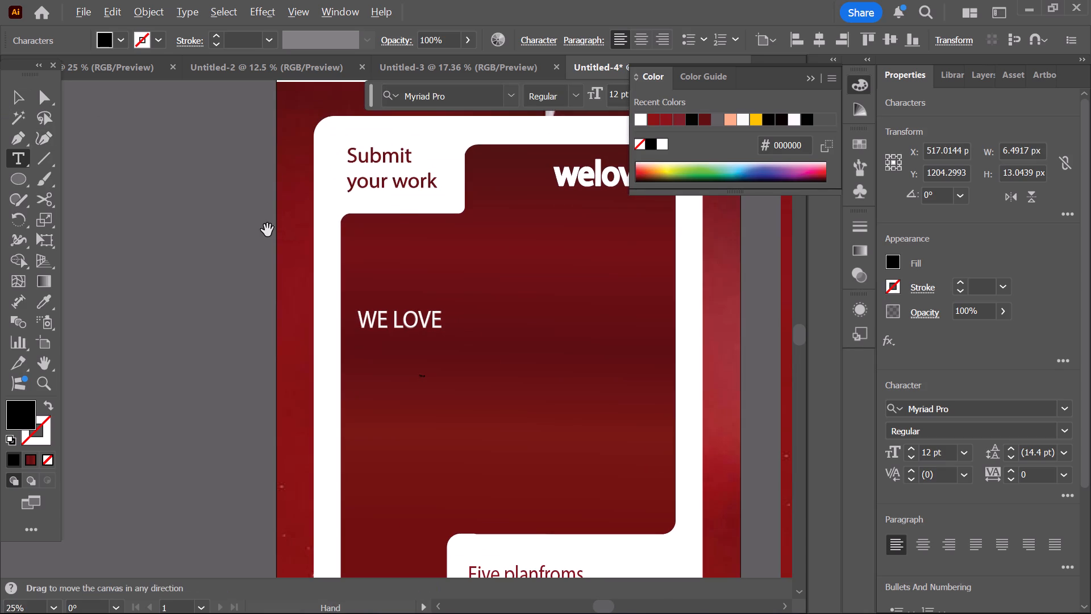
alt+scroll(268, 230, down, 3)
scroll(334, 285, up, 2)
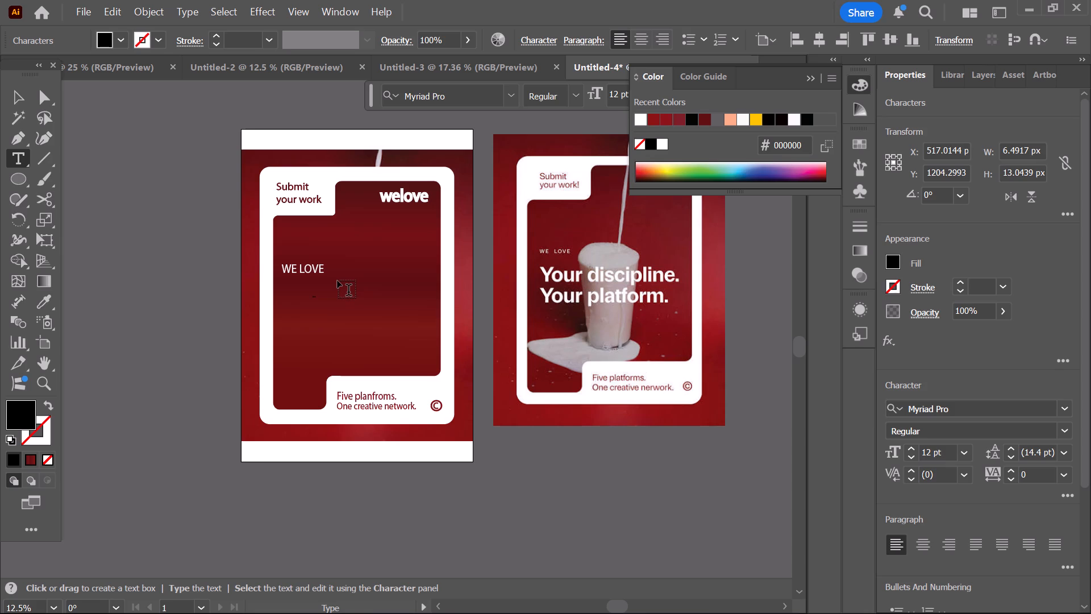
text(dis)
key(c)
key(i)
text(pline)
key(period)
Enlarge the "Your discipline." text to about 716 by 82 px, place it just beneath "WE LOVE", and deselect it.
click(12, 97)
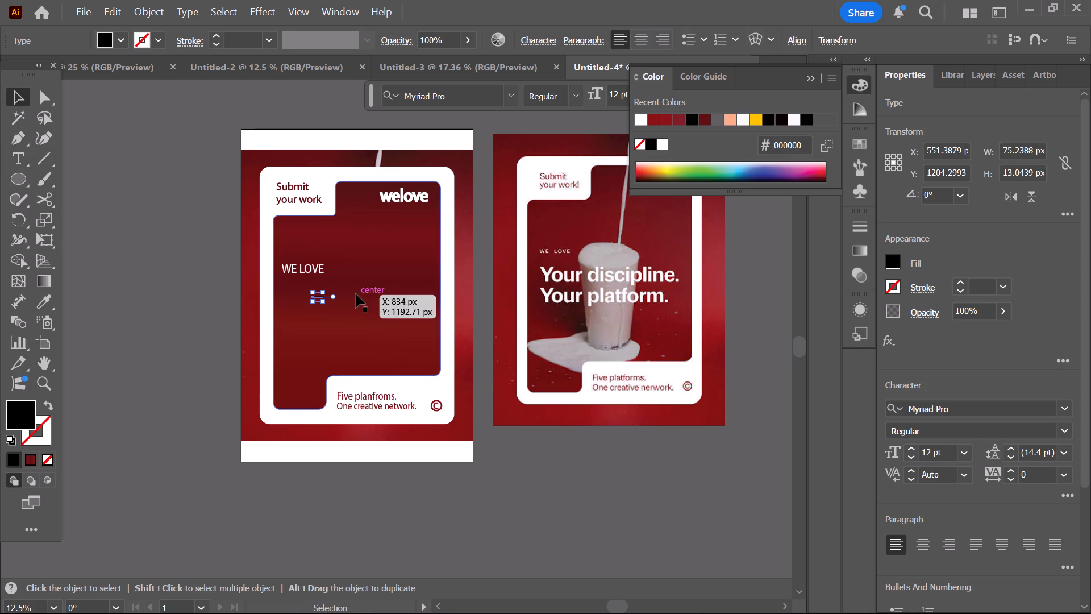
drag(322, 302, 410, 345)
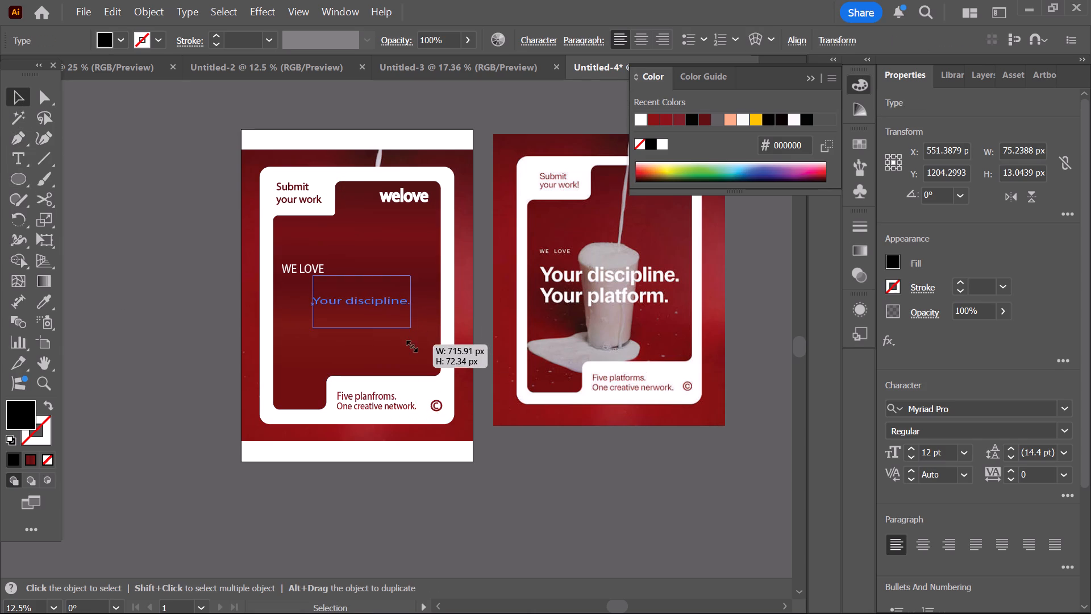
drag(410, 345, 410, 350)
drag(372, 301, 339, 299)
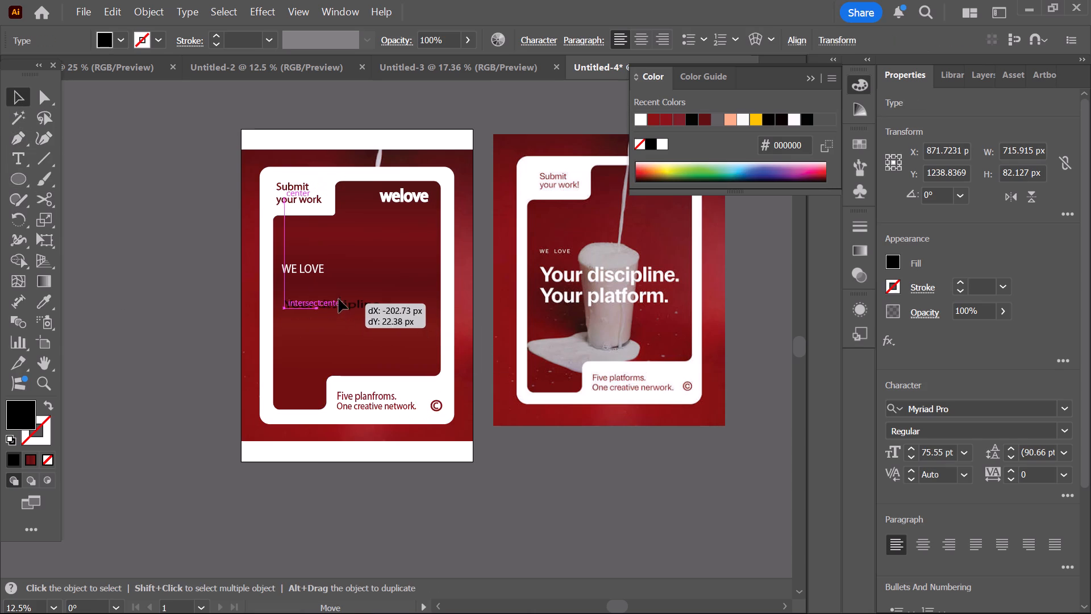
drag(339, 299, 342, 291)
click(177, 285)
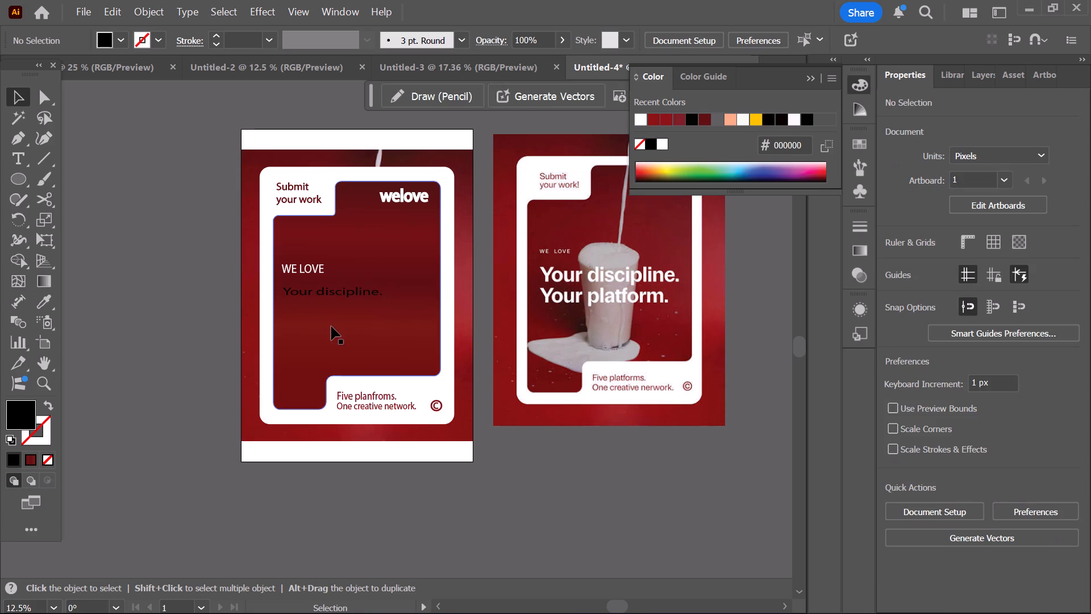
Add a separate 12 pt text line reading "Your platform." below "Your discipline." in the gradient panel.
scroll(282, 324, down, 1)
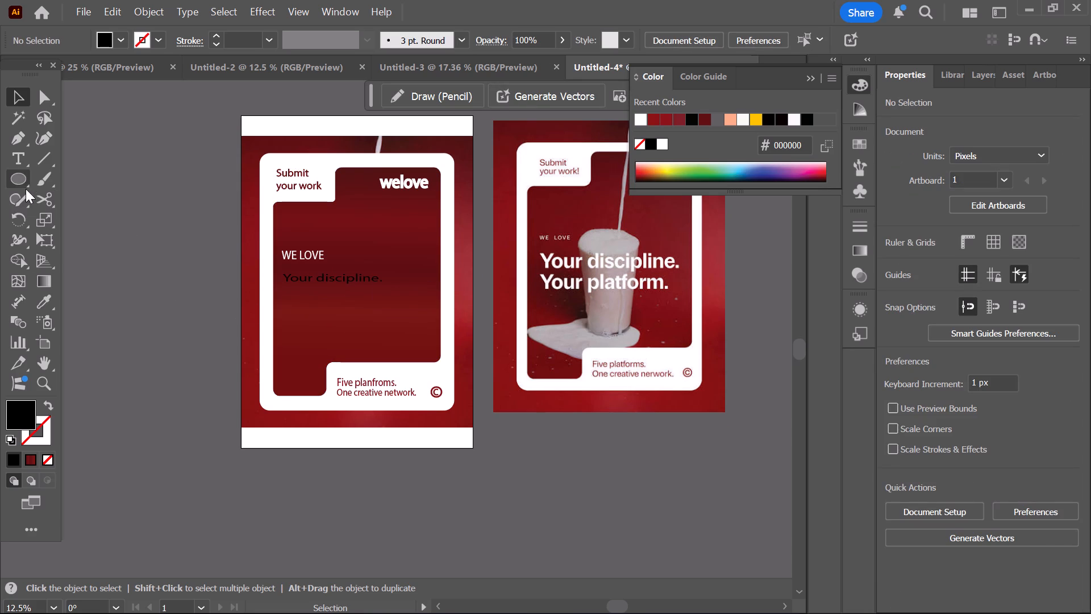
click(13, 158)
click(317, 303)
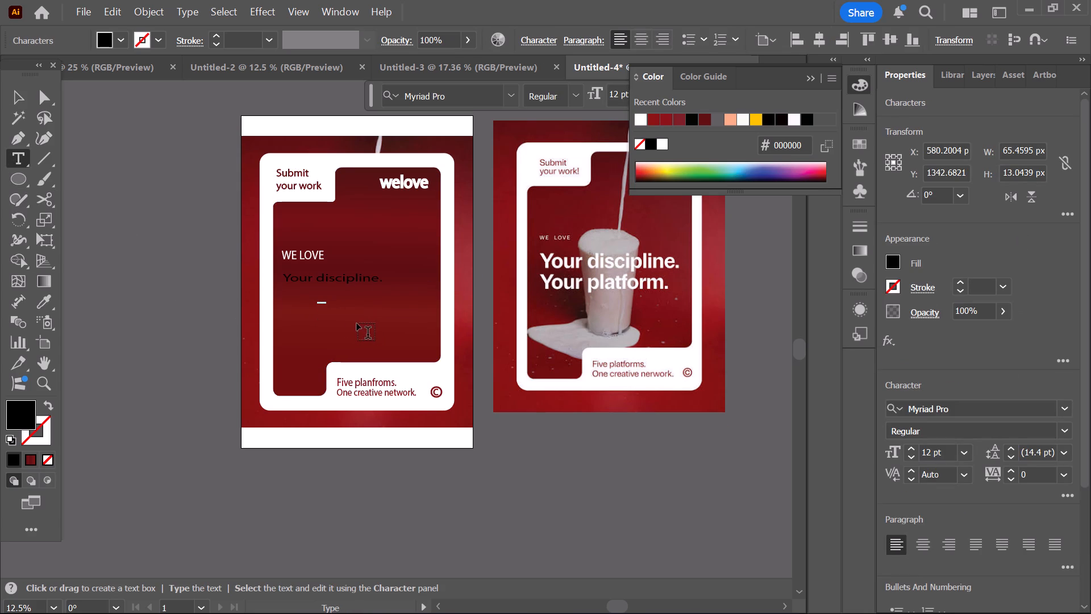
key(BackSpace)
key(BackSpace)
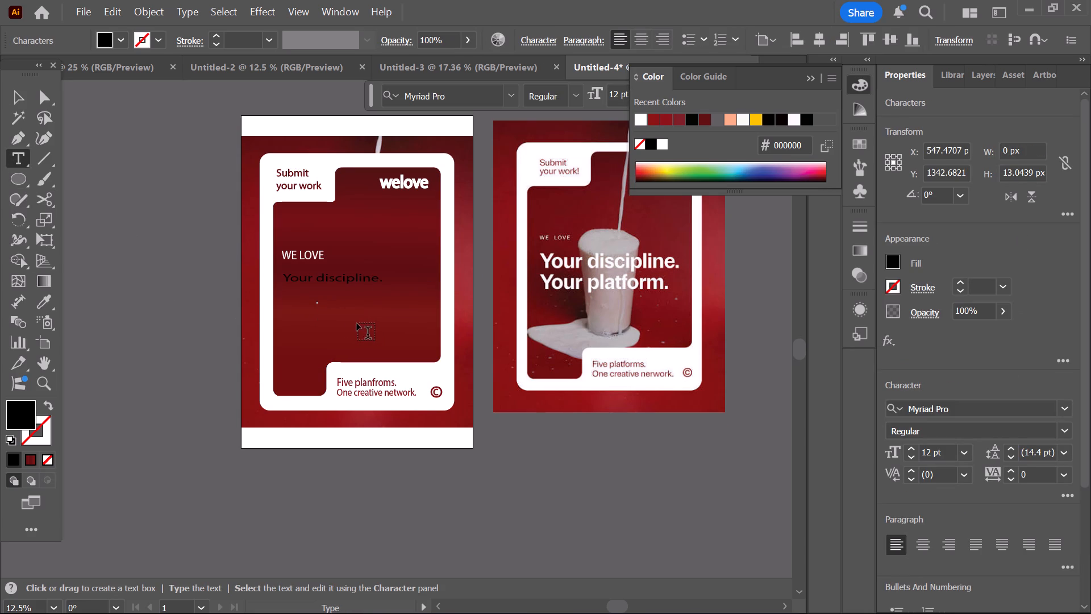
text(Your)
key(space)
text(plat)
text(form)
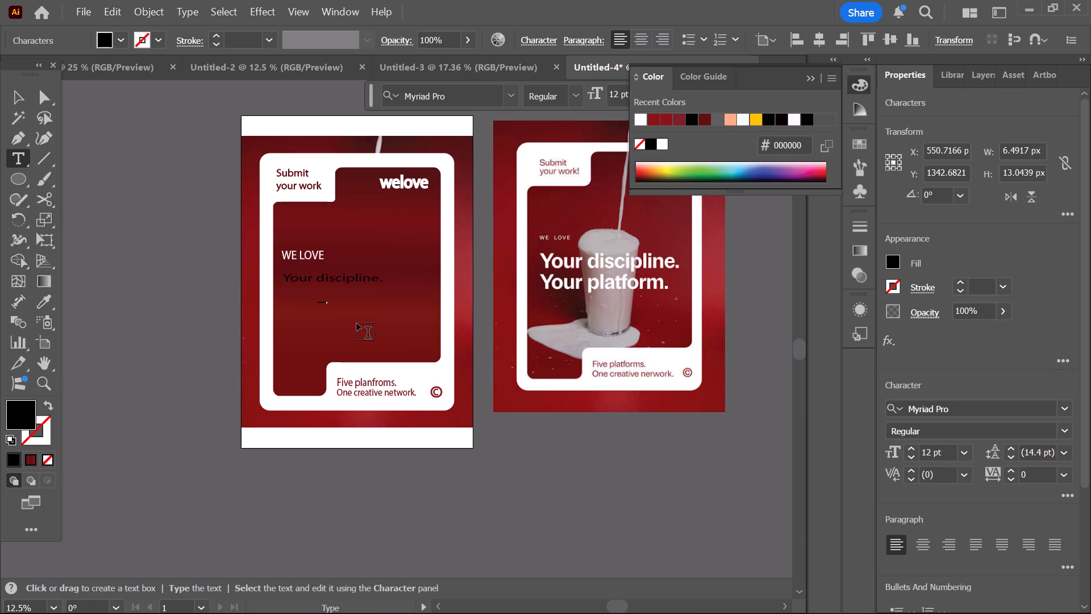
key(period)
Enlarge the "Your platform." text to about 888 by 178 px and line up its start beneath "Your discipline.".
click(10, 103)
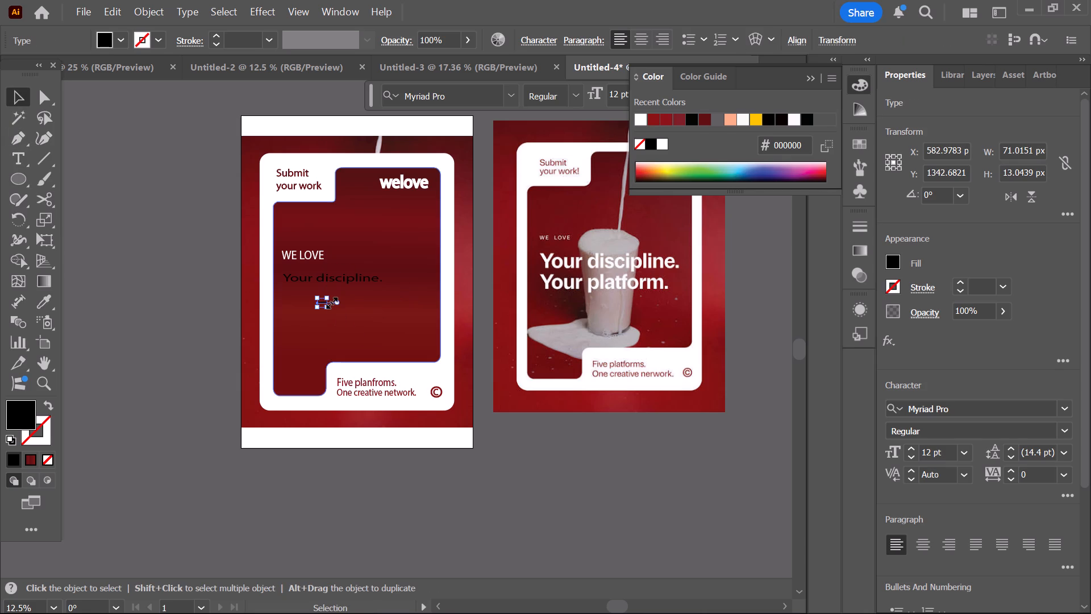
drag(329, 310, 378, 325)
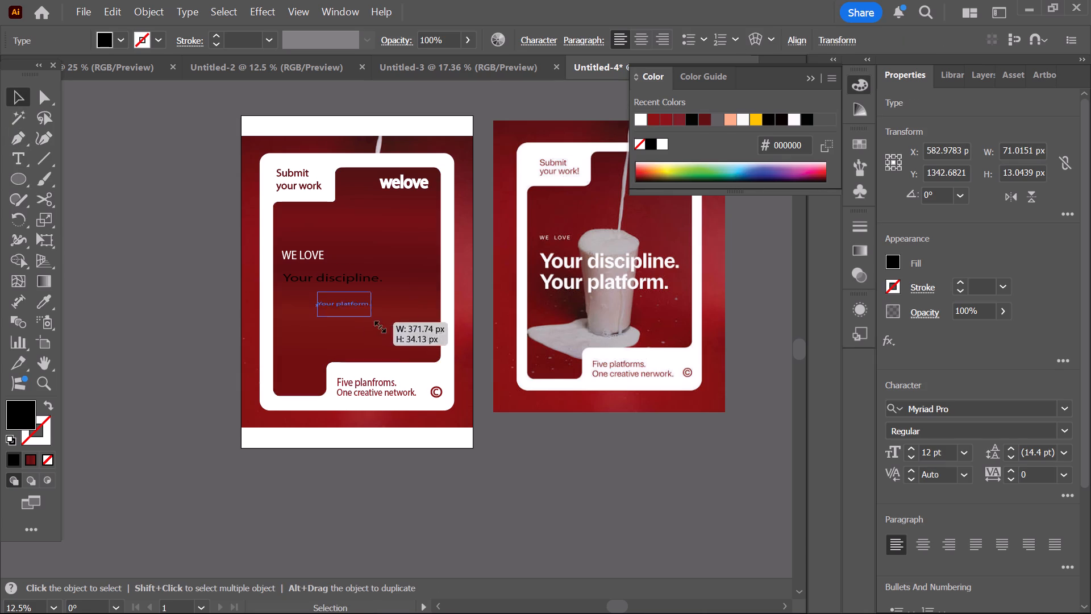
drag(378, 325, 417, 401)
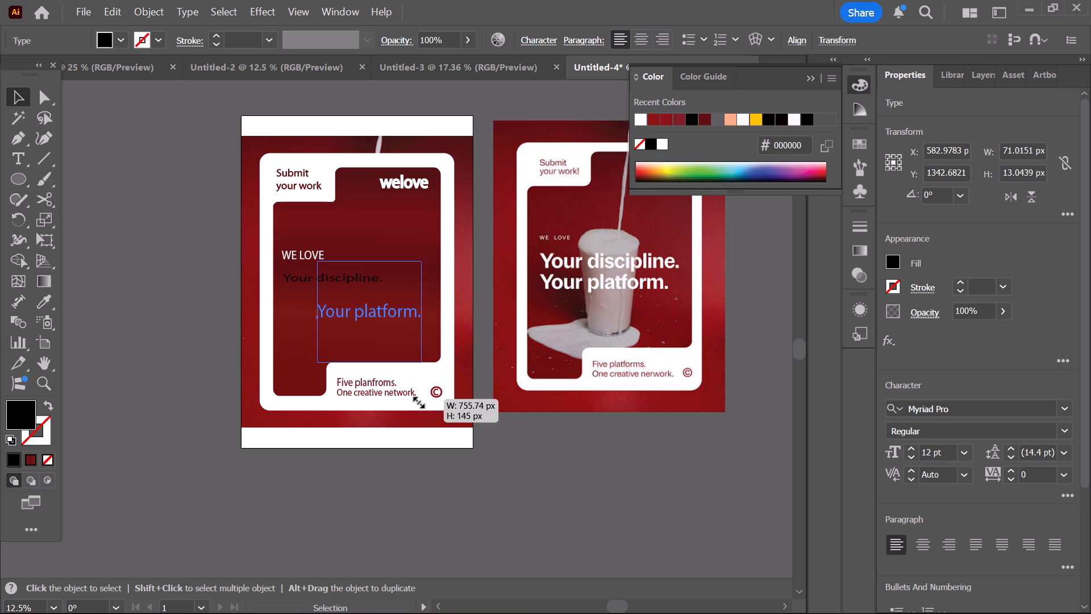
drag(417, 401, 440, 421)
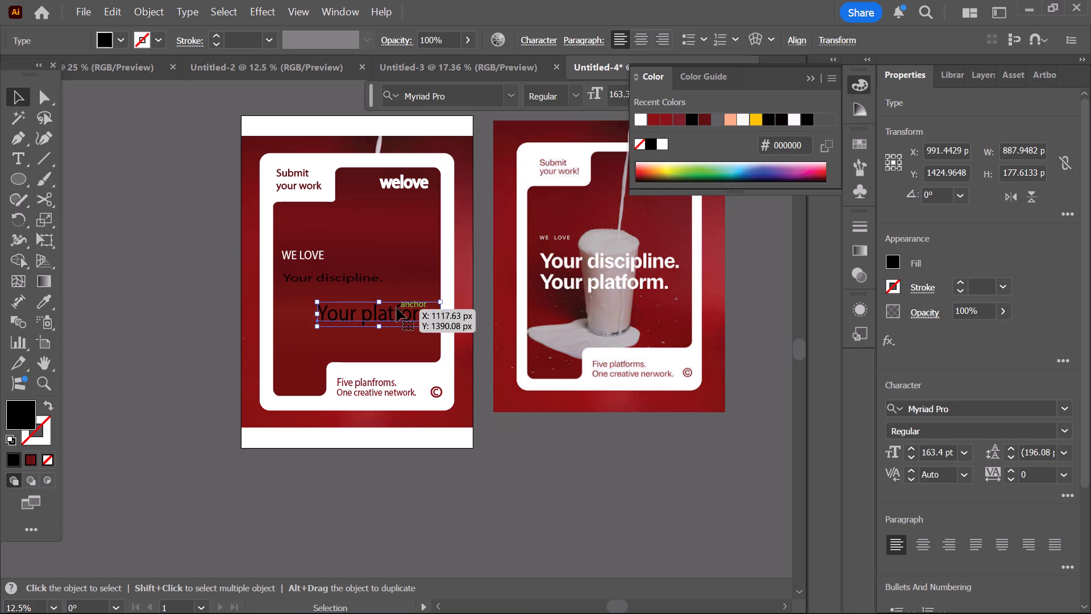
drag(397, 308, 361, 296)
Enlarge "Your discipline." to about 1020 by 217 px, move it up between "WE LOVE" and "Your platform.", and deselect it.
click(355, 272)
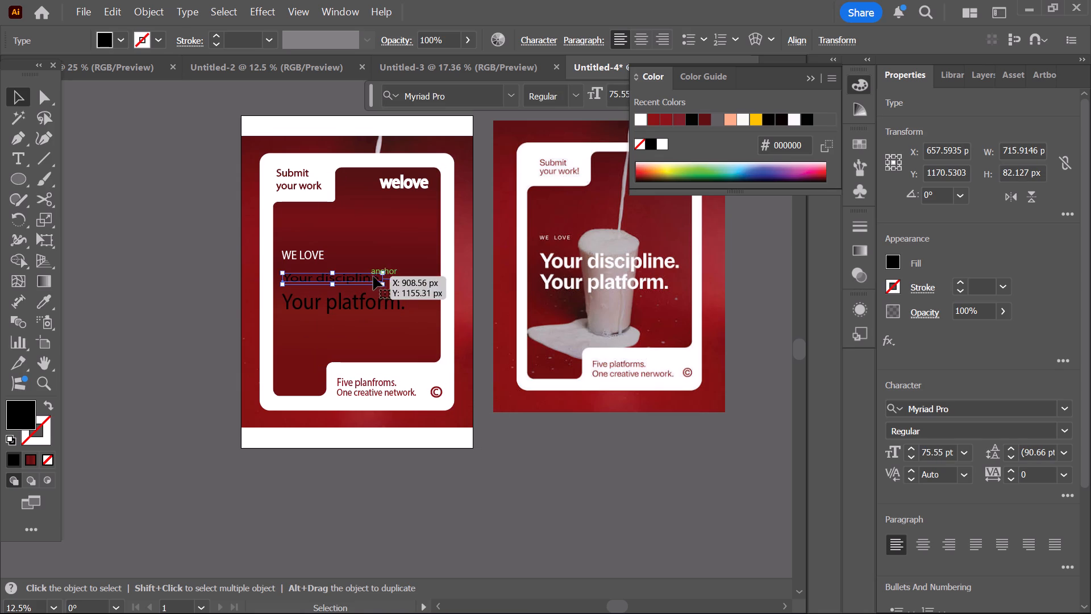
drag(385, 287, 411, 304)
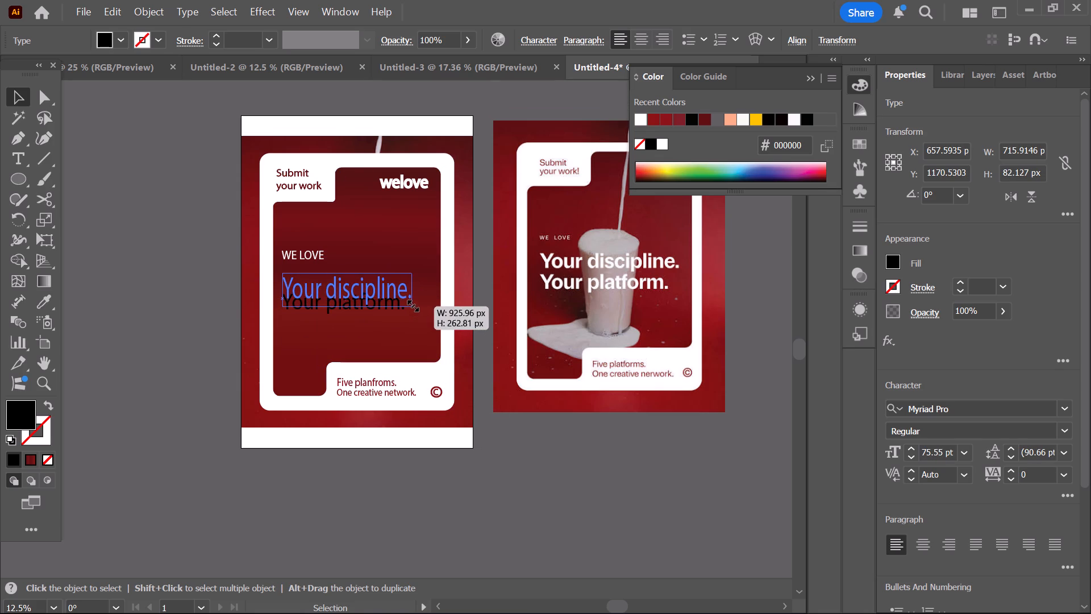
drag(411, 304, 434, 304)
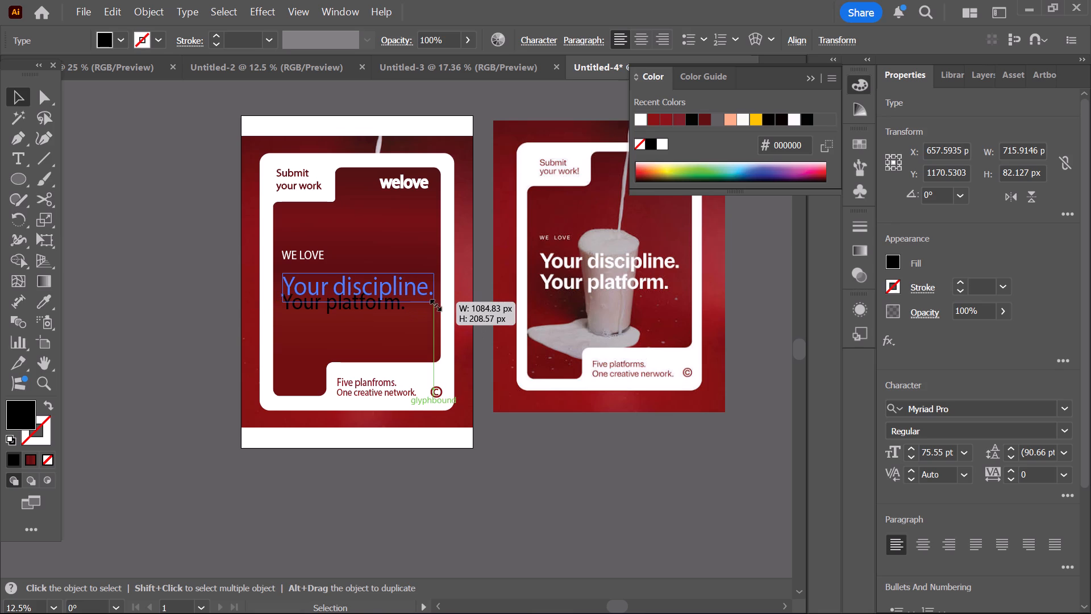
drag(434, 304, 425, 303)
drag(384, 285, 378, 277)
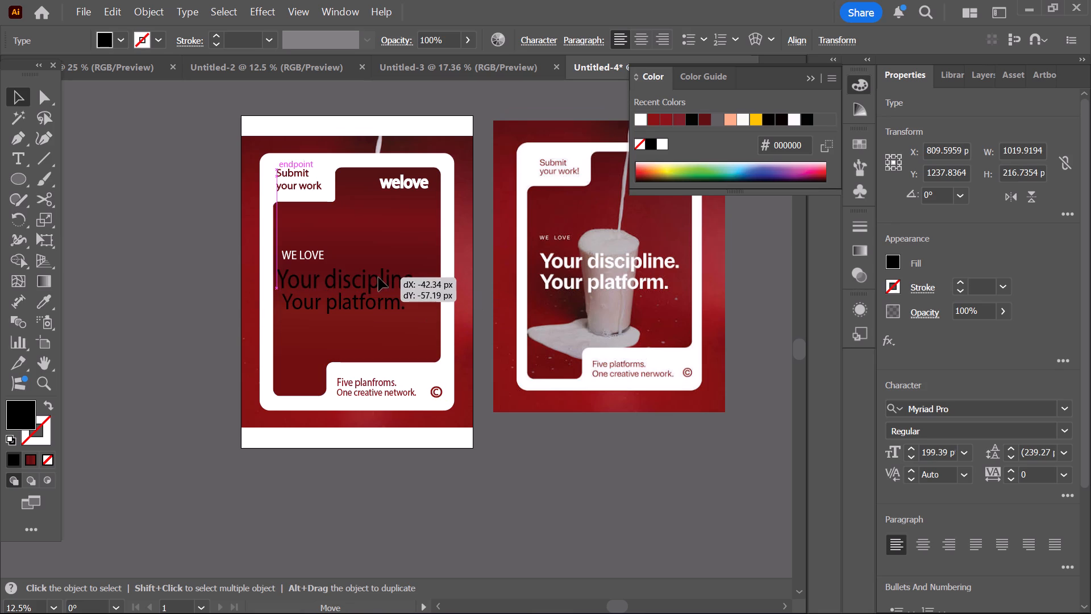
drag(378, 277, 384, 278)
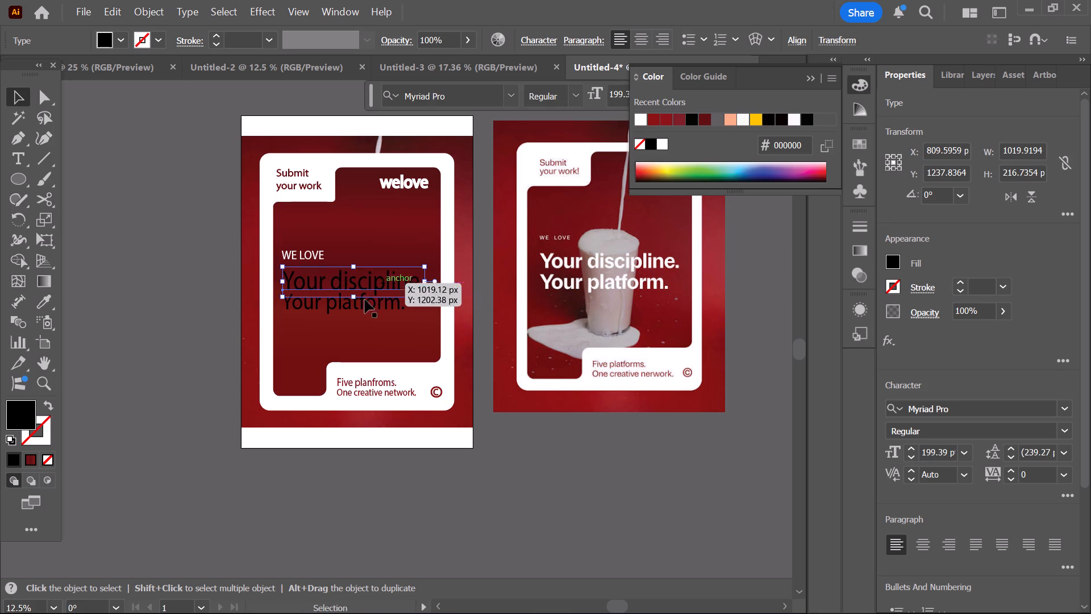
click(179, 325)
Nudge the "Your platform." line slightly so it sits at about X 746, Y 1349 px beneath "Your discipline.".
click(348, 308)
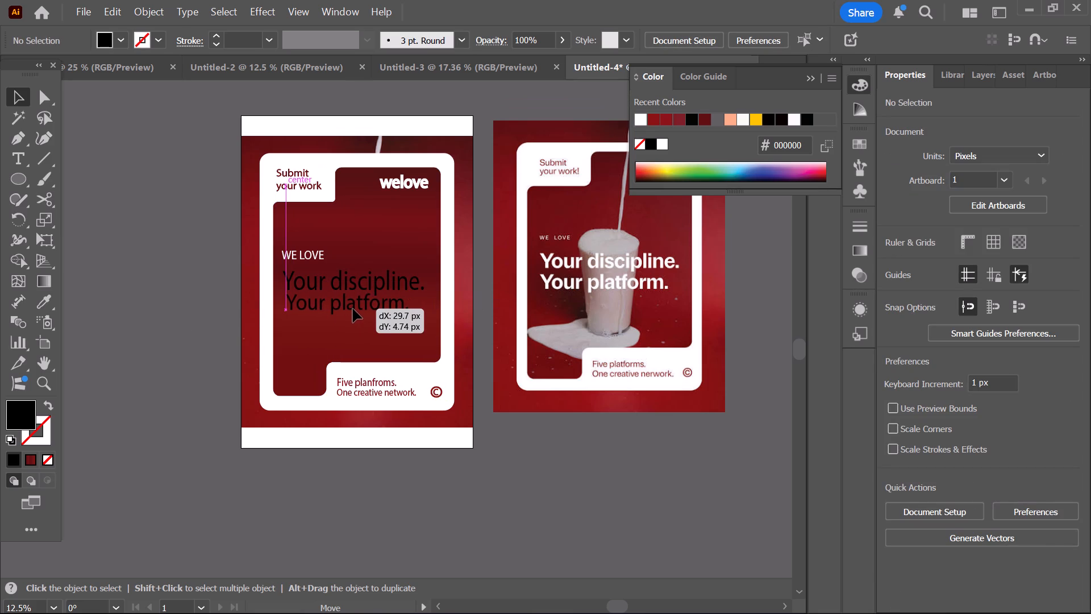
click(179, 301)
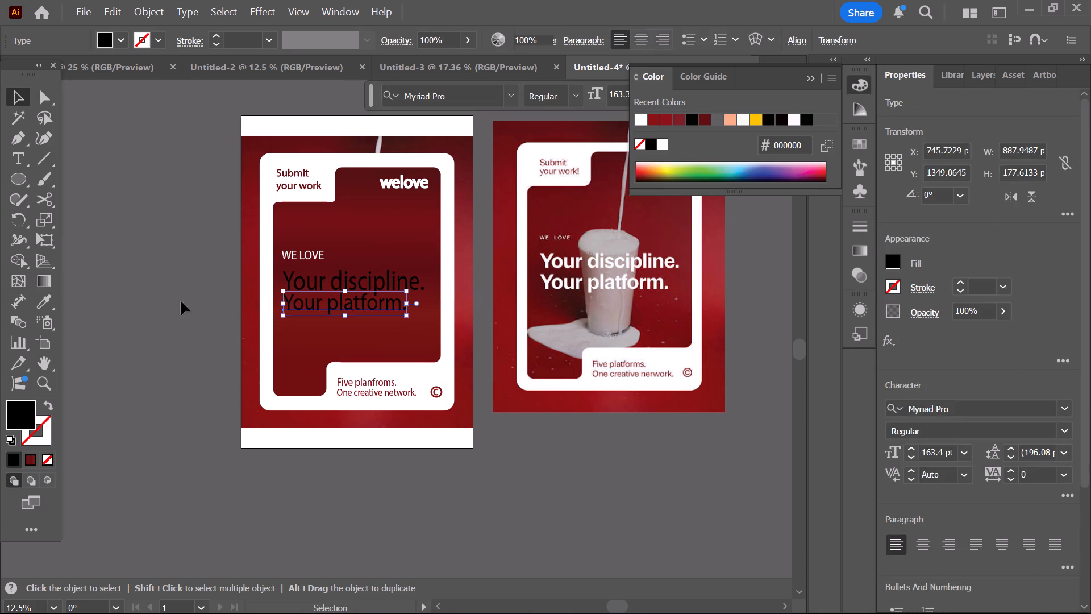
Nudge the "WE LOVE" line slightly down and sideways so its start lines up with the headline, and deselect it.
click(317, 255)
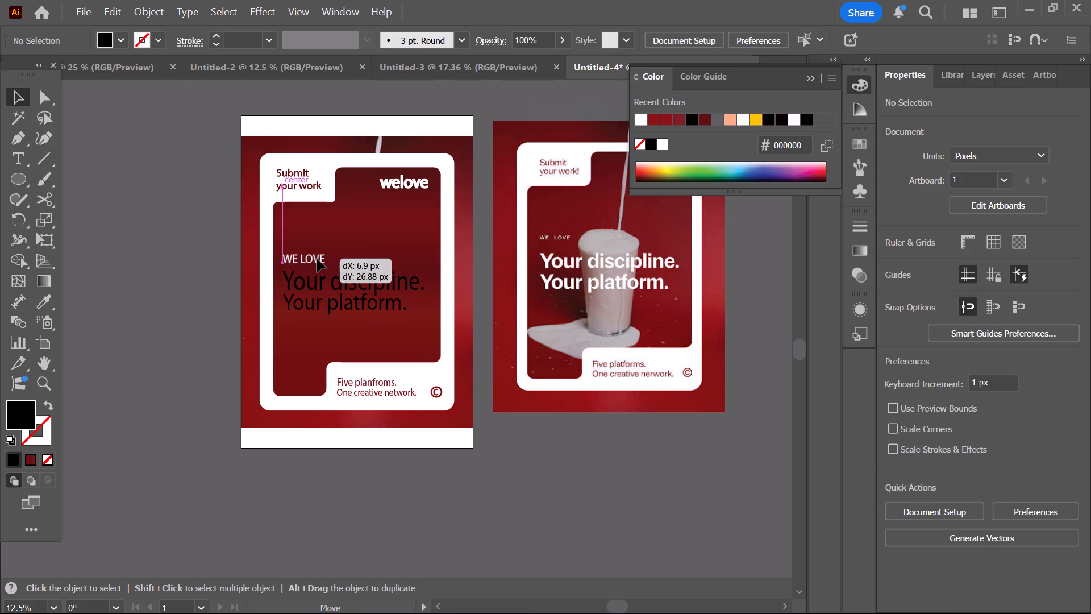
click(197, 265)
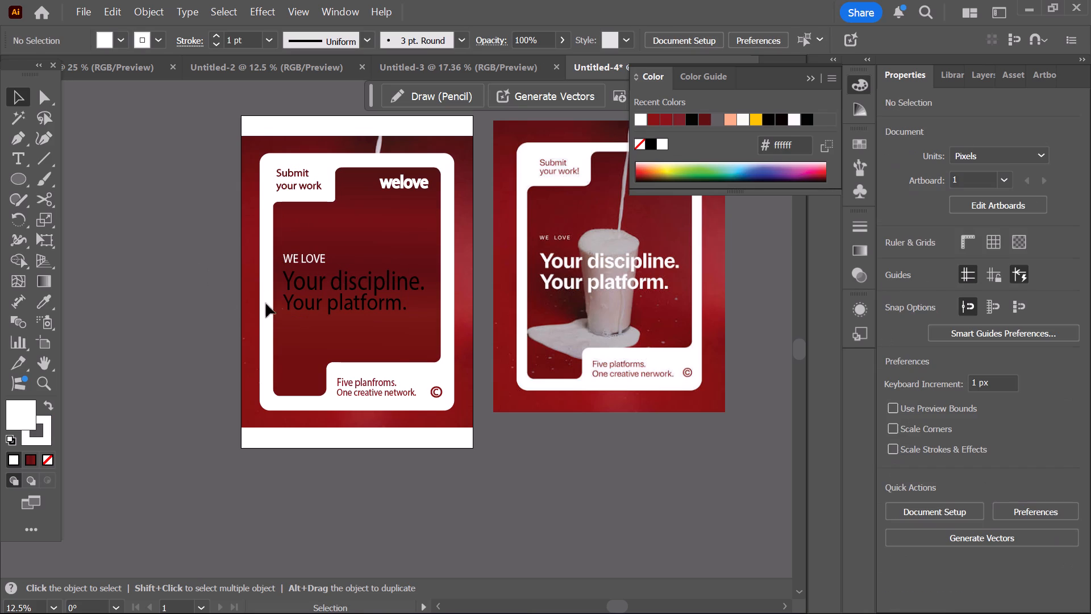
Give the "Your platform." text a white fill (ffffff) and a white 5 pt stroke.
click(369, 297)
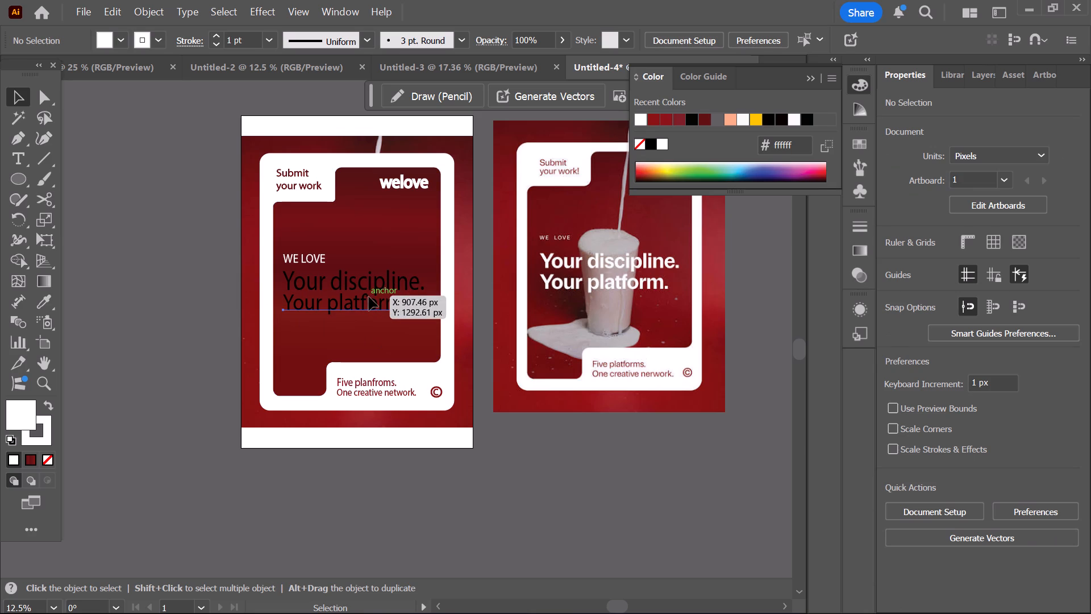
click(53, 422)
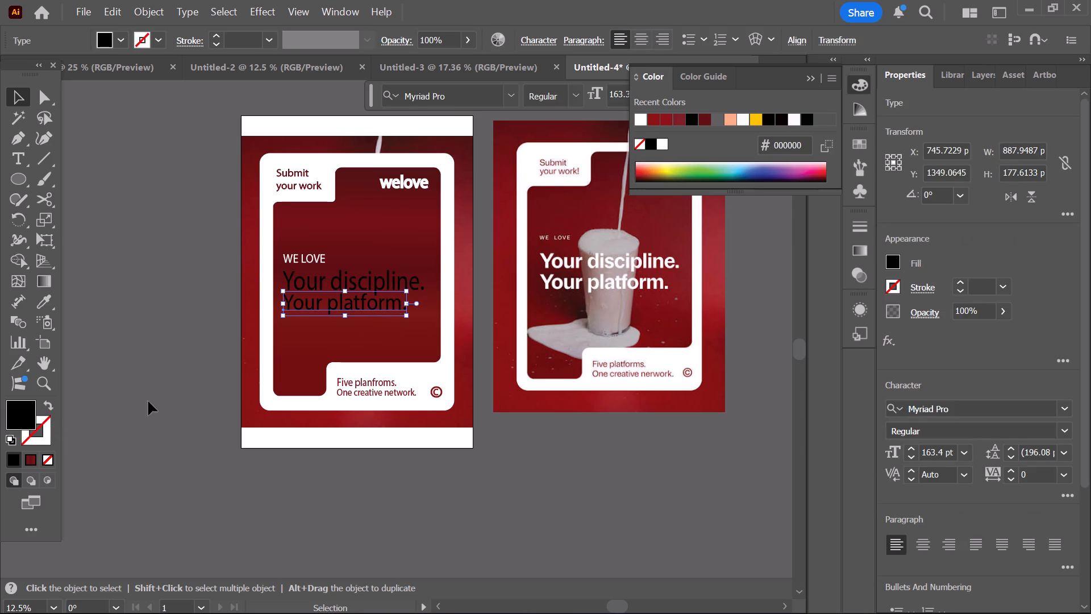
click(642, 120)
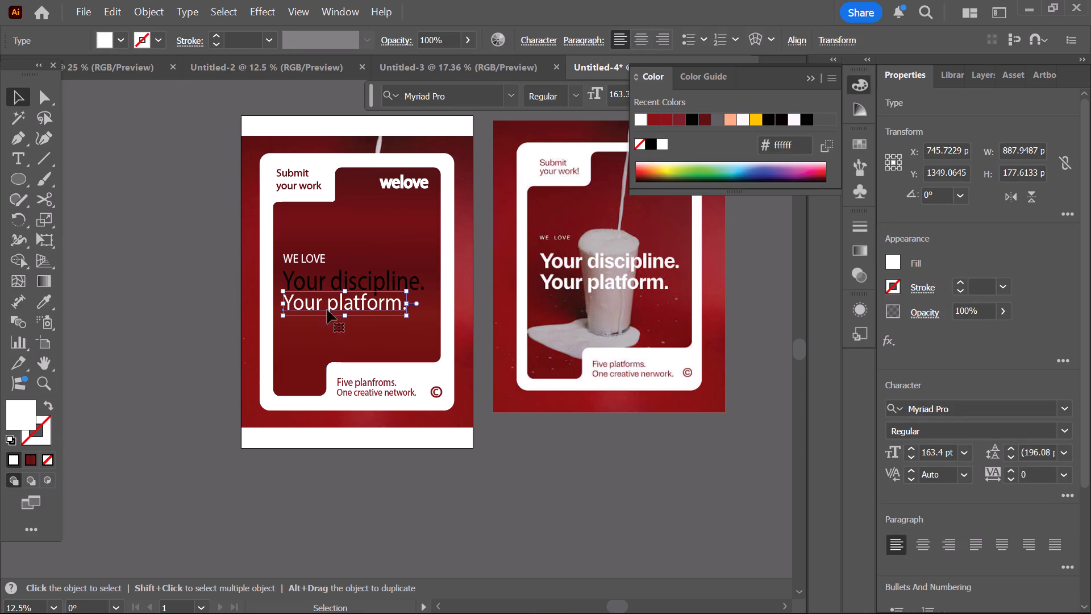
click(45, 425)
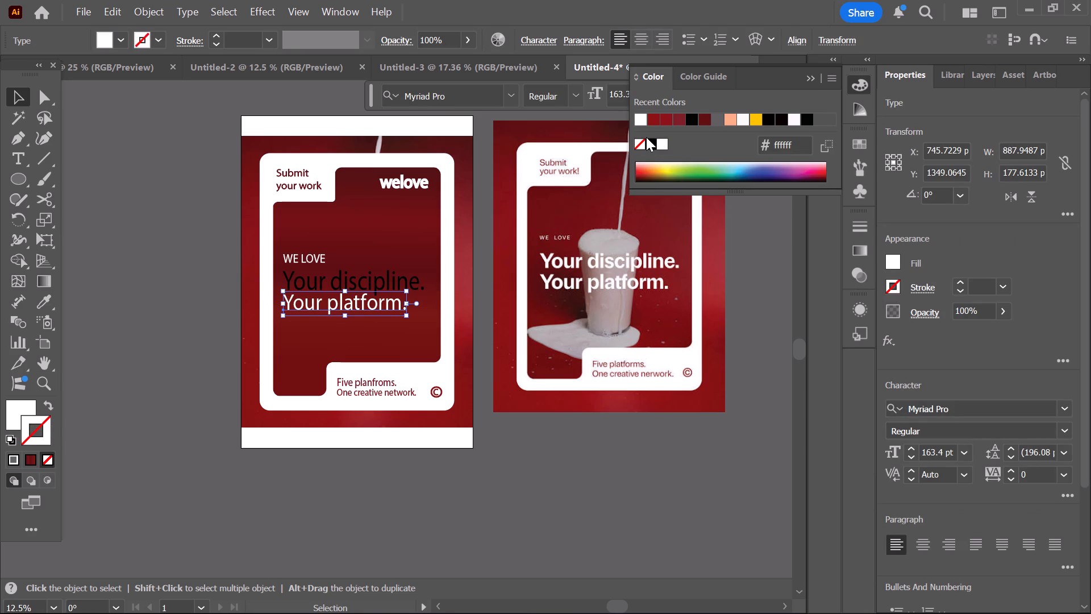
click(644, 122)
triple_click(963, 279)
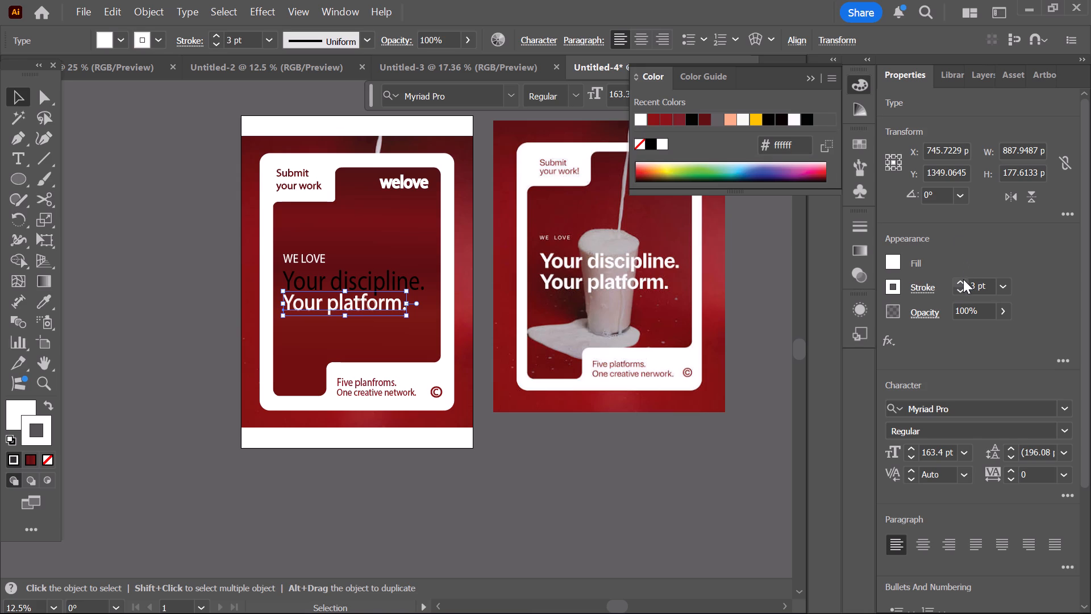
click(963, 279)
Give the "Your discipline." text a white fill (ffffff) and a white 6 pt stroke, and deselect it.
click(355, 279)
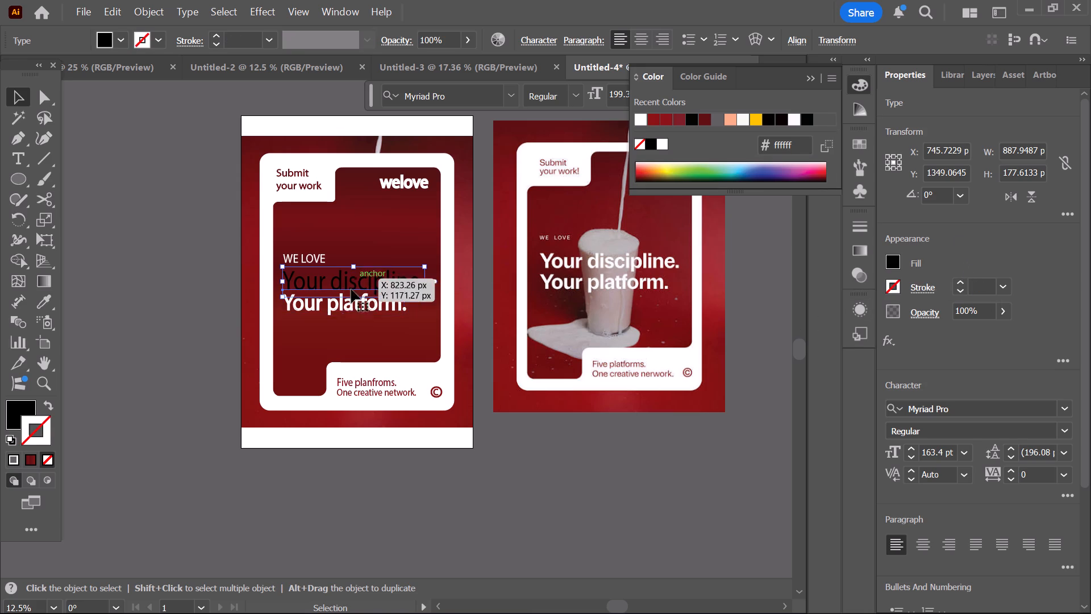
click(1, 416)
click(20, 404)
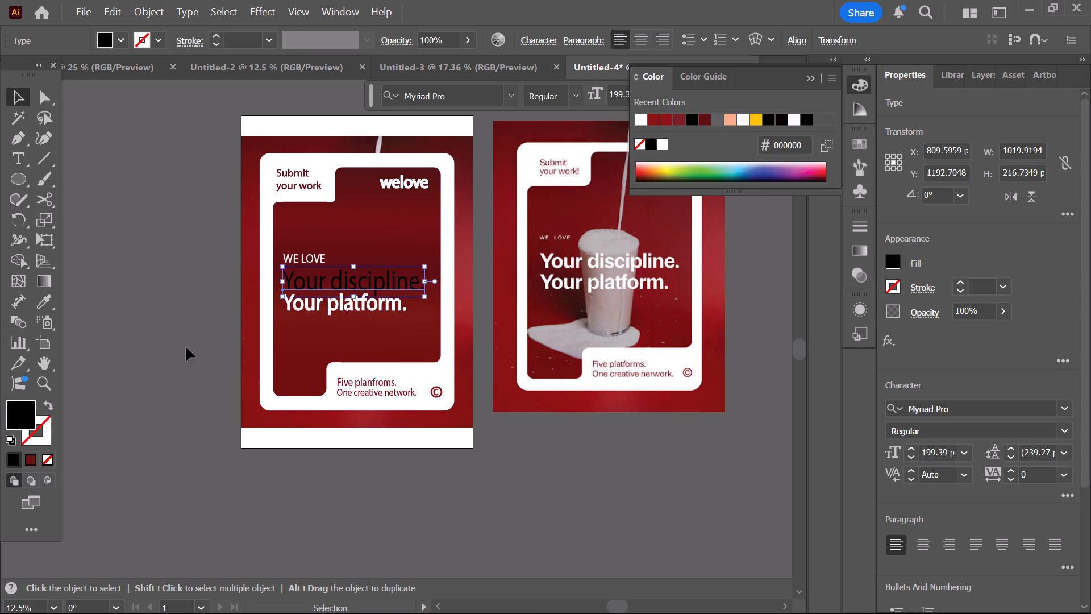
click(638, 120)
click(38, 437)
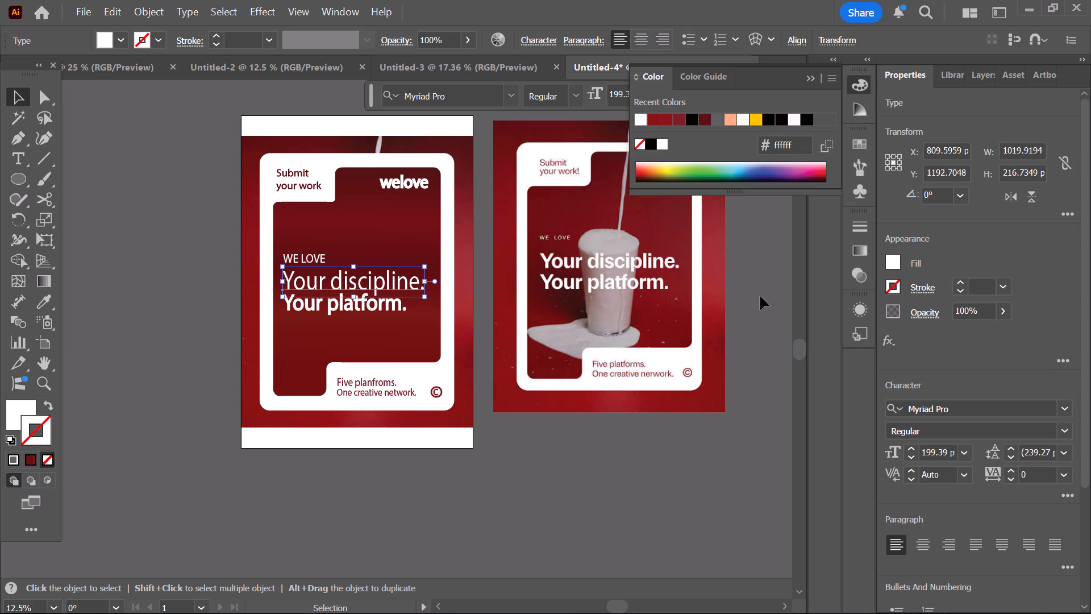
click(637, 118)
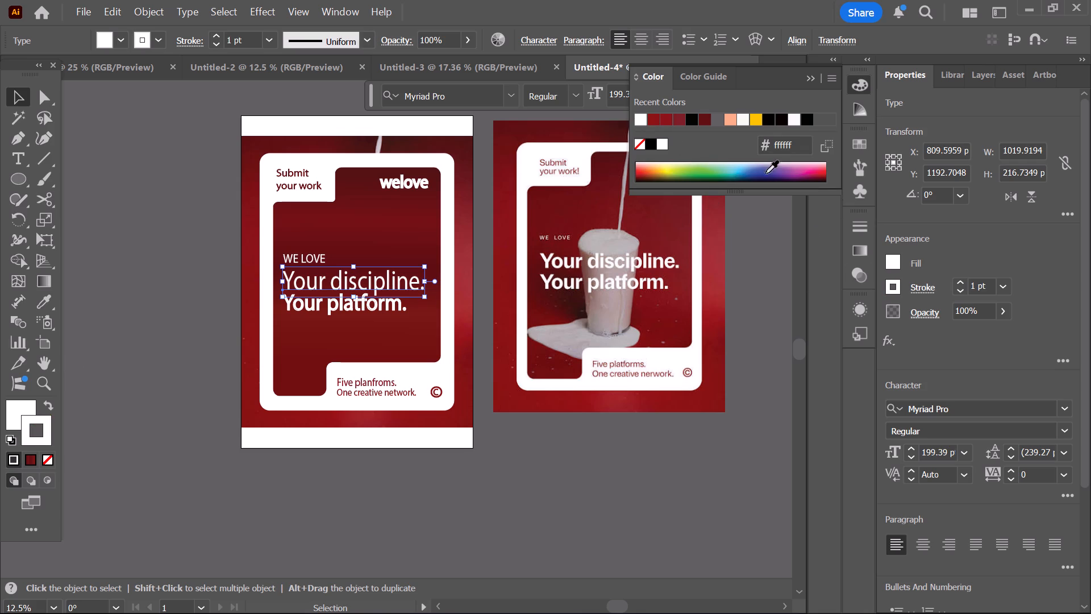
triple_click(966, 281)
double_click(961, 281)
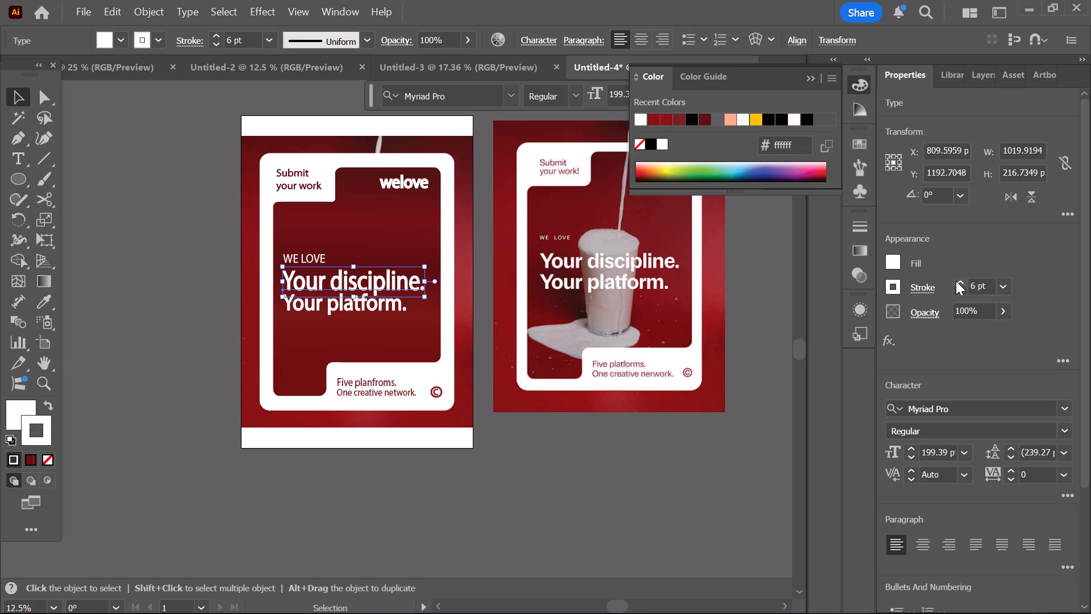
scroll(168, 303, up, 1)
click(160, 294)
Move the "Your platform." line slightly to about X 758, Y 1359 px beneath "Your discipline.", and deselect it.
click(340, 320)
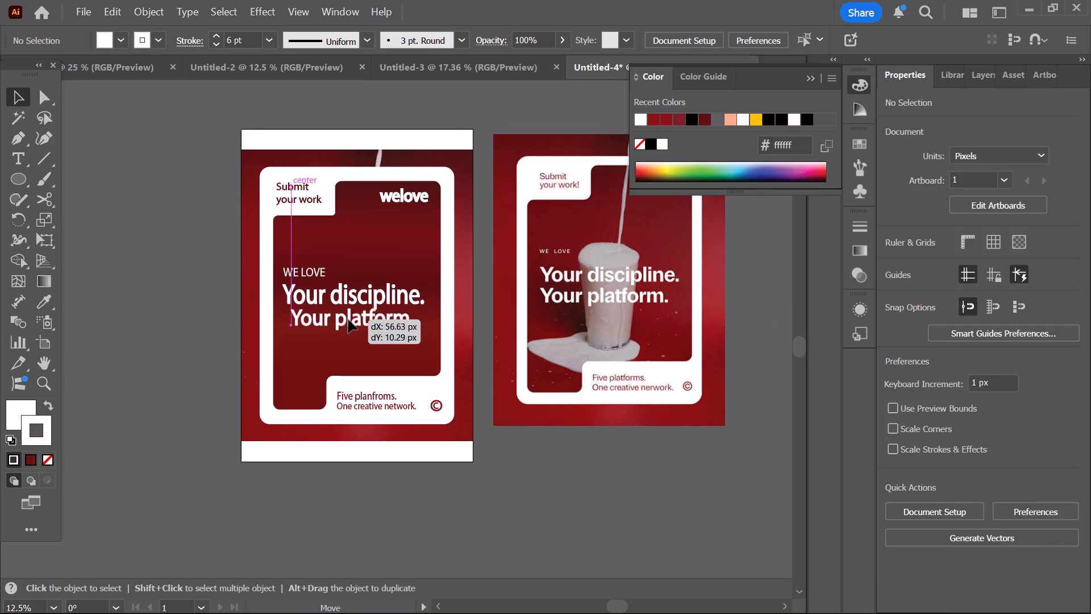
click(123, 308)
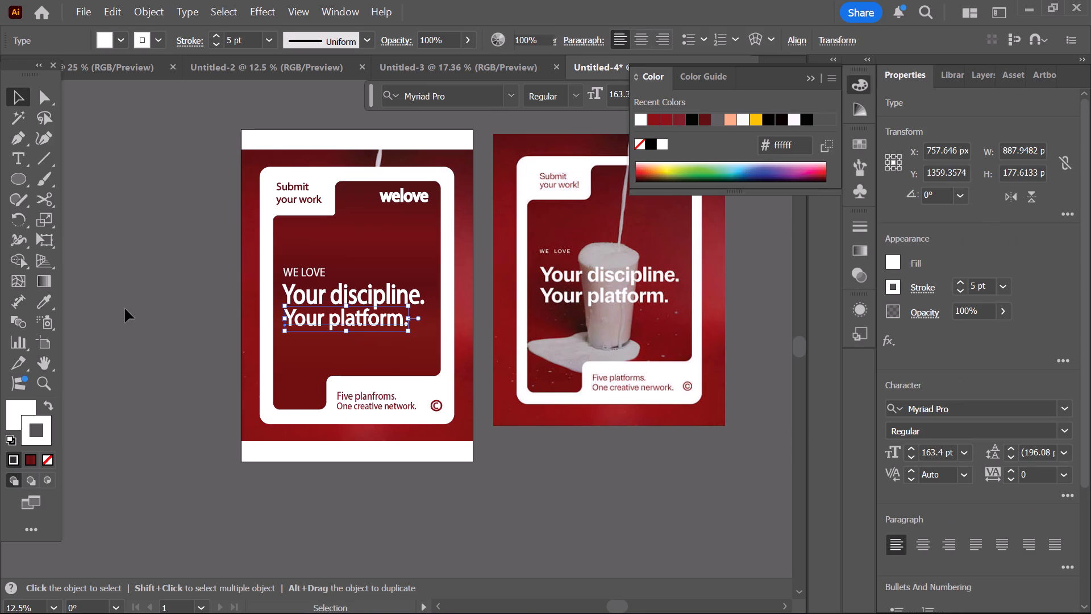
scroll(210, 324, up, 2)
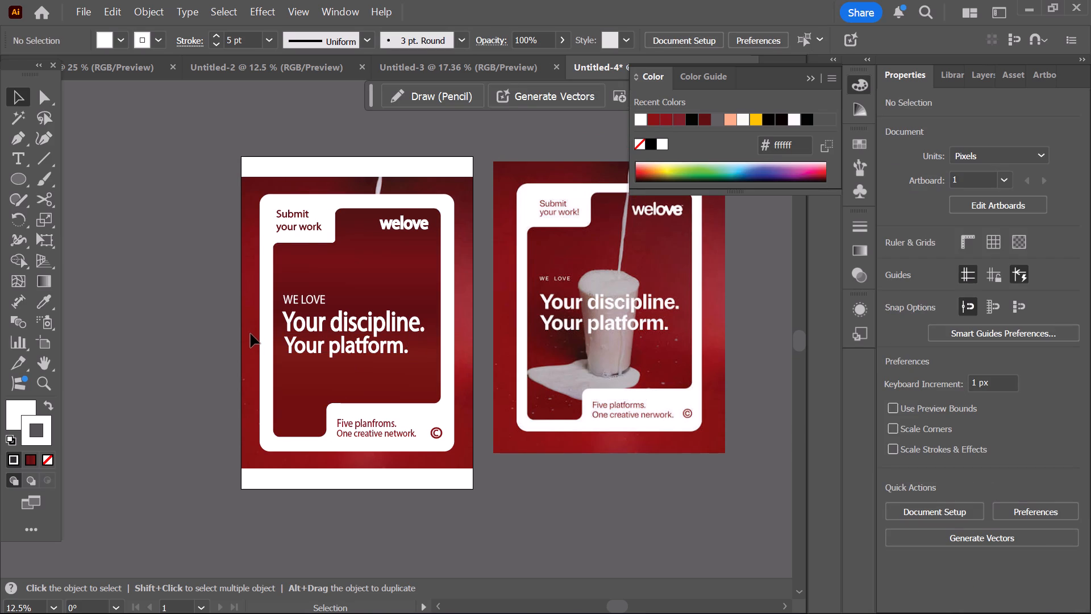
scroll(251, 335, up, 1)
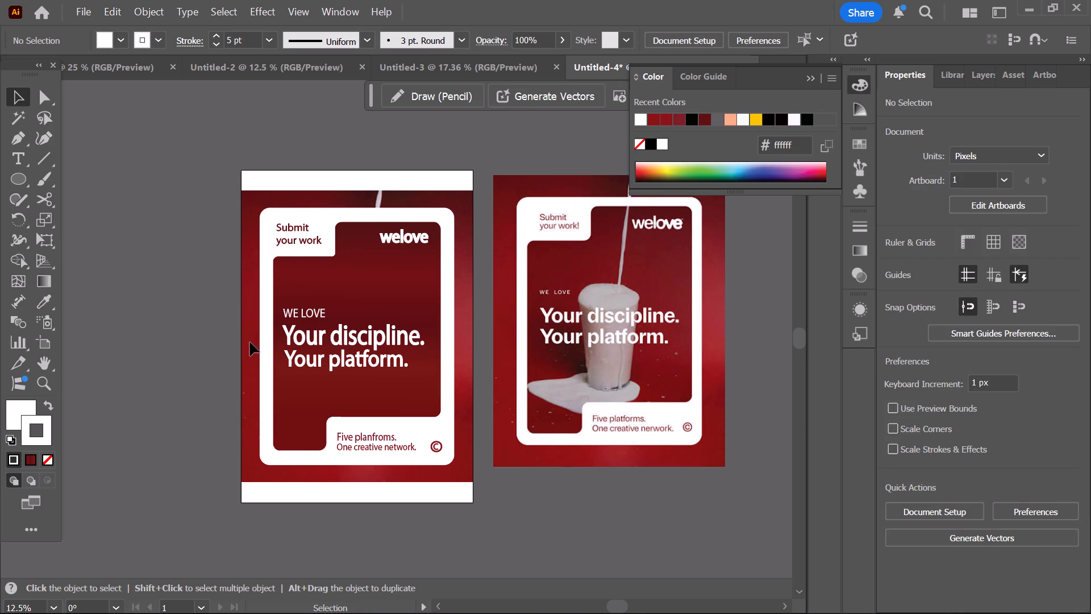
scroll(245, 342, up, 1)
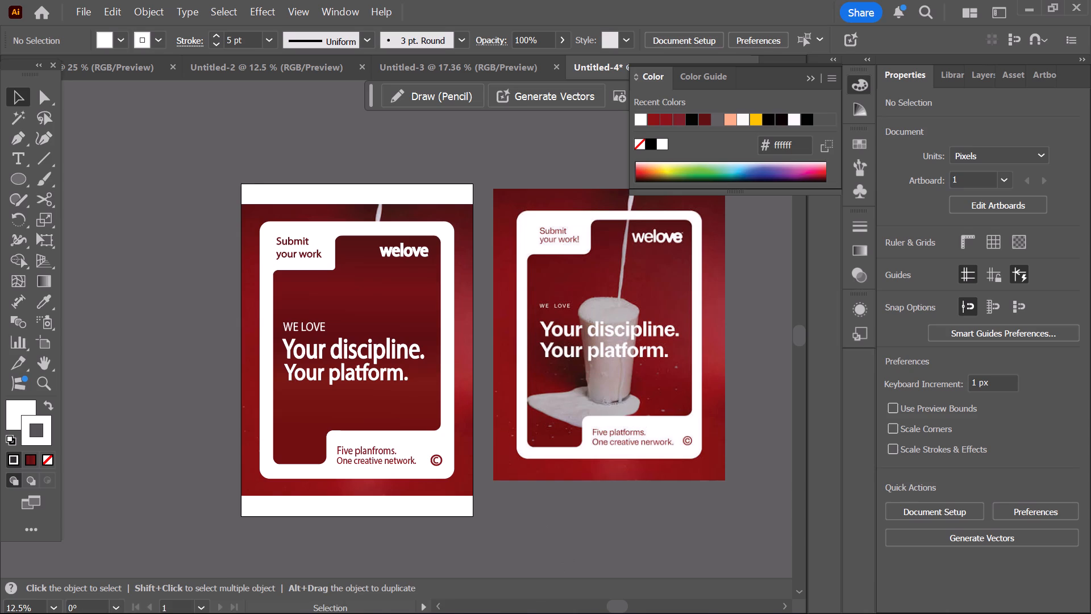
Switch to Google Chrome and clear the "web design images" query from the image search.
click(364, 599)
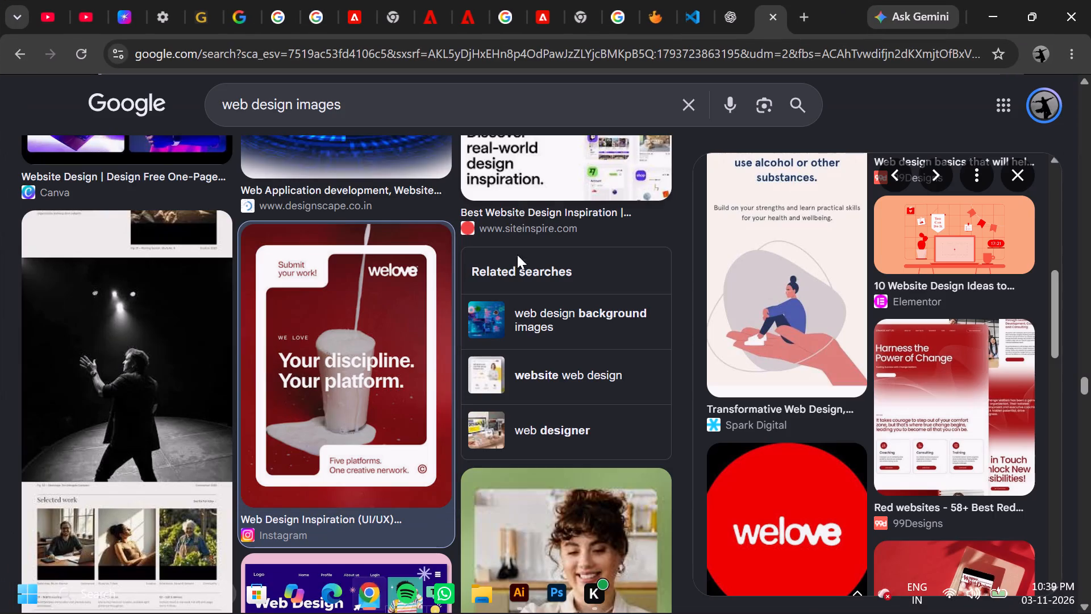
scroll(394, 109, up, 1)
click(394, 109)
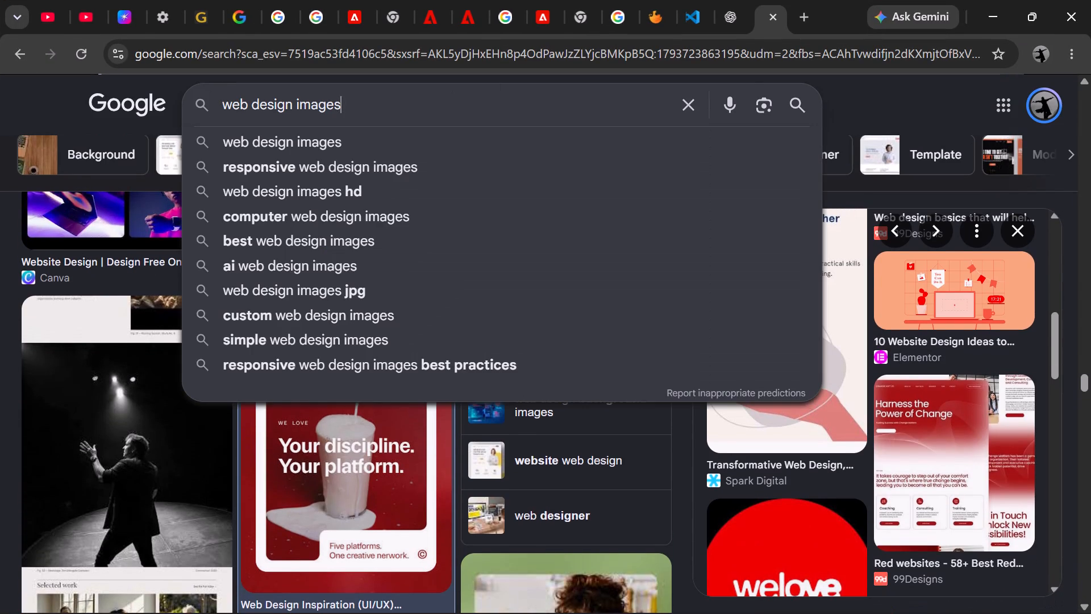
key(BackSpace)
key(BackSpace)
key(BackSpace)
key(BackSpace)
key(BackSpace)
key(BackSpace)
key(BackSpace)
key(BackSpace)
key(BackSpace)
key(BackSpace)
key(BackSpace)
key(BackSpace)
key(BackSpace)
key(BackSpace)
key(BackSpace)
key(BackSpace)
key(BackSpace)
key(BackSpace)
key(BackSpace)
key(BackSpace)
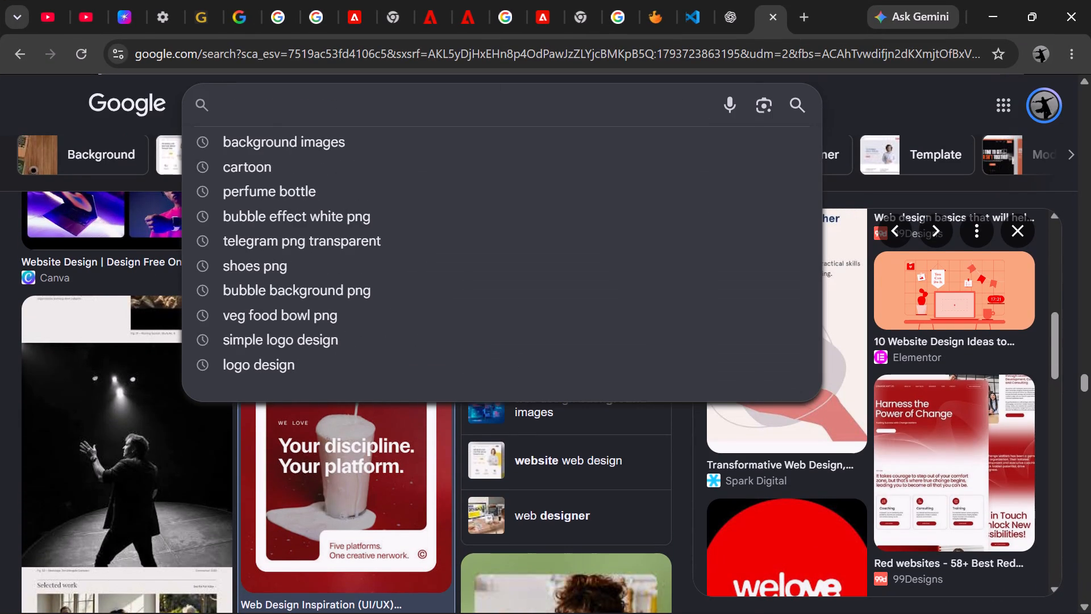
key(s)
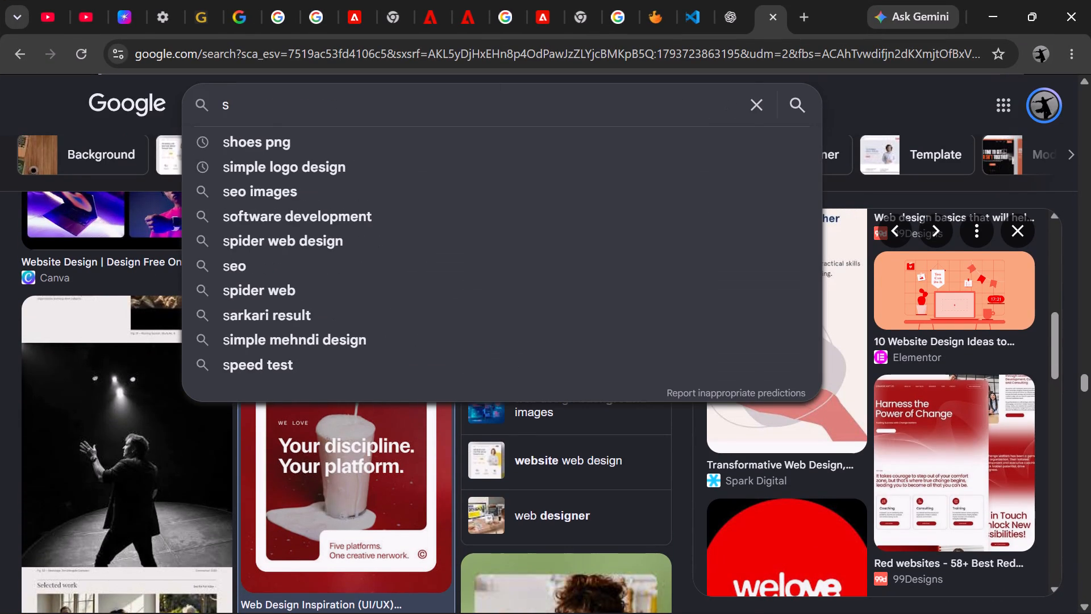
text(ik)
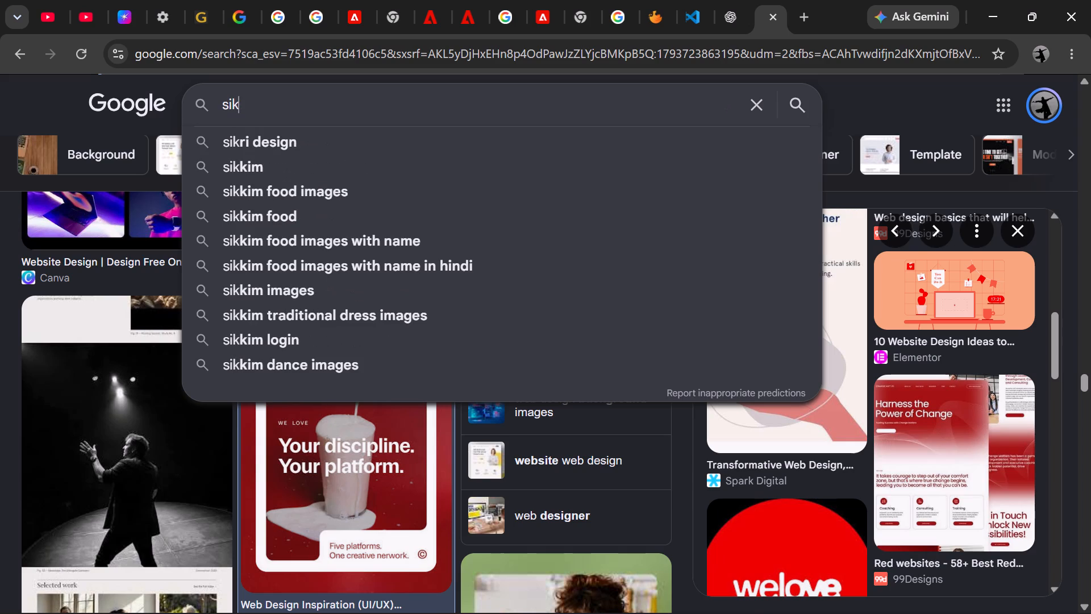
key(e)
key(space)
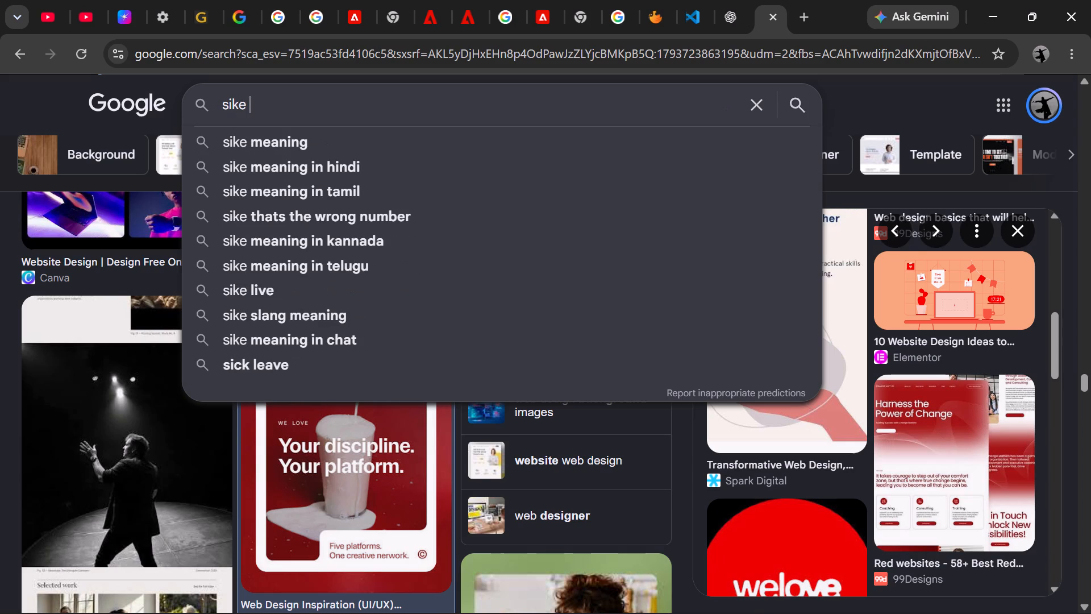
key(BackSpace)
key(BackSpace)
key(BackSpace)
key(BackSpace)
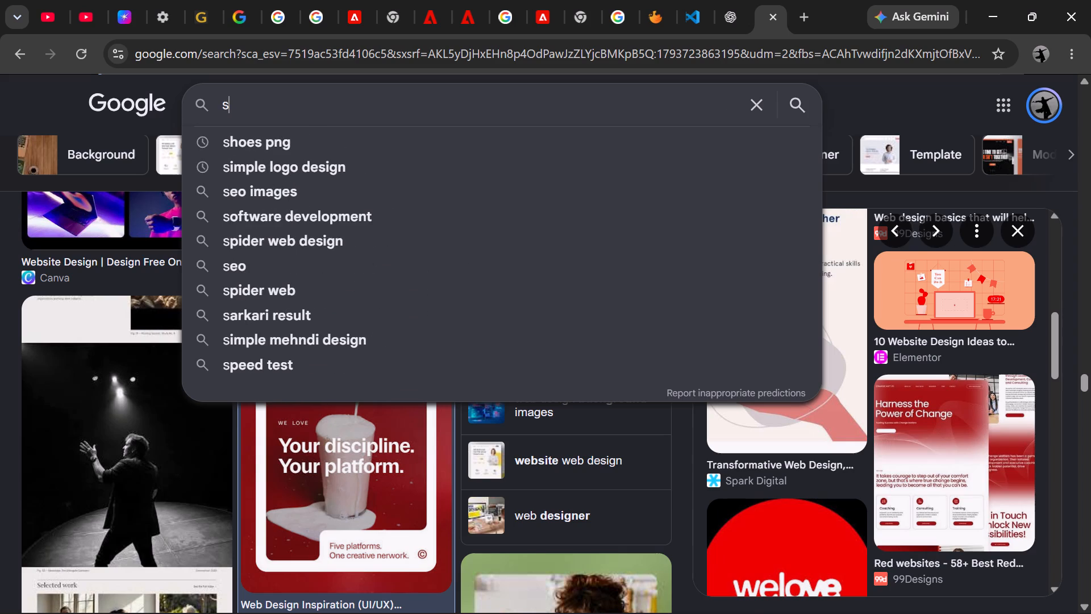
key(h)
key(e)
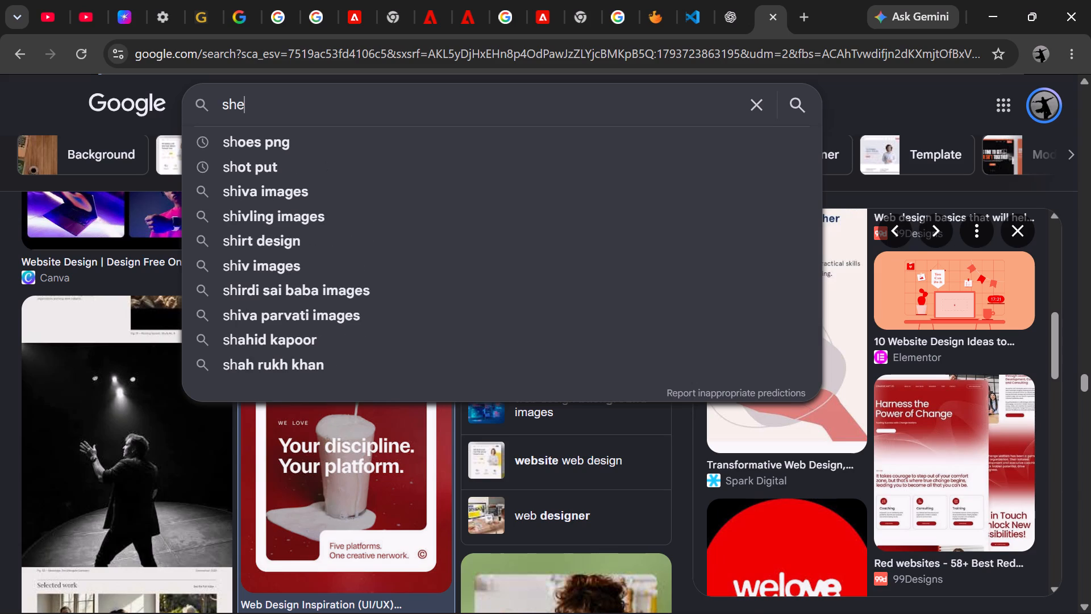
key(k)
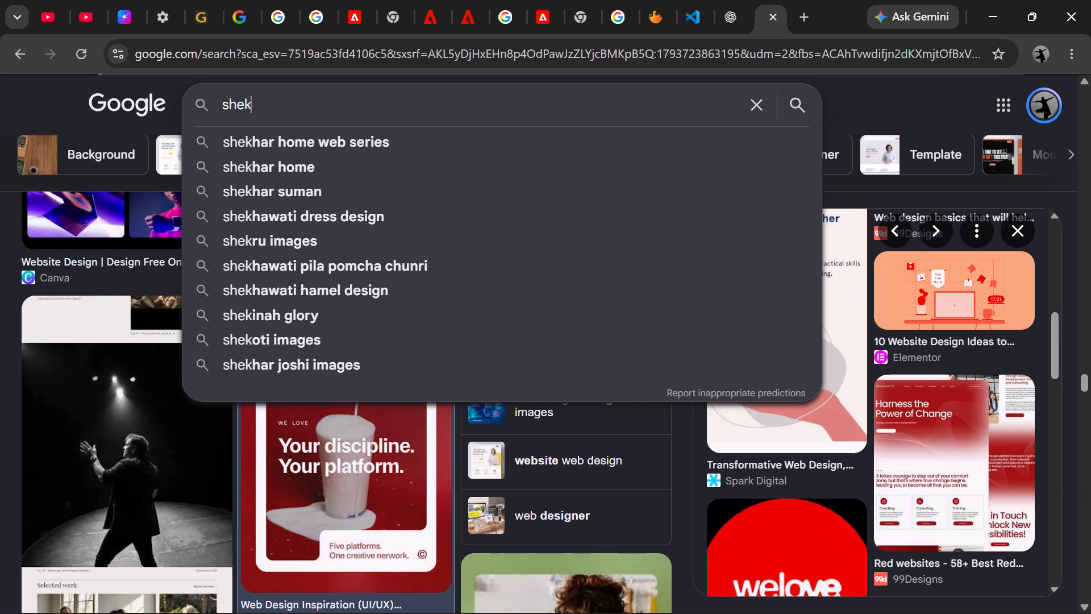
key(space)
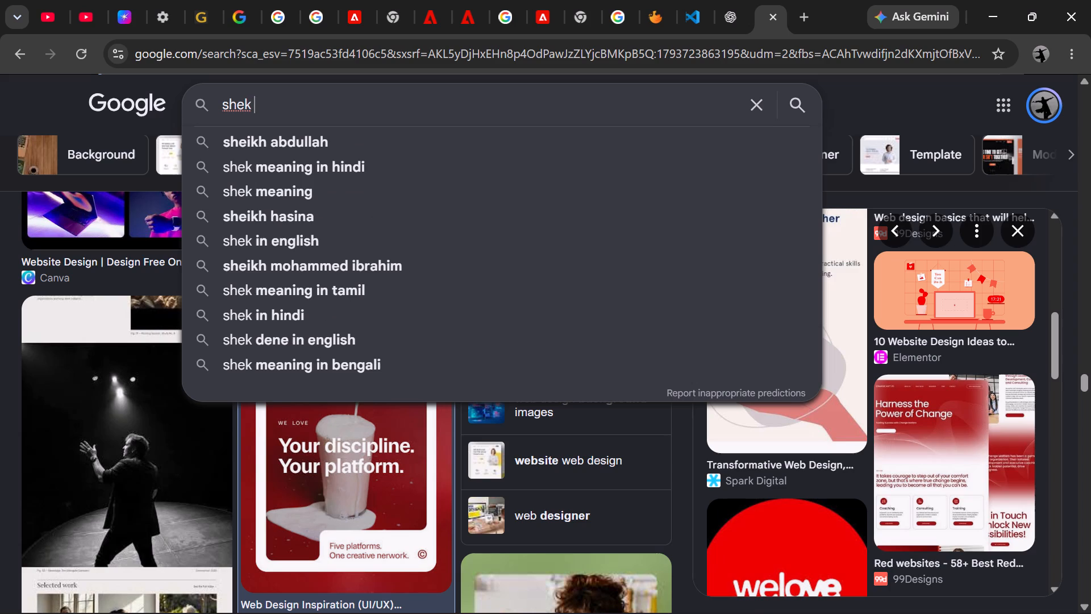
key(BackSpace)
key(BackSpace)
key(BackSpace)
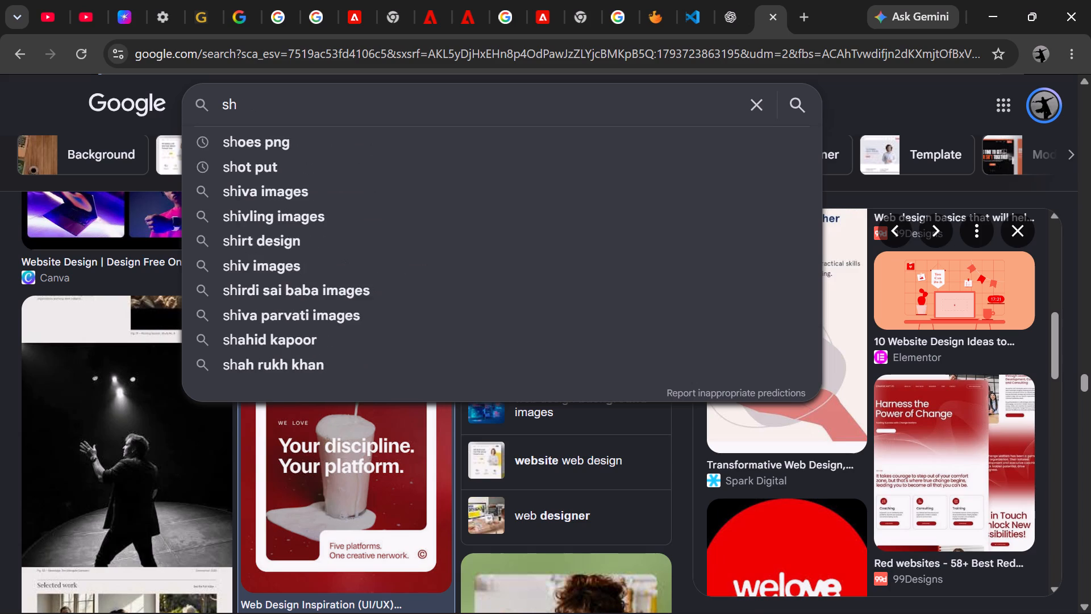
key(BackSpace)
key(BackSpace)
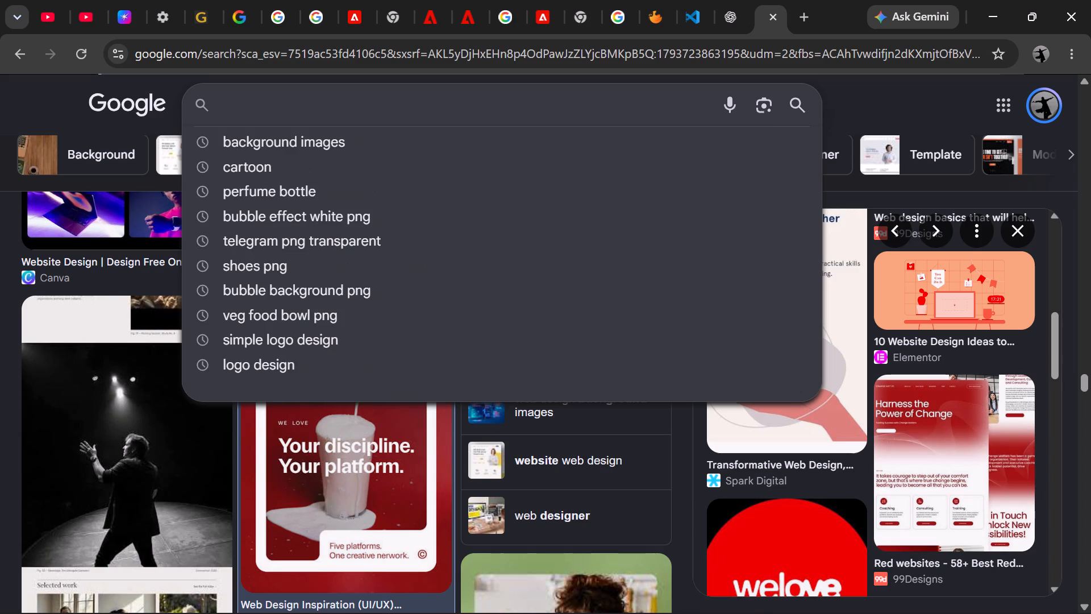
Search the images for "milk shake".
text(milk)
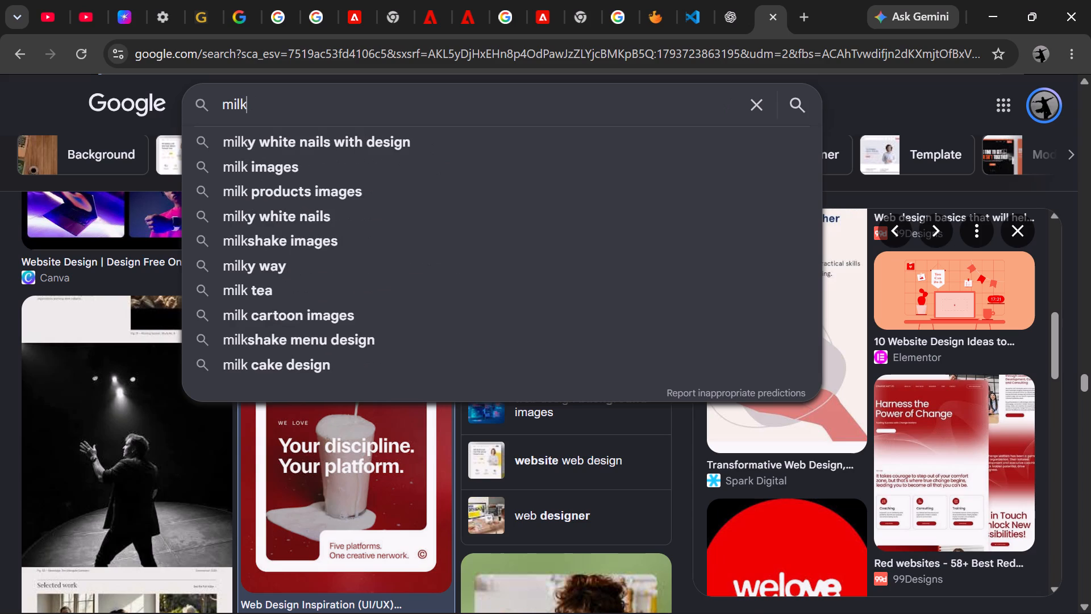
key(space)
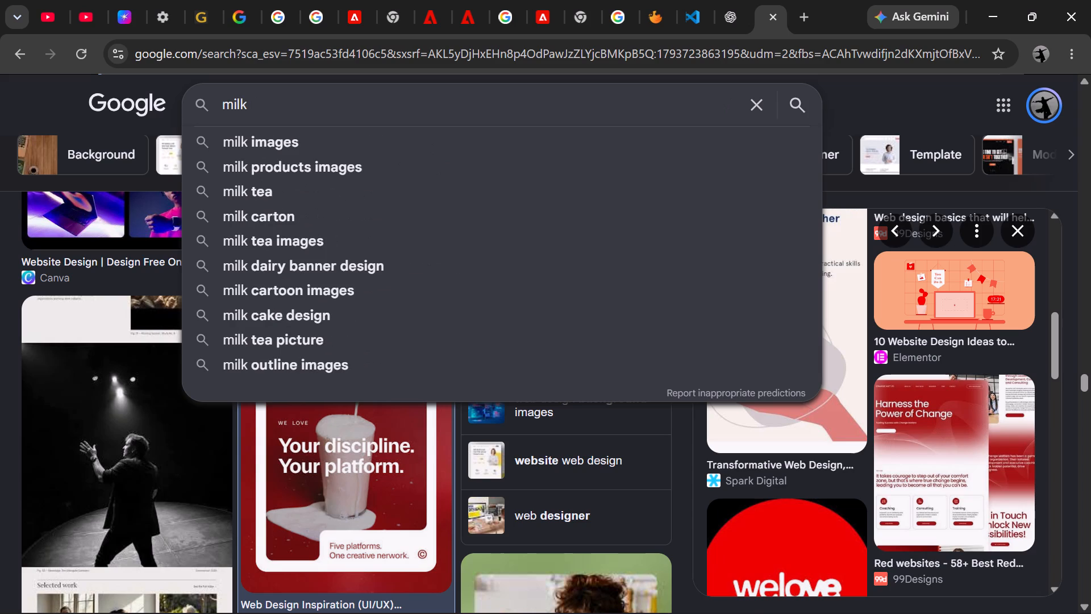
key(s)
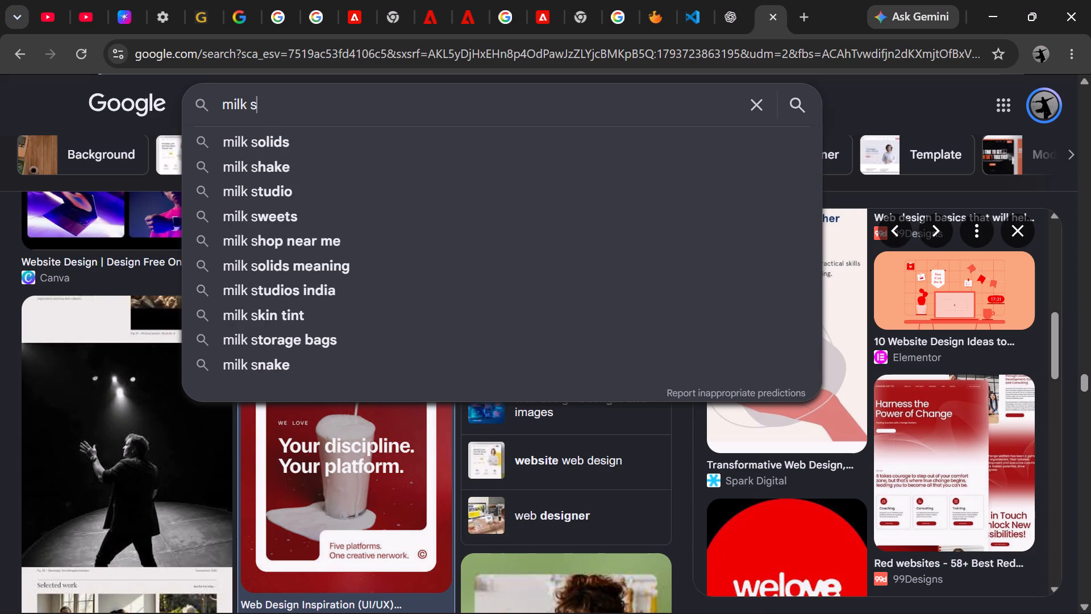
text(hake)
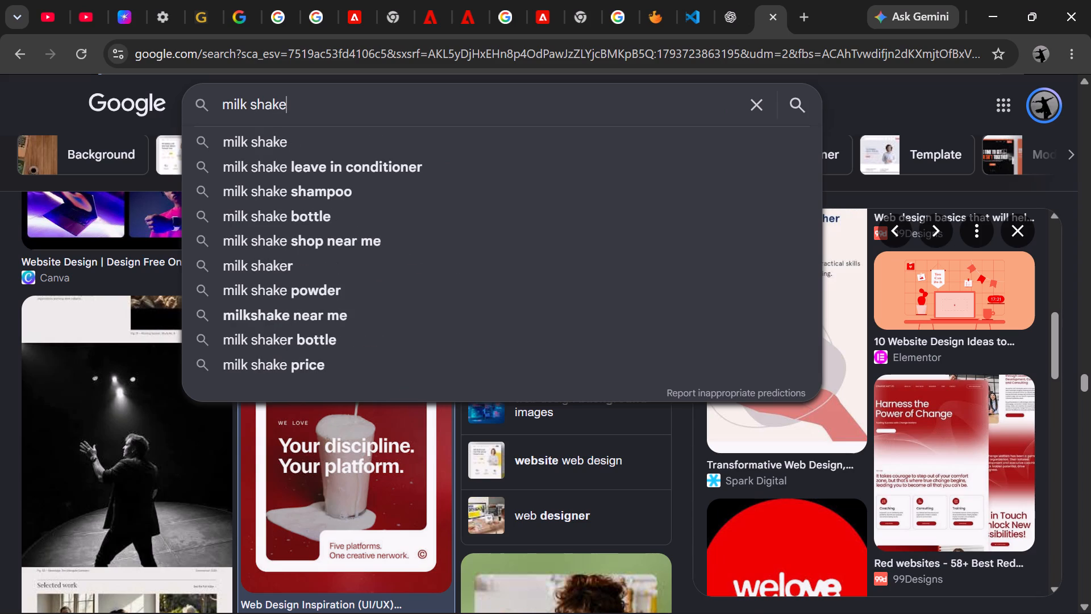
key(Return)
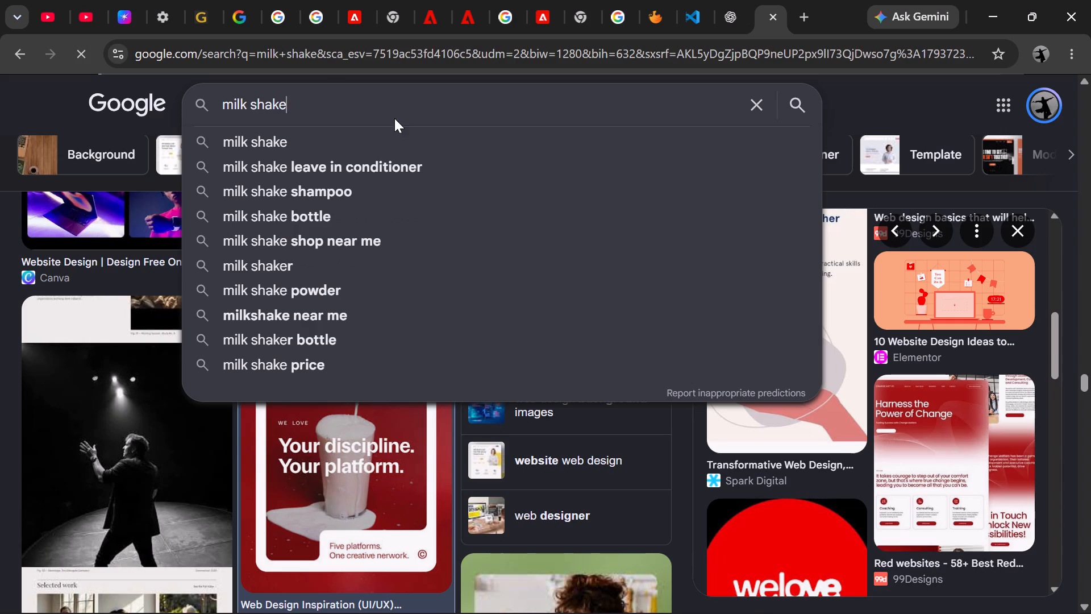
Look through the milk shake image results for a glass that suits the poster.
scroll(359, 331, down, 10)
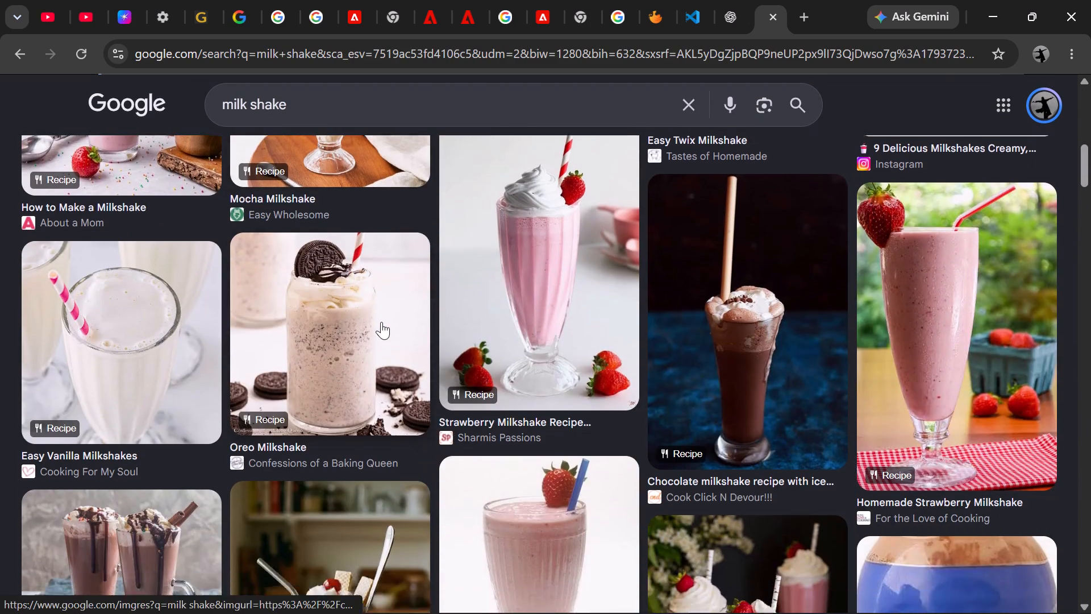
scroll(381, 322, down, 6)
scroll(423, 347, down, 3)
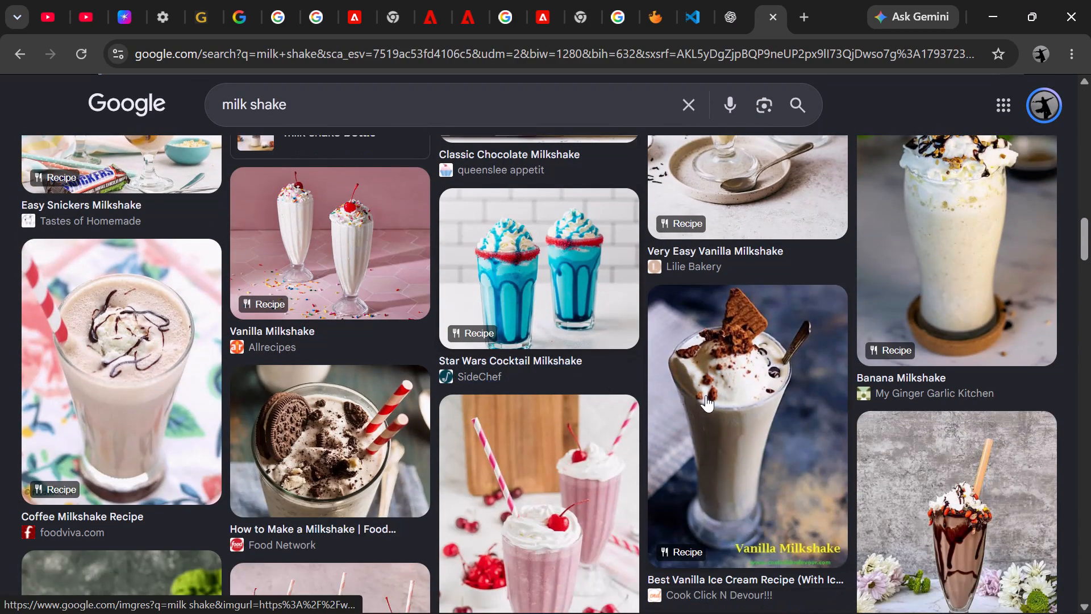
scroll(705, 393, down, 2)
scroll(711, 387, up, 3)
scroll(875, 375, up, 2)
scroll(875, 372, down, 3)
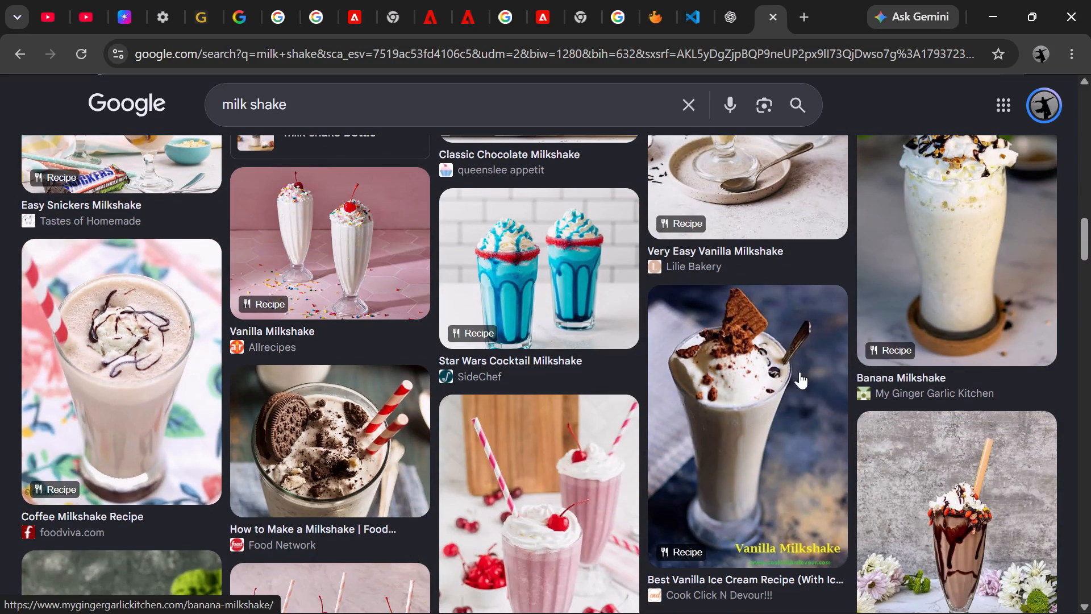
Refine the image search to "milk shake png".
click(370, 113)
key(space)
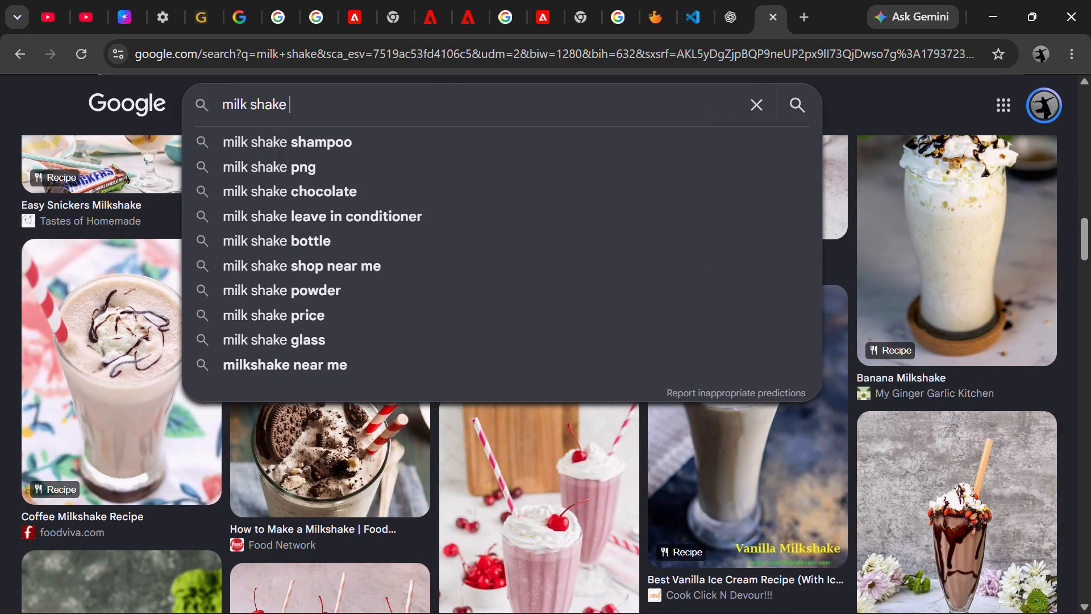
key(p)
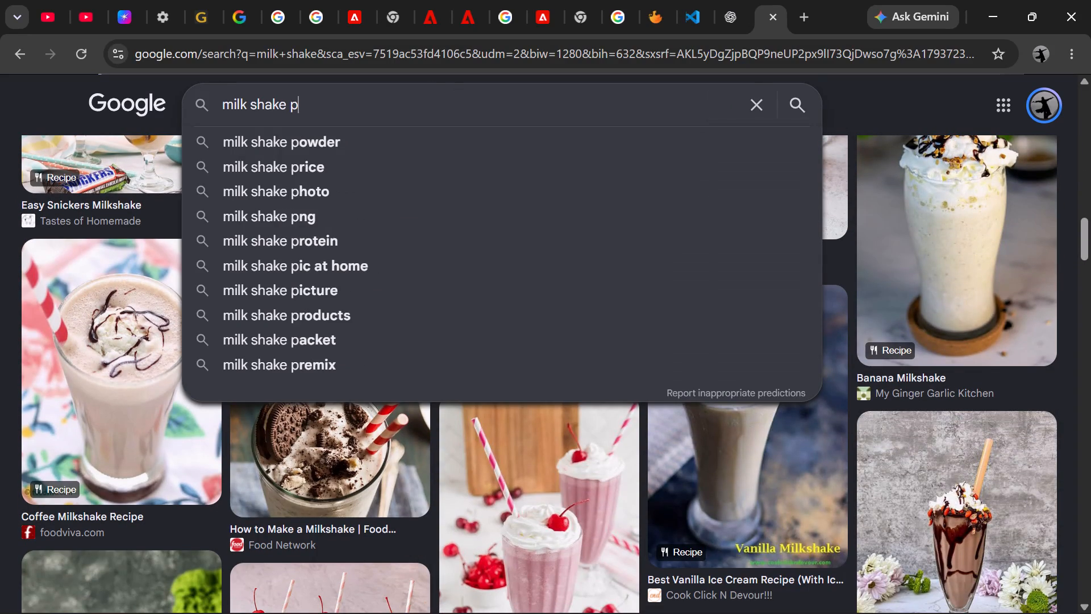
key(n)
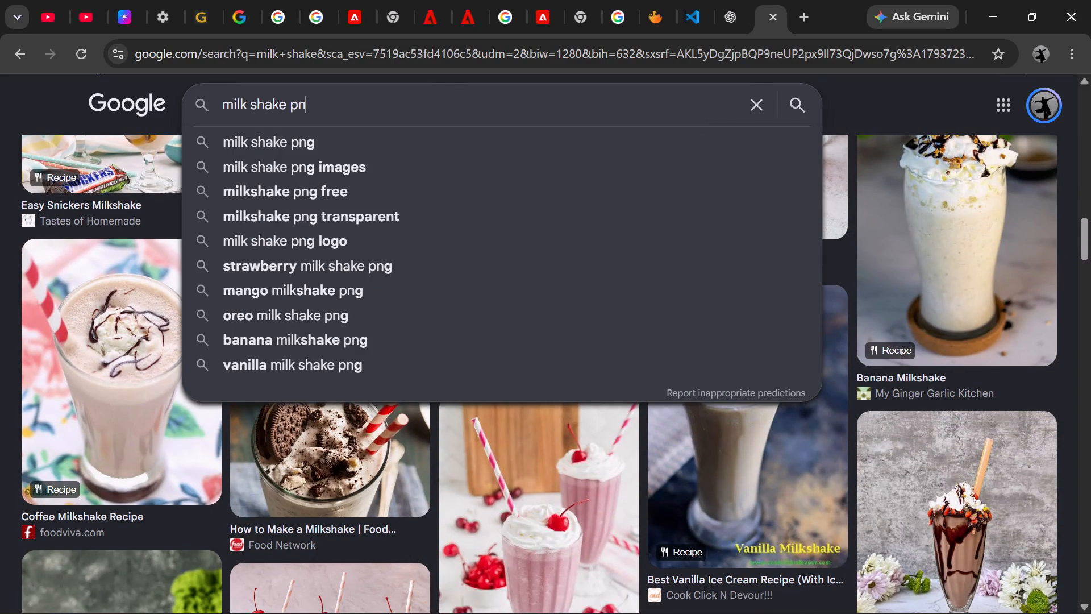
key(g)
key(Return)
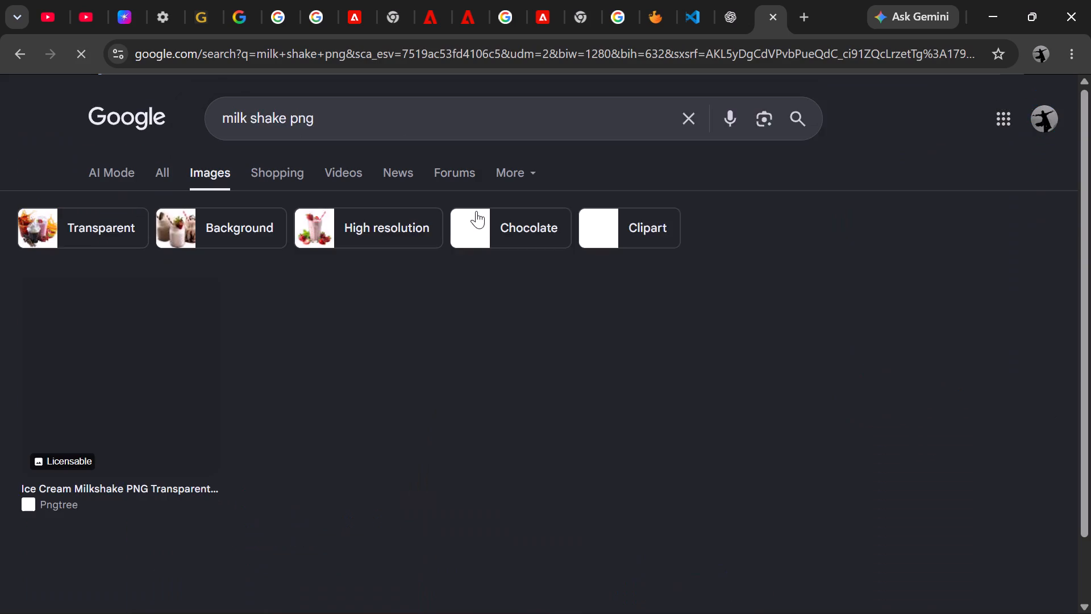
Open the preview of the Pngtree vanilla milkshake image with the cream splash.
scroll(473, 213, down, 2)
scroll(486, 373, down, 3)
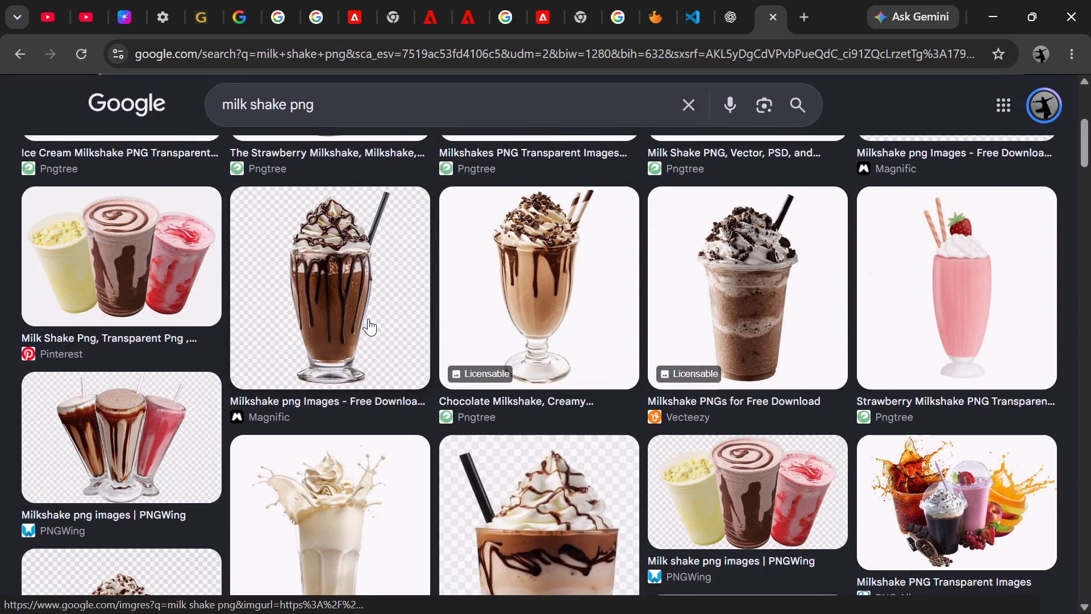
scroll(370, 310, down, 1)
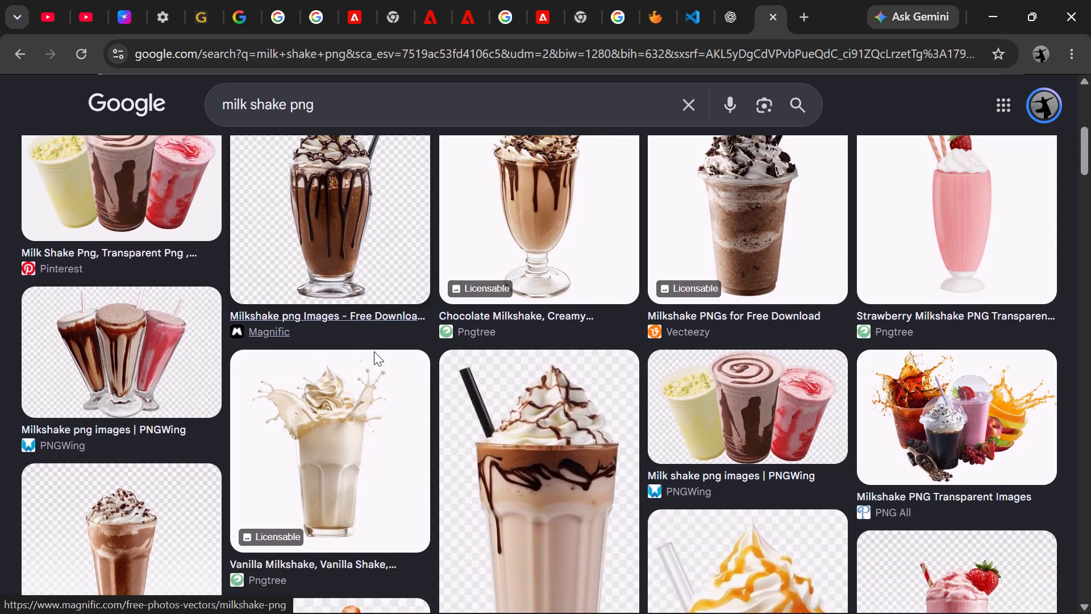
click(357, 447)
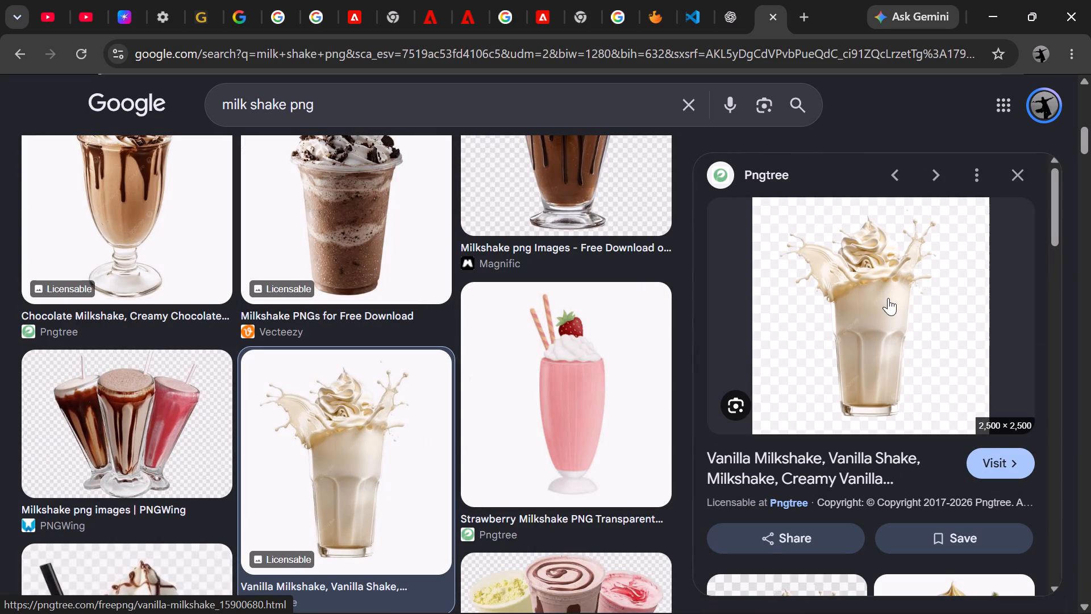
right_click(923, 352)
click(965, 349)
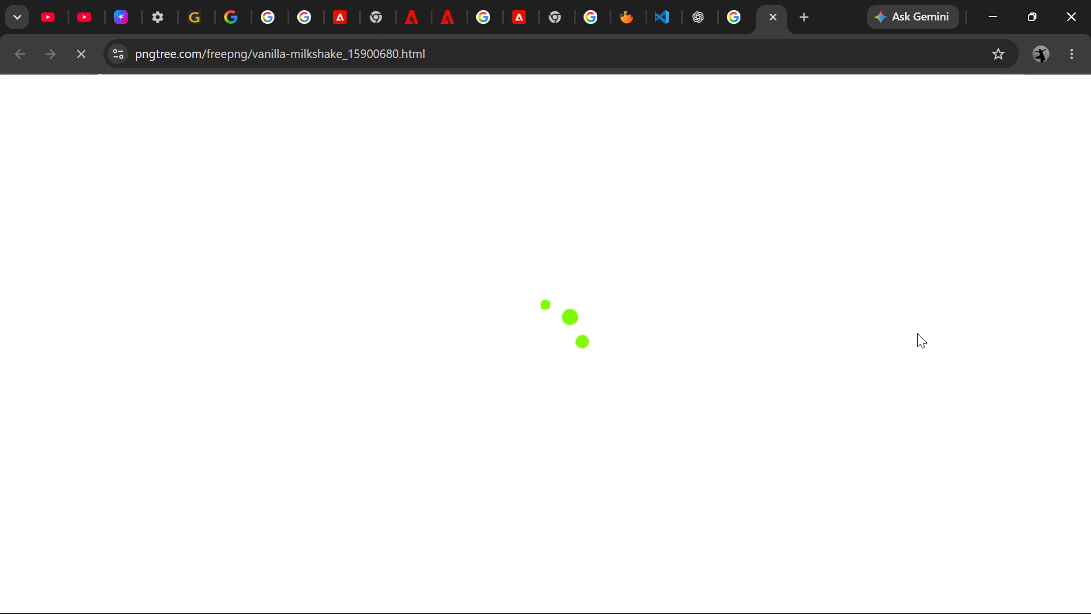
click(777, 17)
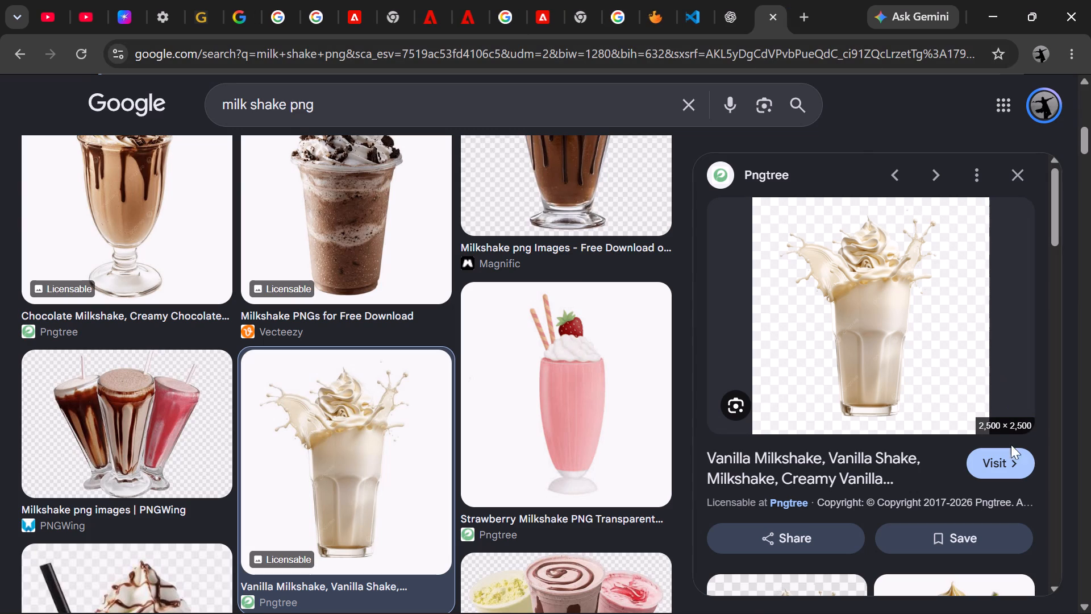
Start saving the previewed vanilla milkshake picture as an image file.
right_click(938, 311)
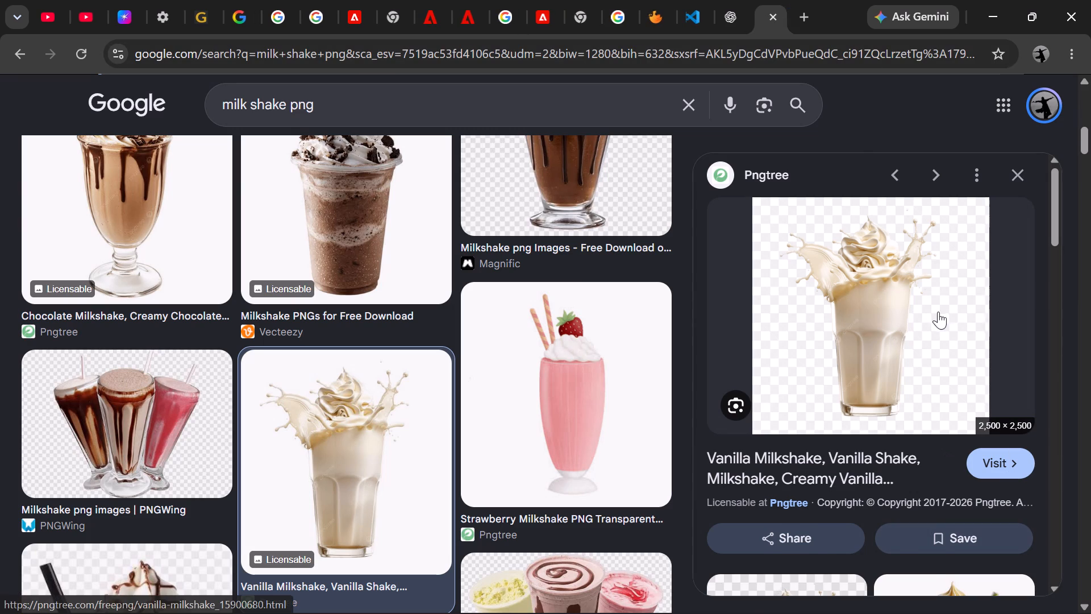
scroll(843, 511, down, 2)
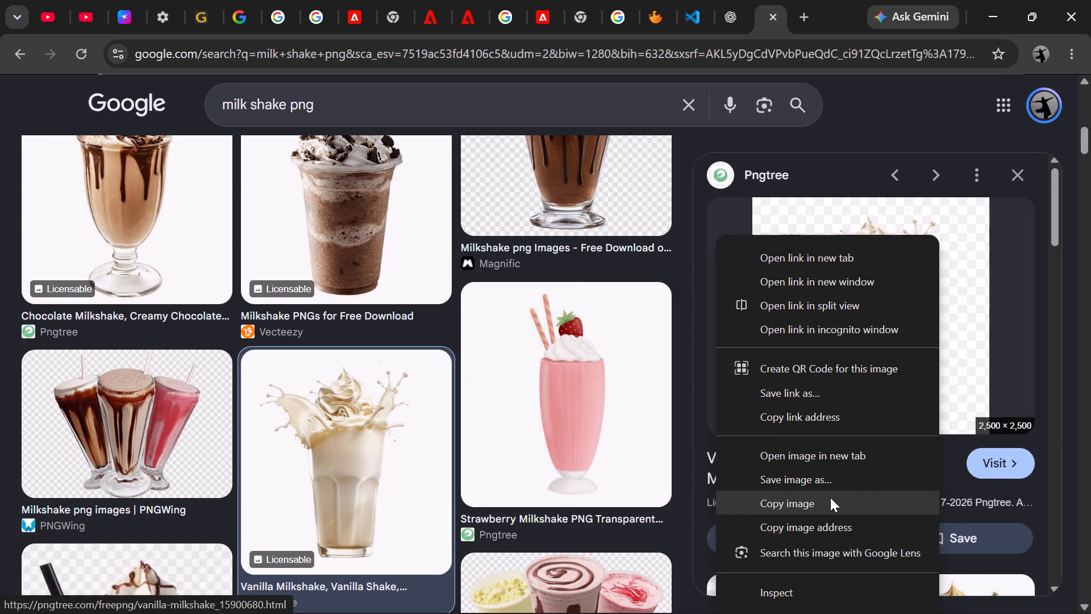
click(823, 487)
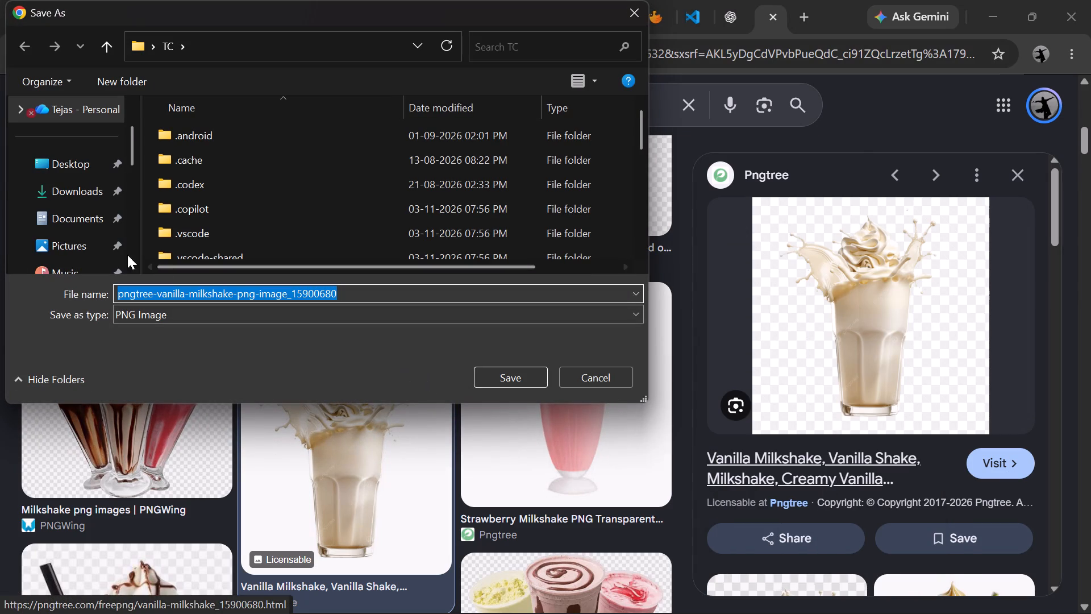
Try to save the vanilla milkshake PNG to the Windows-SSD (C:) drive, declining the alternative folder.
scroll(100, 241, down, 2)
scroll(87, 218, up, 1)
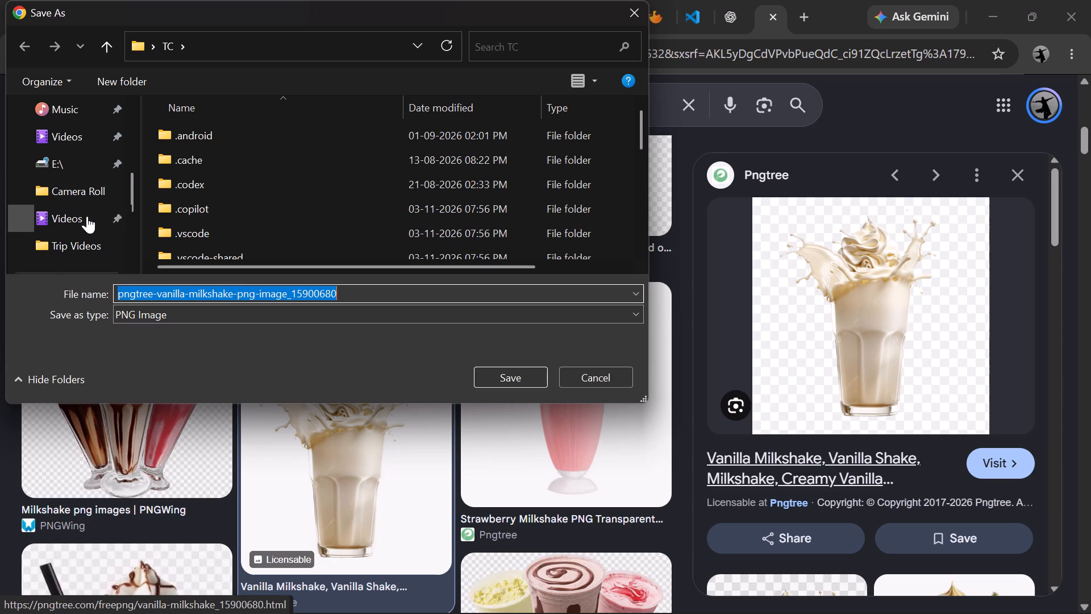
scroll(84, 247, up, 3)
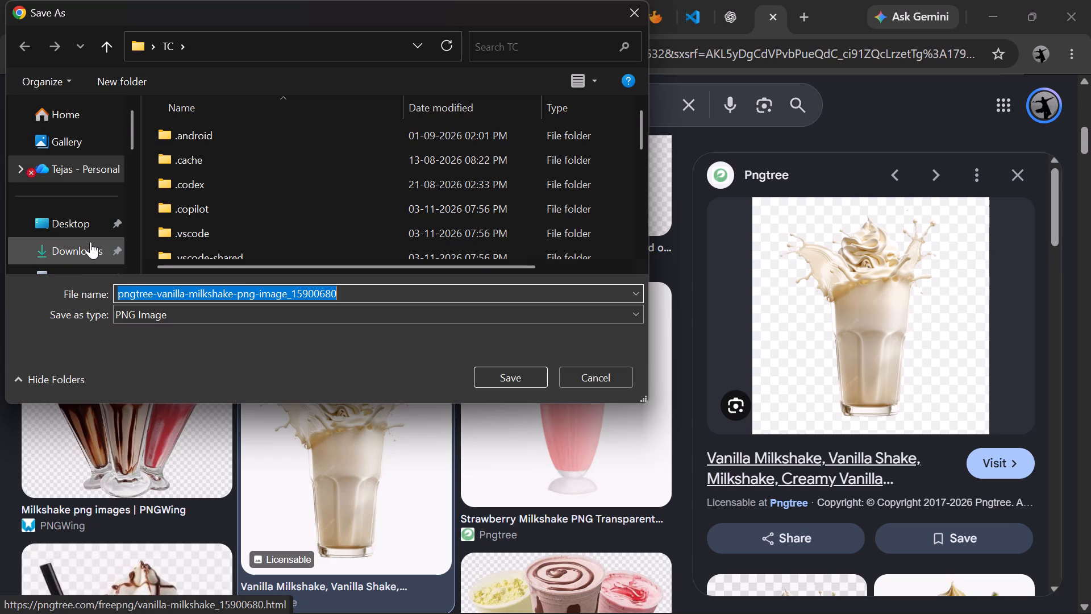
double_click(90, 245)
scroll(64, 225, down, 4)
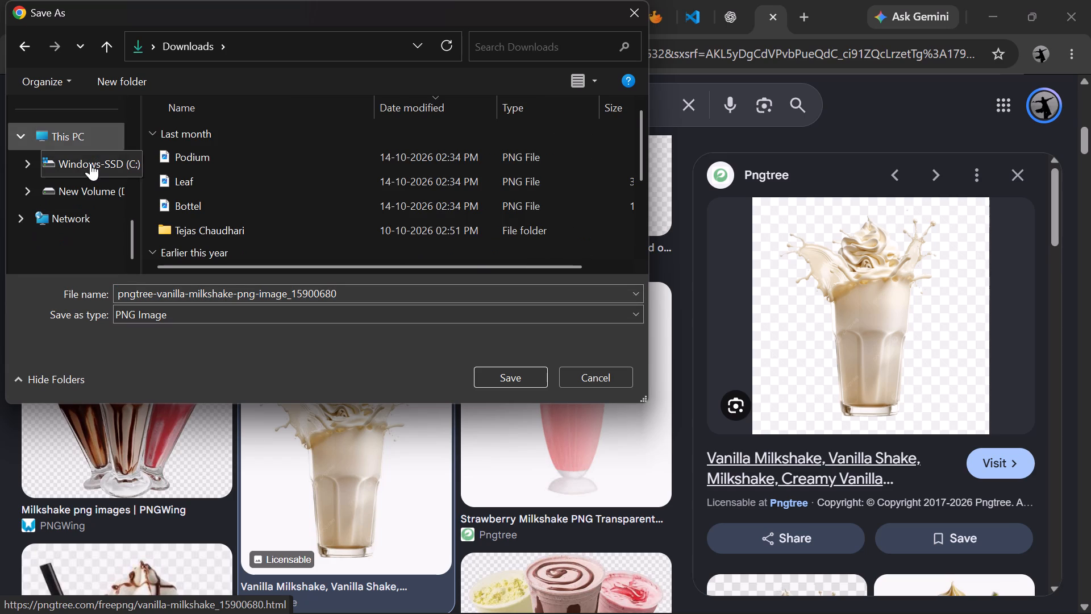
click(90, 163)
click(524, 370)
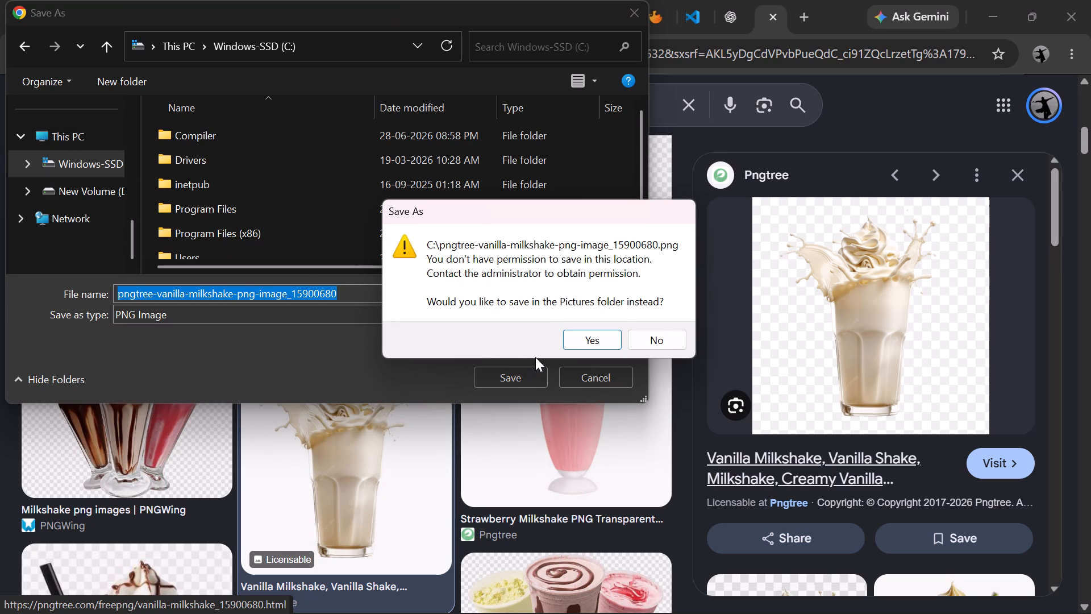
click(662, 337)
Save the vanilla milkshake PNG to the New Volume (D:) drive.
scroll(94, 267, down, 3)
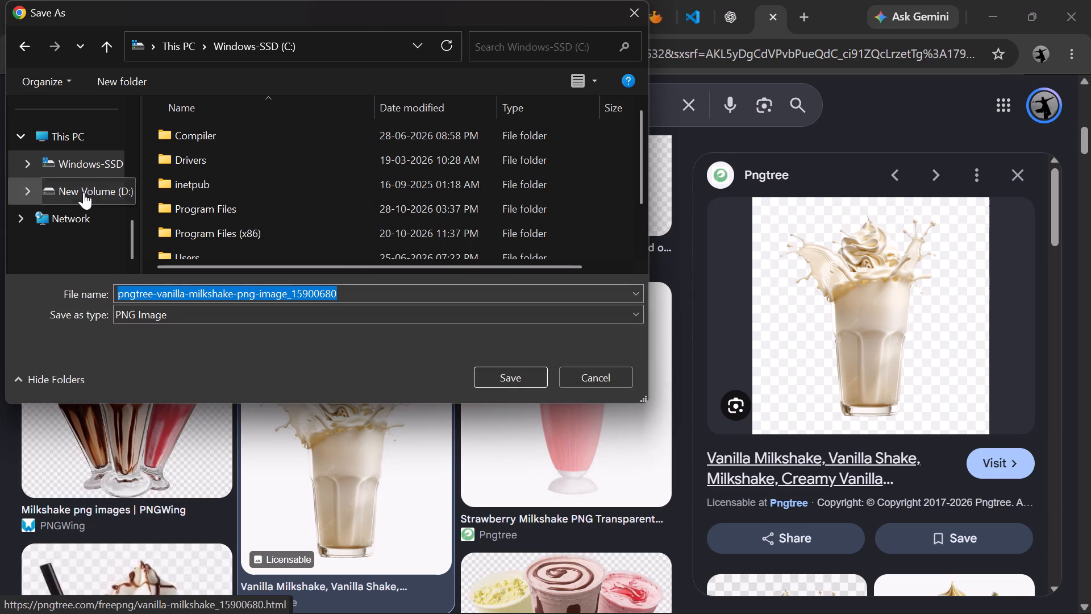
click(84, 192)
click(518, 372)
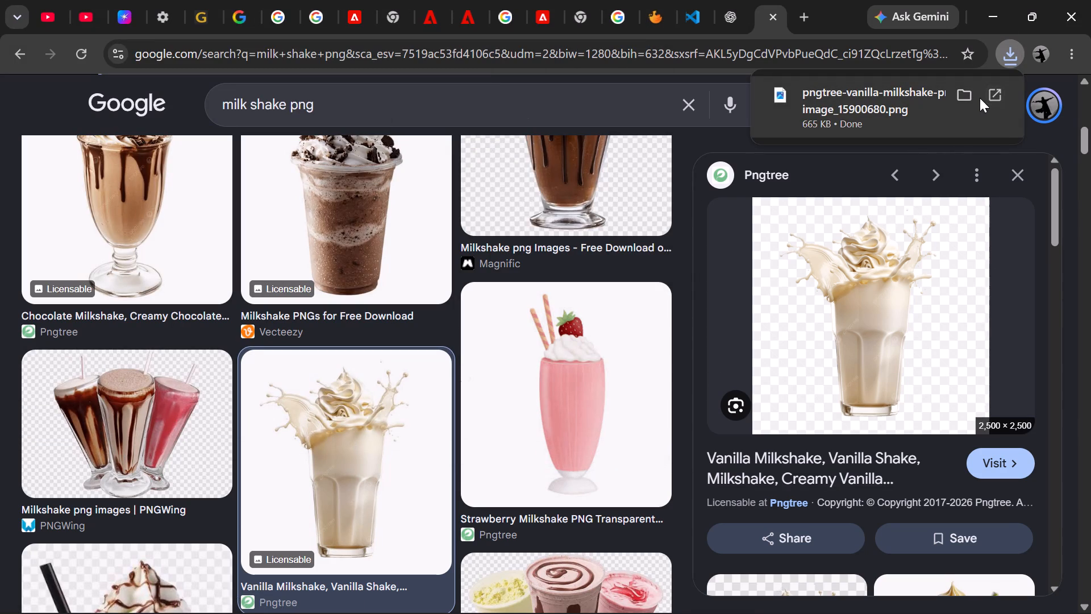
Show the downloaded milkshake PNG in its folder and place it from there into the Illustrator poster document.
click(963, 97)
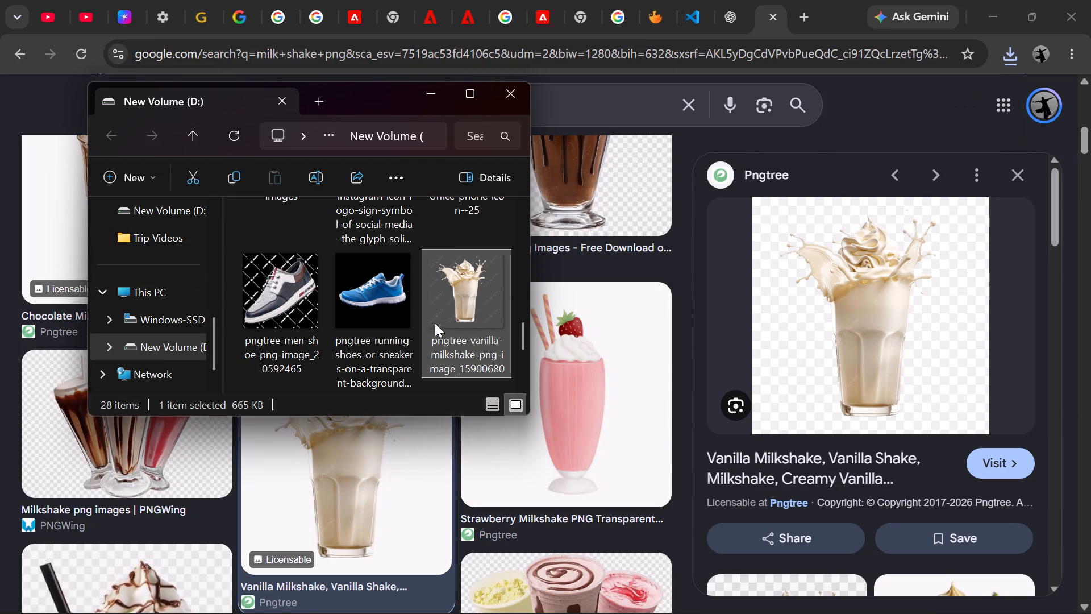
drag(461, 301, 516, 613)
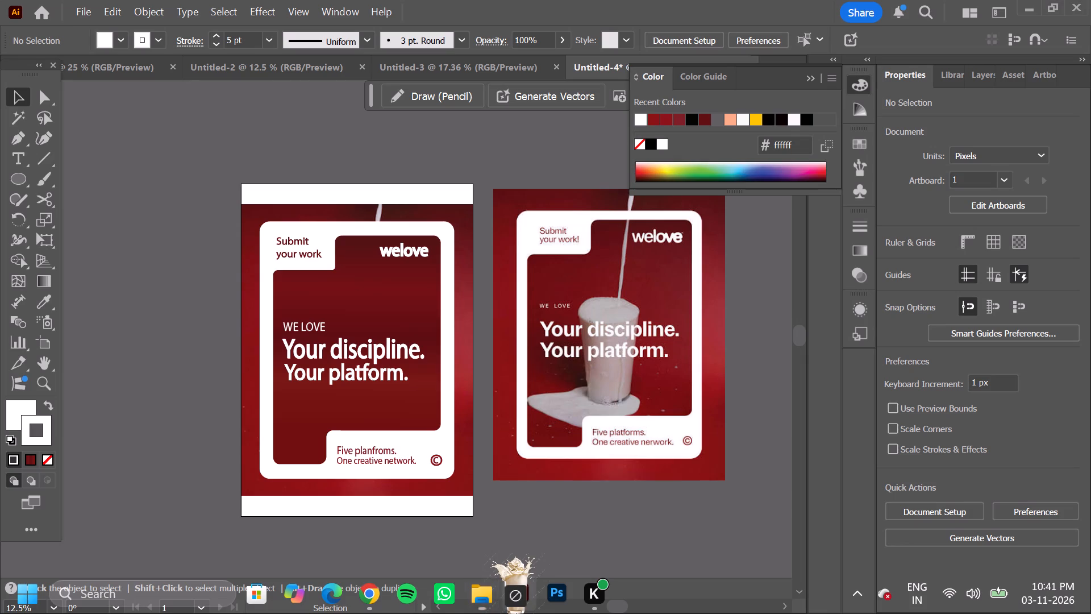
drag(516, 613, 583, 403)
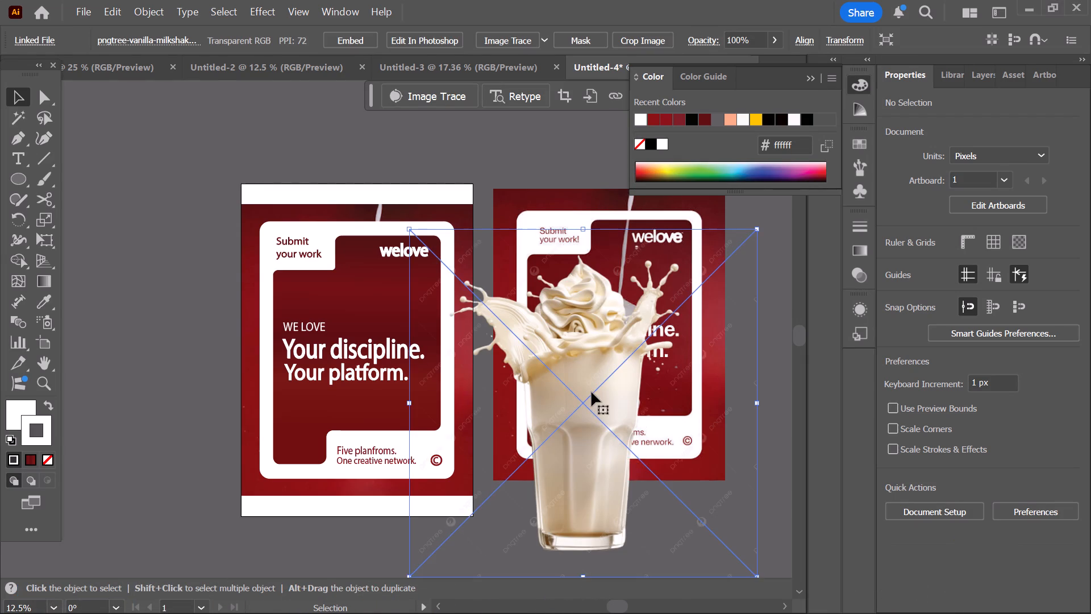
Scale the milkshake image proportionally to about 1144 px square and position it over the glass in the reference poster.
drag(604, 396, 524, 404)
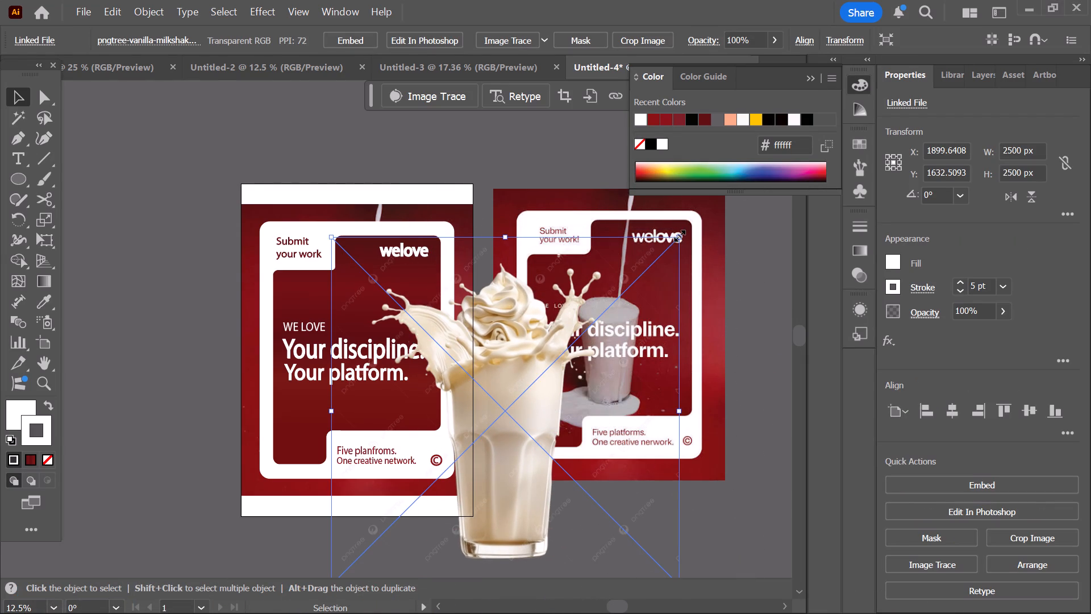
shift+drag(677, 235, 547, 352)
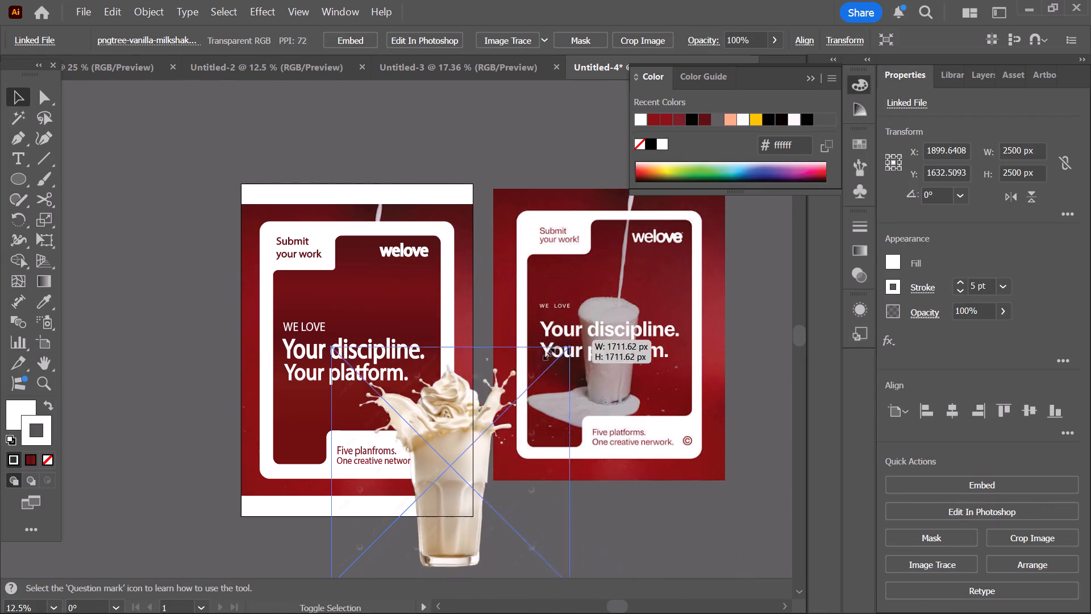
shift+drag(547, 352, 490, 405)
drag(422, 468, 619, 297)
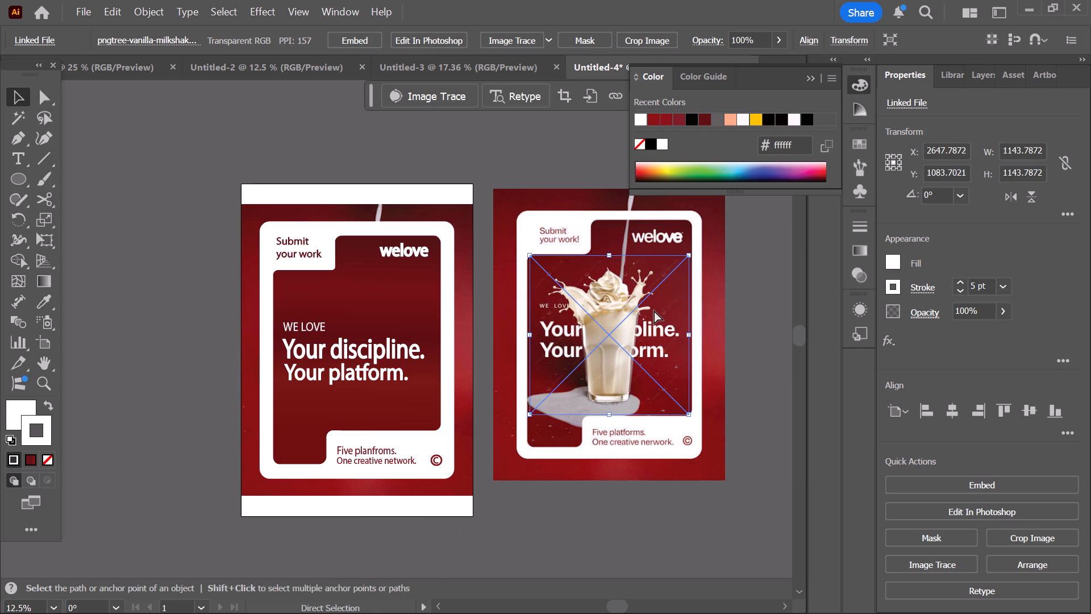
Send the milkshake image to the back of the stacking order.
key(ctrl+shift+bracketleft)
Move the milkshake image from the reference poster onto the recreated poster, to about X 833.5, Y 1099.9 px.
click(793, 306)
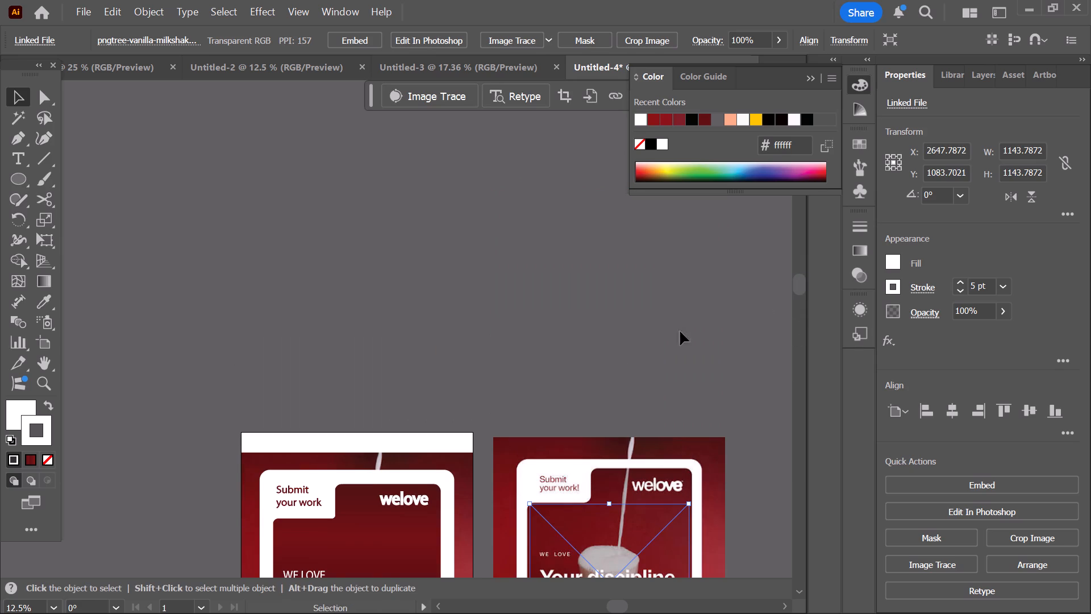
scroll(603, 313, down, 5)
drag(603, 518, 373, 524)
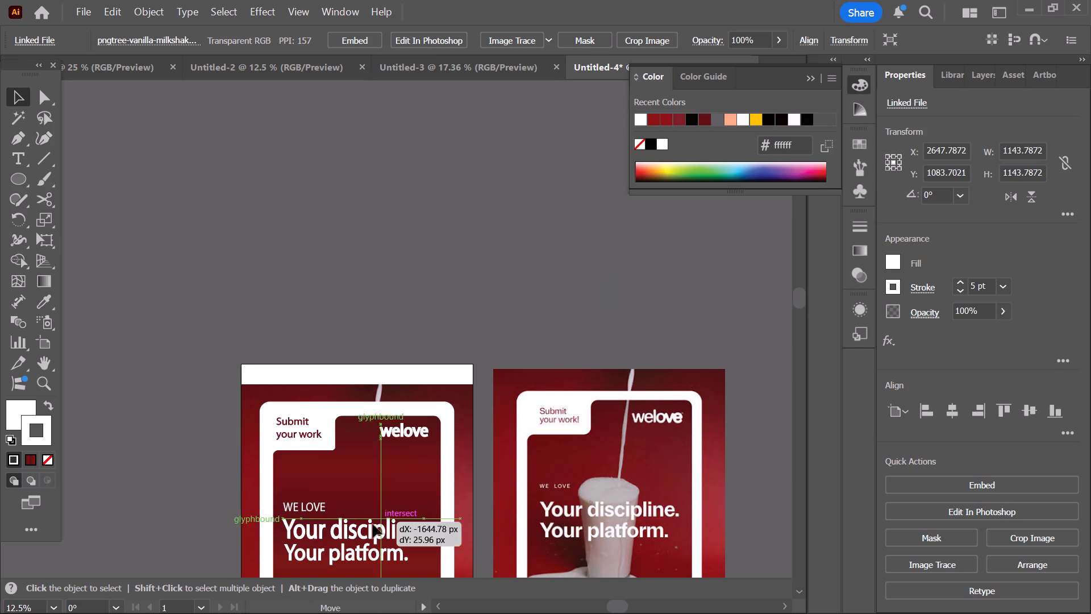
drag(373, 524, 348, 526)
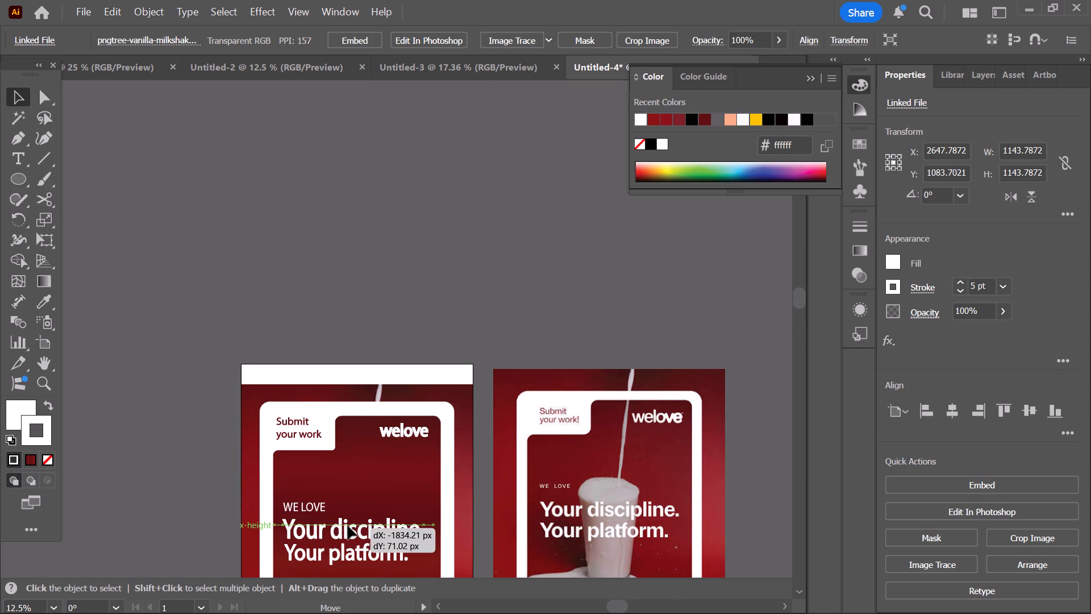
drag(348, 526, 348, 521)
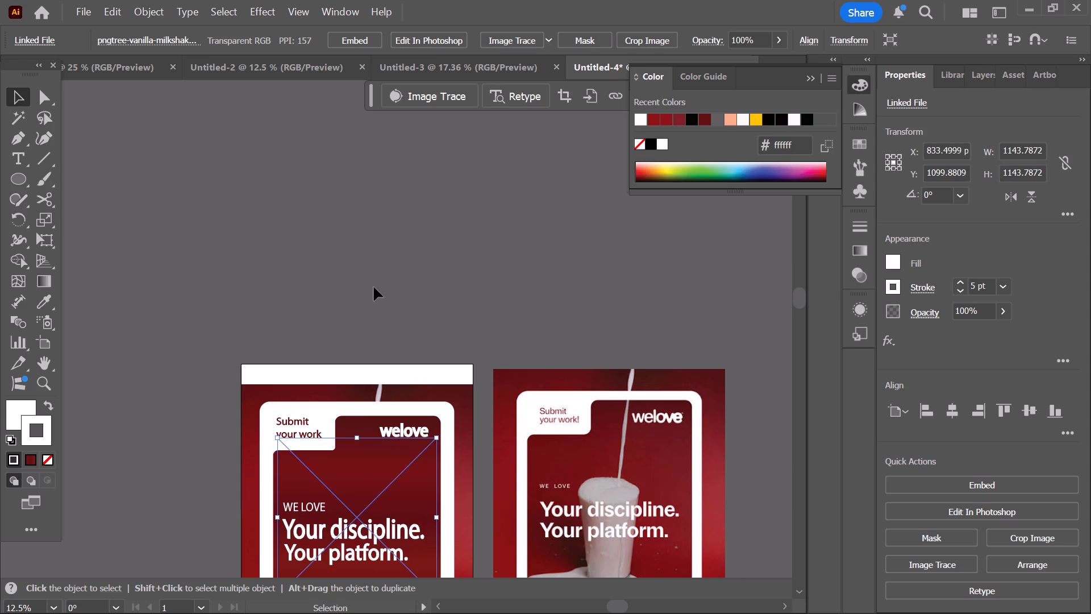
scroll(394, 275, down, 4)
click(424, 277)
scroll(465, 275, down, 4)
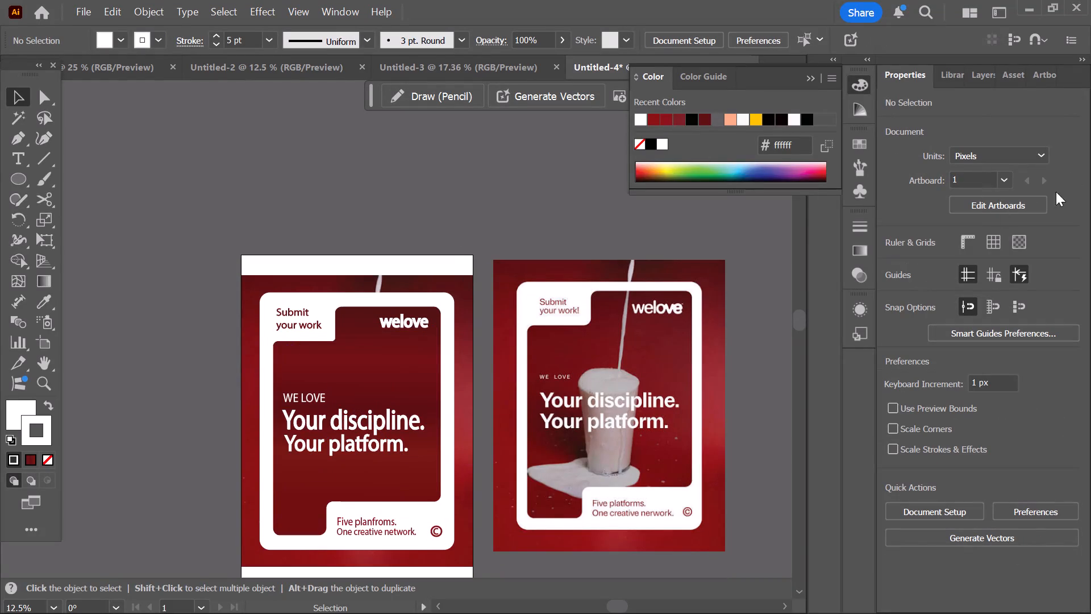
Hide the two locked images, the recreated poster's red backdrop and the reference poster.
click(958, 77)
click(984, 89)
click(980, 79)
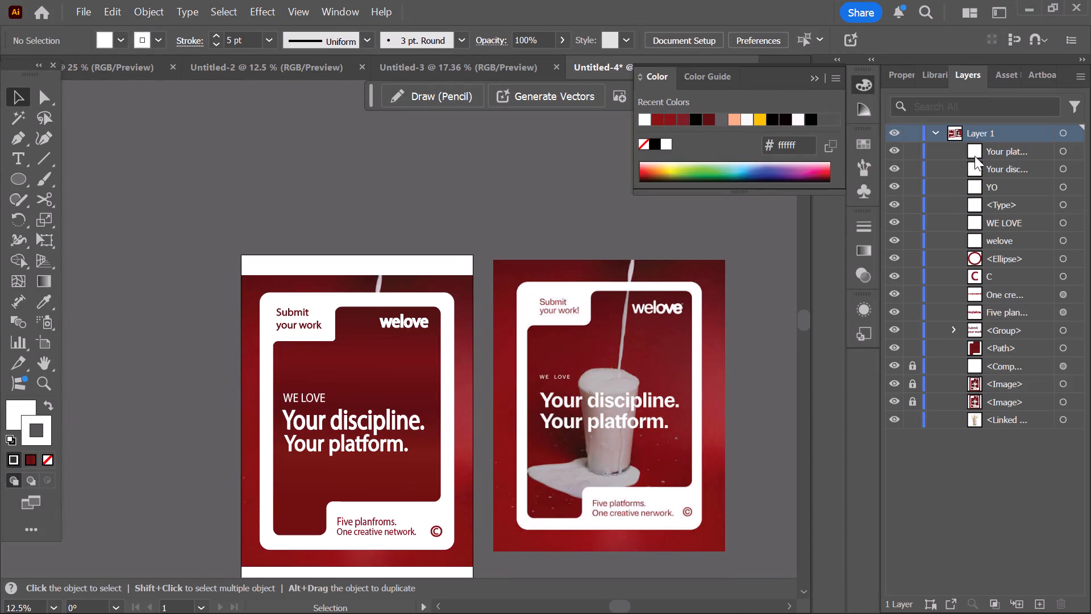
click(900, 399)
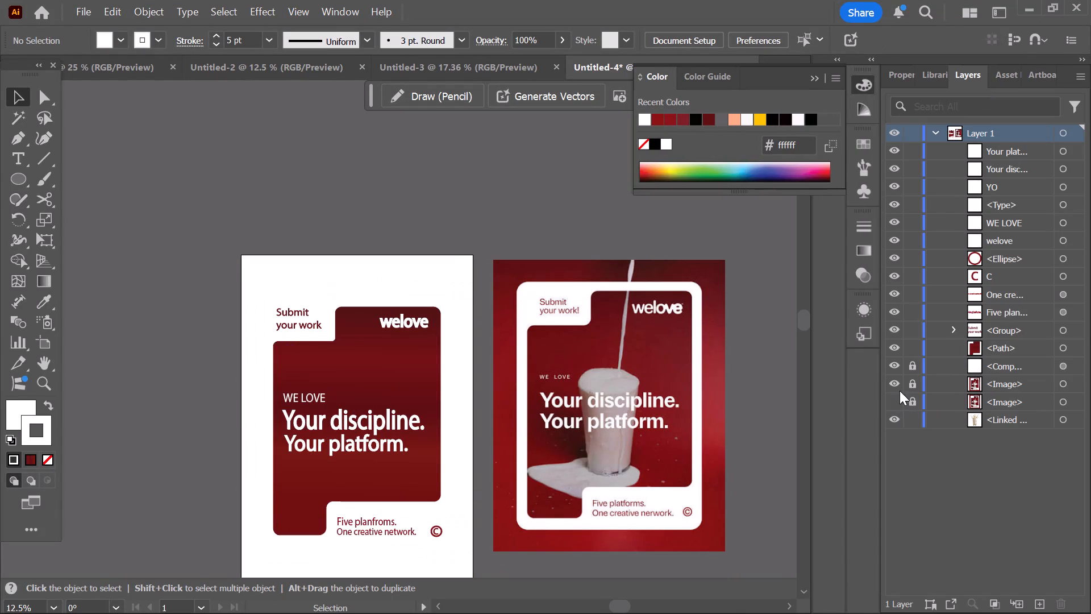
click(893, 383)
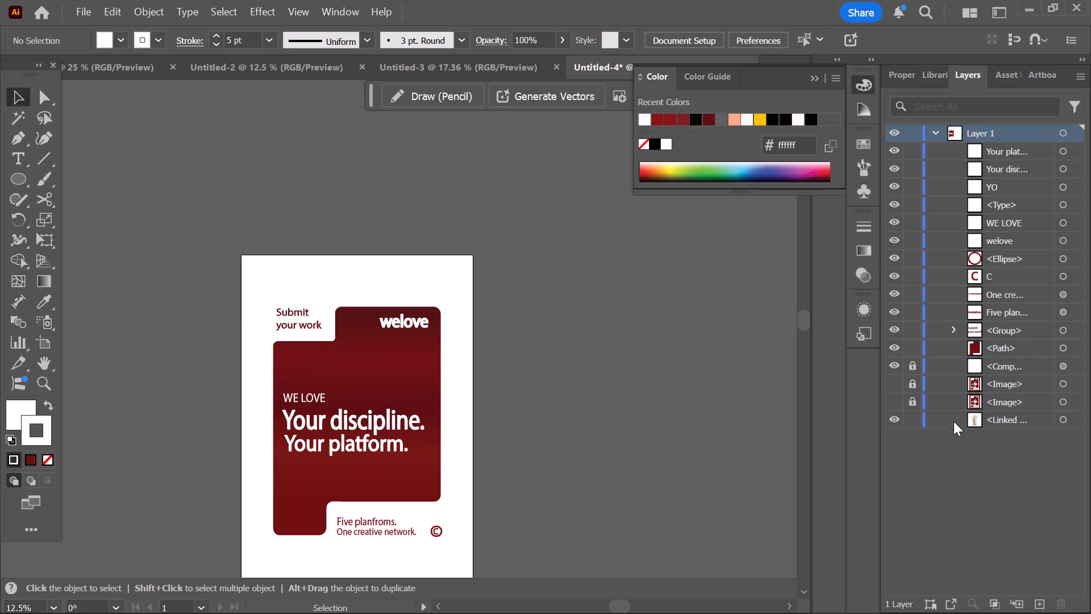
Reorder the linked milkshake image to sit directly above the notched gradient panel path and below the text.
drag(956, 420, 958, 368)
drag(1012, 424, 1005, 353)
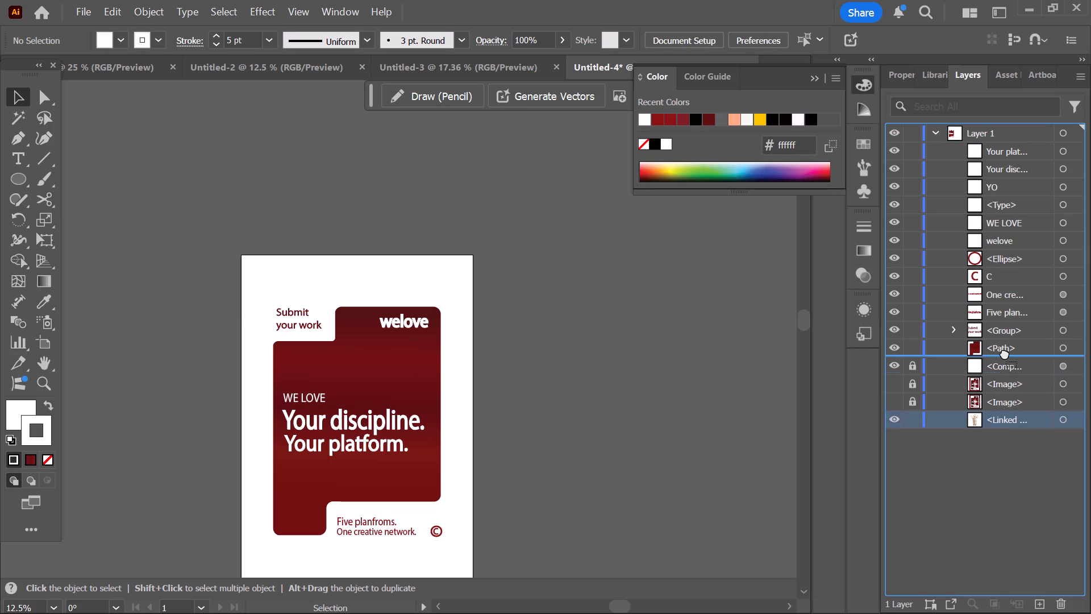
drag(1005, 353, 999, 342)
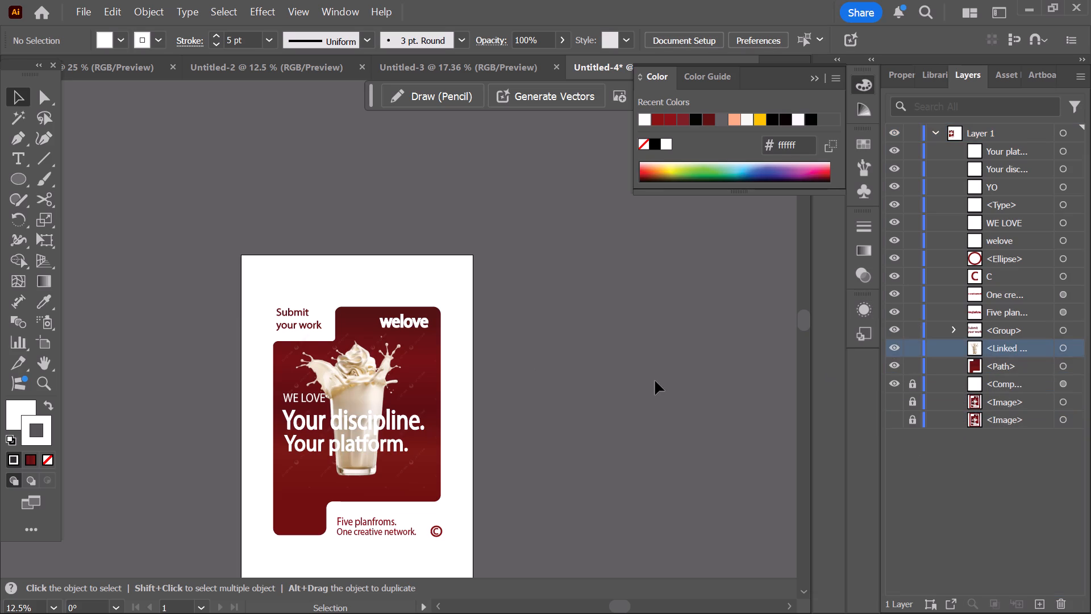
click(657, 381)
Shift the milkshake image slightly down on the notched panel.
drag(355, 395, 355, 401)
click(532, 404)
Examine the milkshake's placement behind the headline, both close up and across the whole poster.
scroll(496, 406, down, 2)
scroll(495, 399, up, 2)
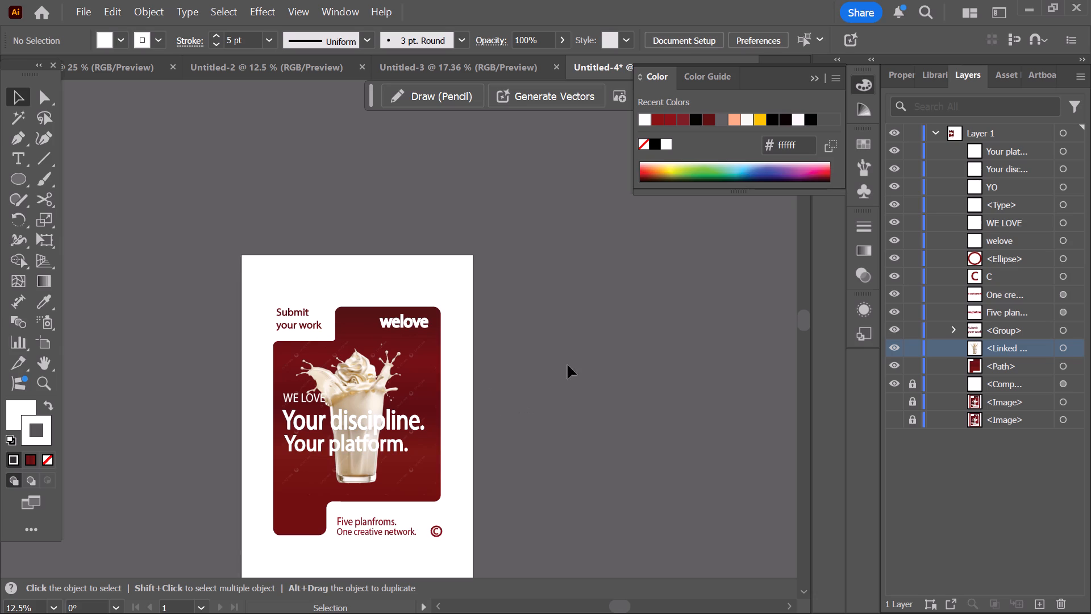
click(591, 361)
scroll(564, 366, down, 3)
scroll(462, 396, down, 2)
alt+scroll(496, 394, up, 2)
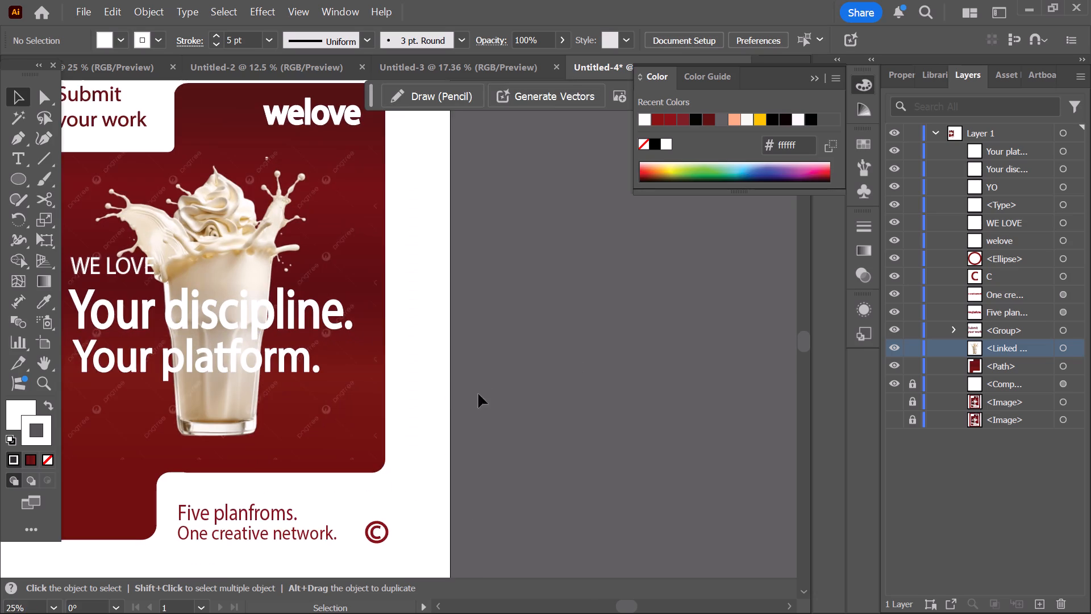
alt+scroll(455, 394, down, 3)
scroll(347, 433, up, 1)
alt+scroll(459, 441, up, 2)
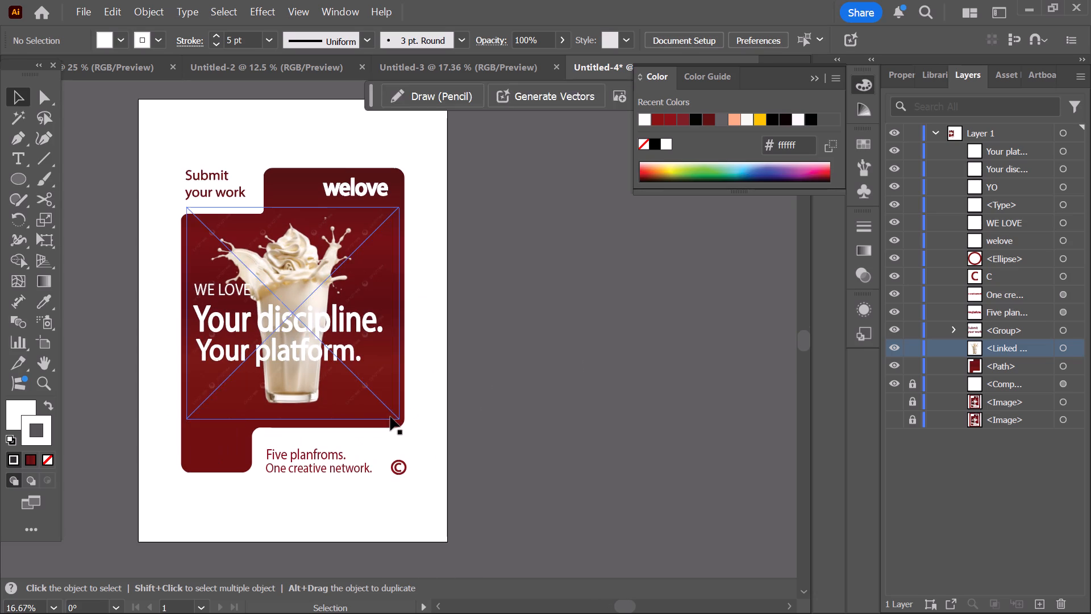
scroll(389, 417, up, 3)
scroll(348, 325, up, 1)
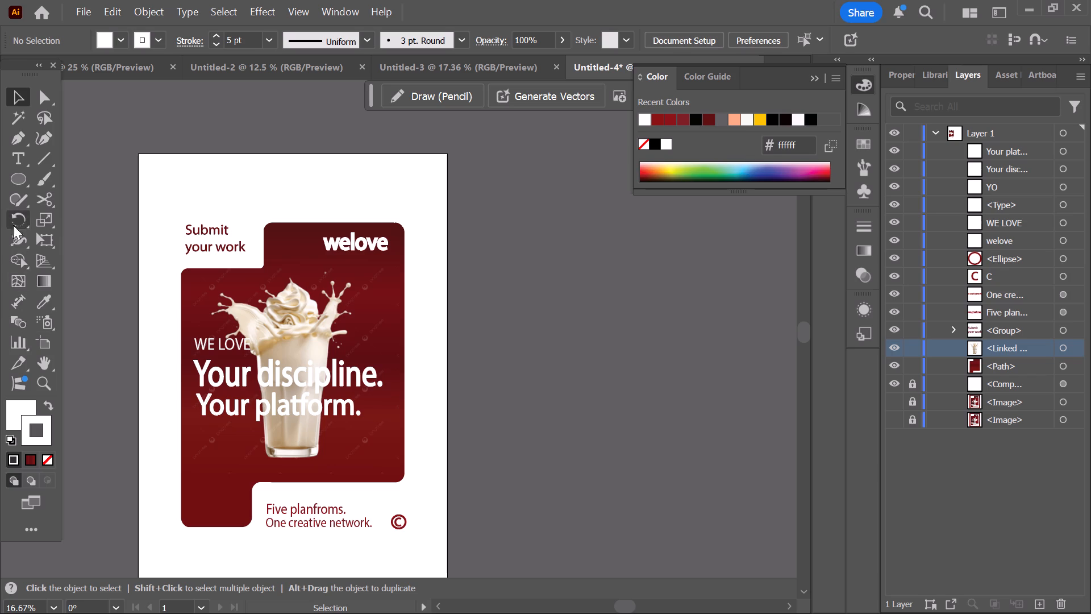
Draw a rectangle covering the whole artboard, about 1668 by 2388 px.
click(20, 180)
right_click(14, 180)
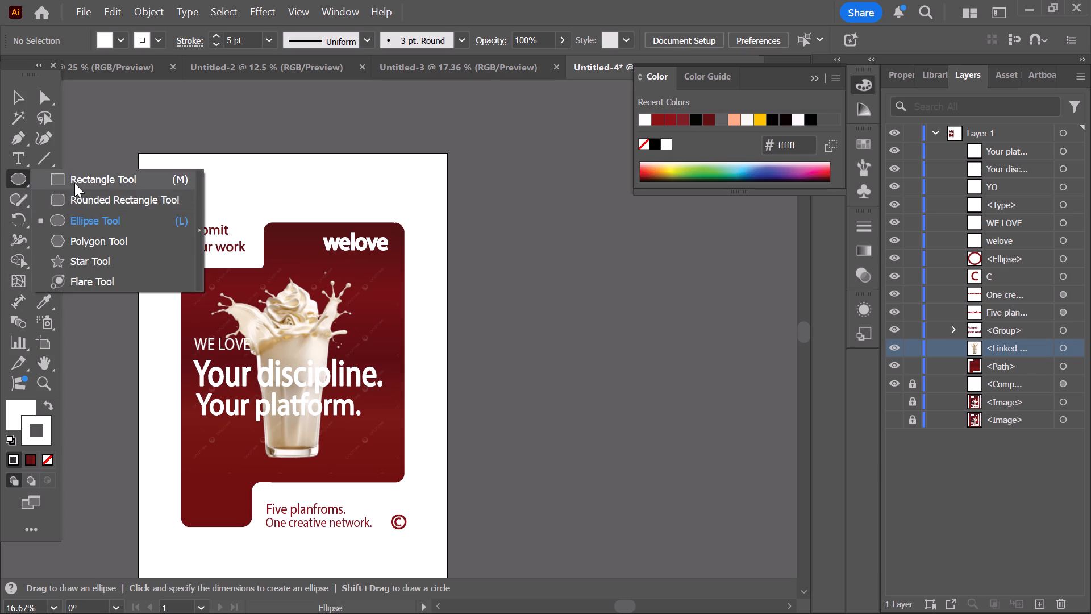
click(74, 183)
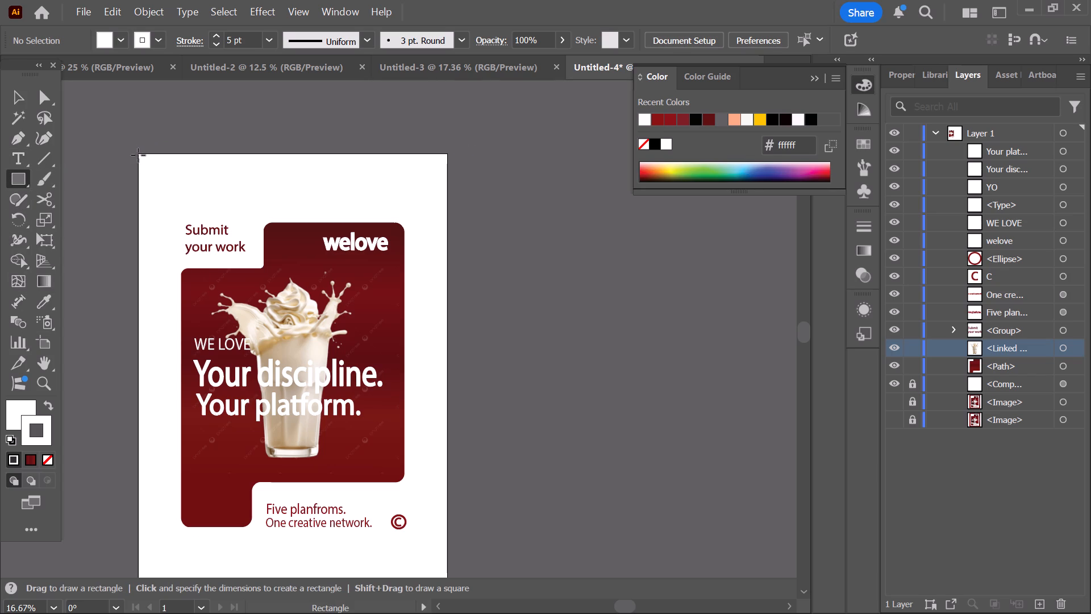
drag(138, 155, 444, 576)
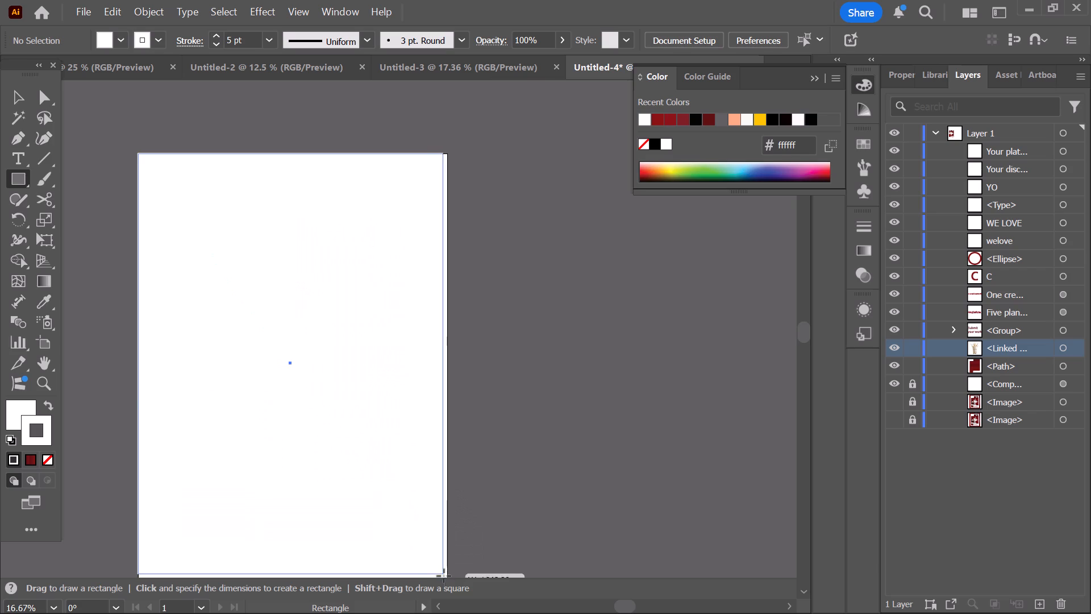
drag(444, 576, 448, 470)
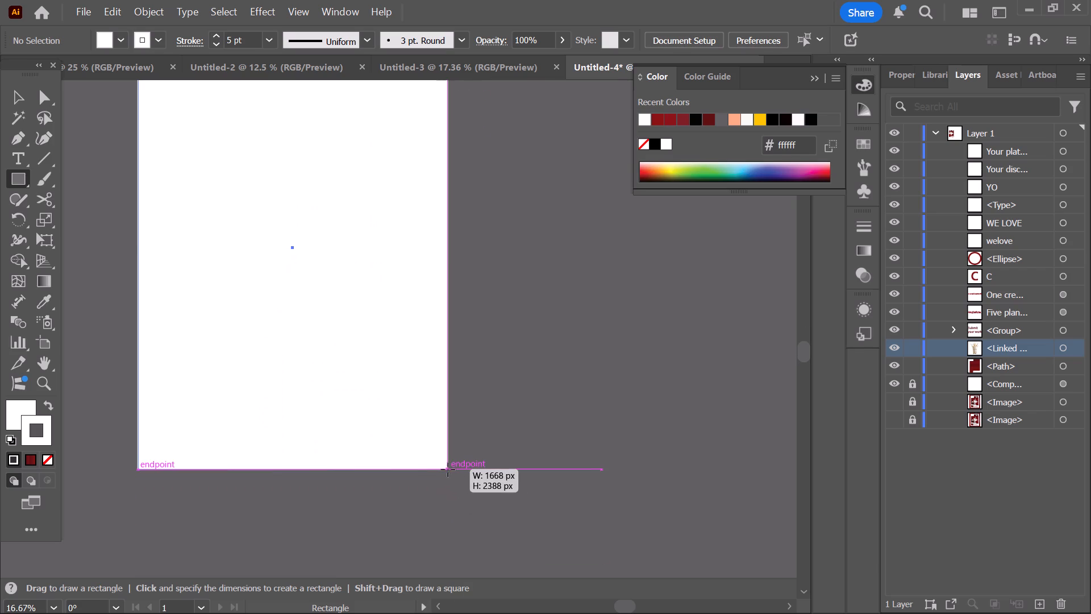
drag(448, 470, 445, 468)
Remove the full-artboard rectangle's stroke and fill it with the dark red gradient.
scroll(189, 424, up, 2)
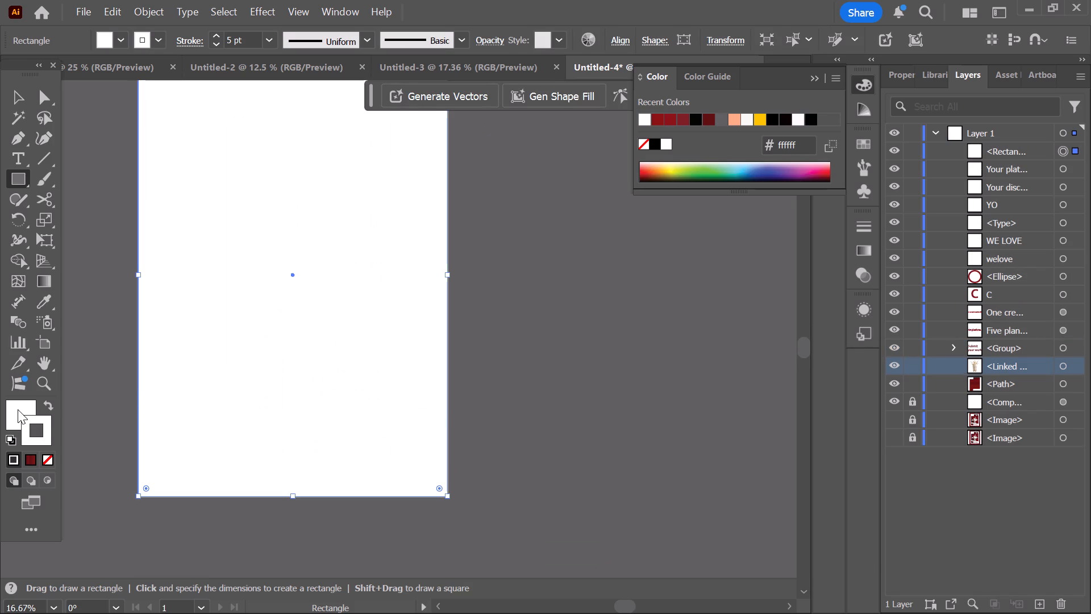
click(48, 460)
click(11, 421)
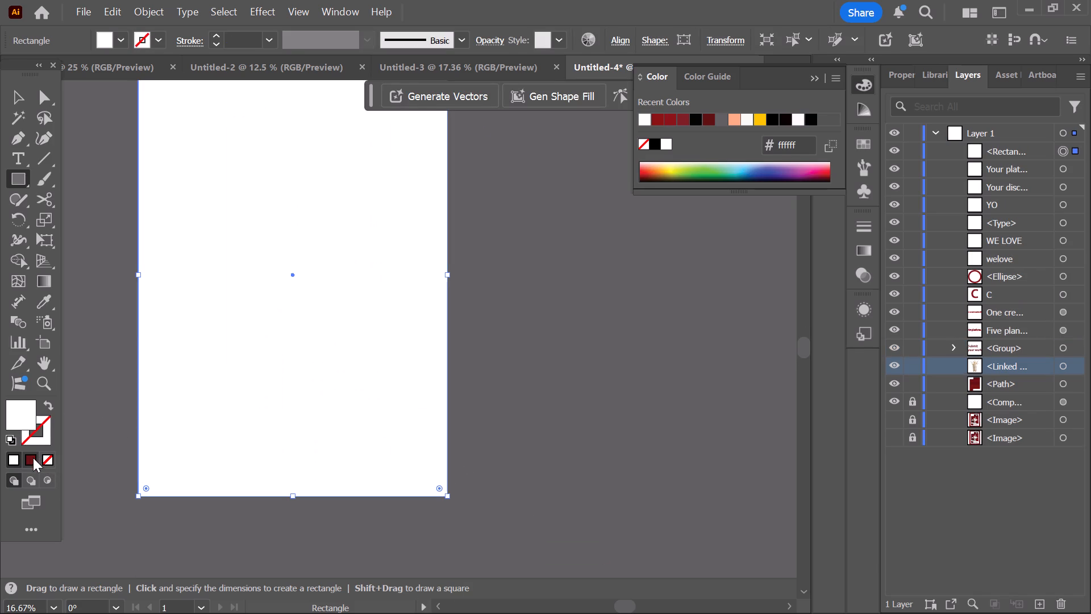
click(33, 458)
scroll(284, 384, up, 3)
scroll(515, 340, up, 1)
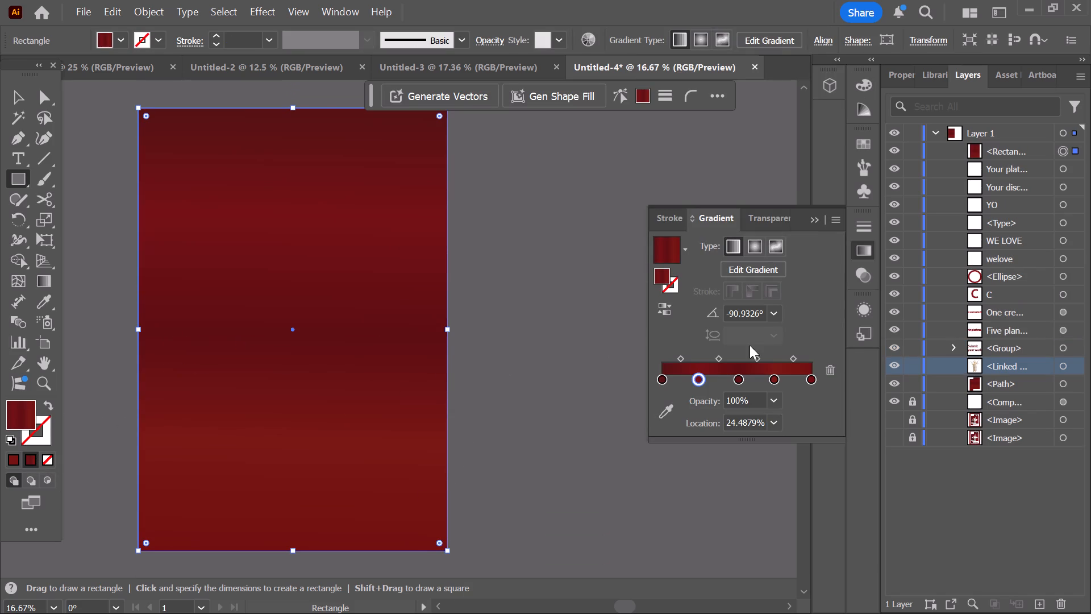
Reposition the rectangle's three inner gradient stops, with the dark stop at about 33% and the last inner stop at about 67%.
drag(701, 379, 758, 386)
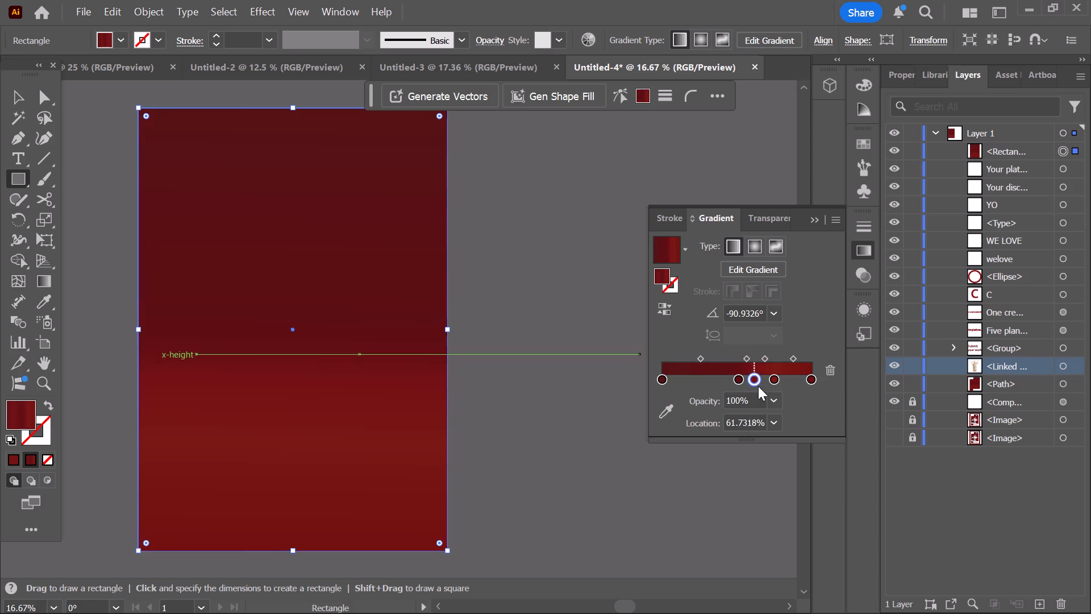
drag(737, 384, 709, 383)
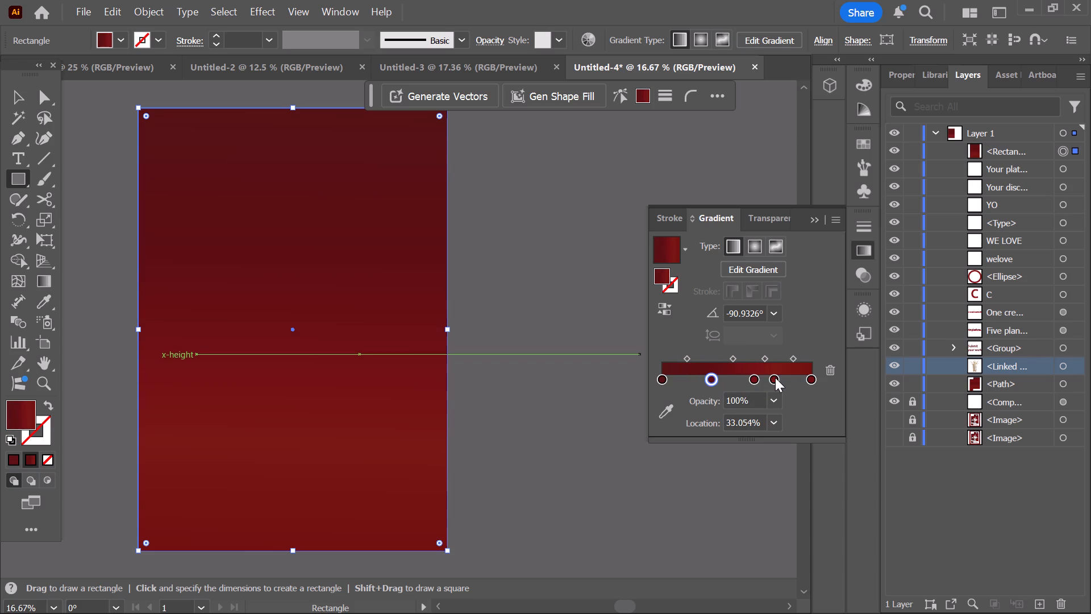
drag(775, 377, 740, 378)
drag(754, 378, 763, 379)
scroll(693, 350, up, 2)
Send the gradient rectangle to the back of the stacking order as the poster's background.
key(v)
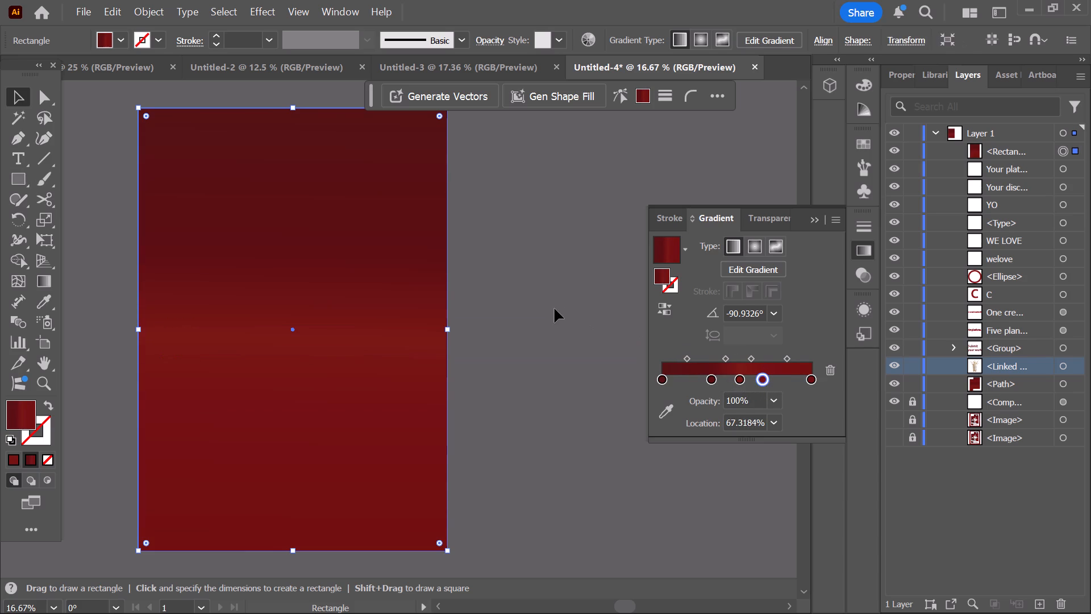
click(555, 309)
click(392, 302)
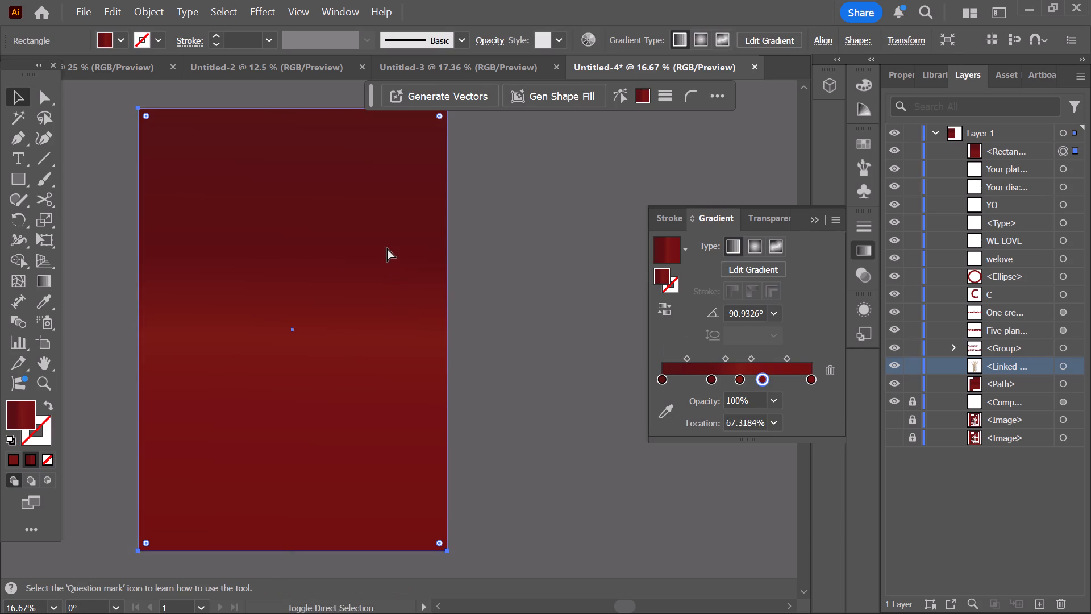
key(ctrl+shift+bracketleft)
click(535, 184)
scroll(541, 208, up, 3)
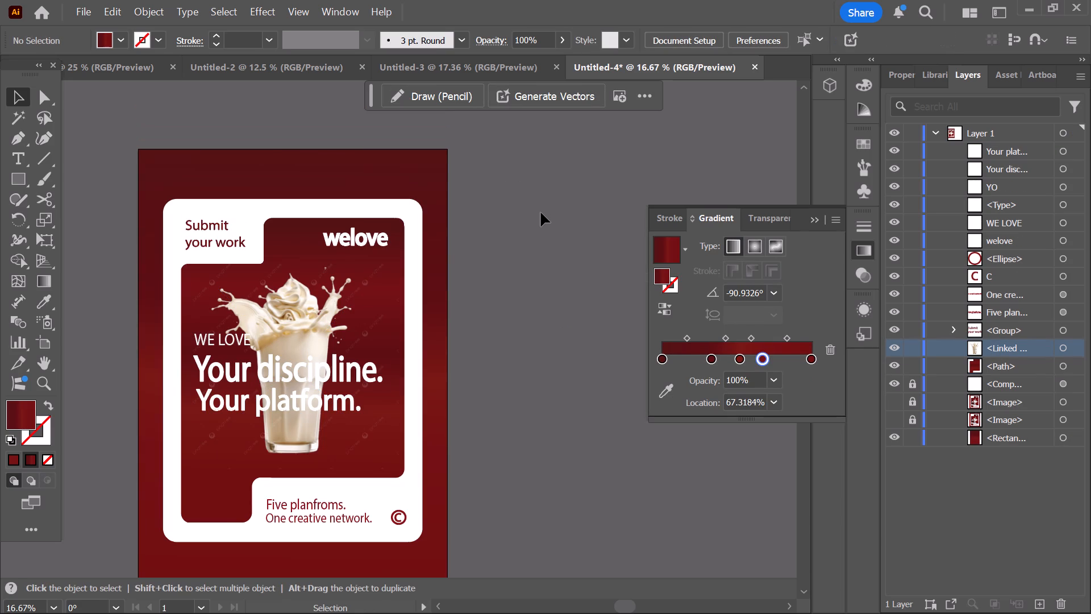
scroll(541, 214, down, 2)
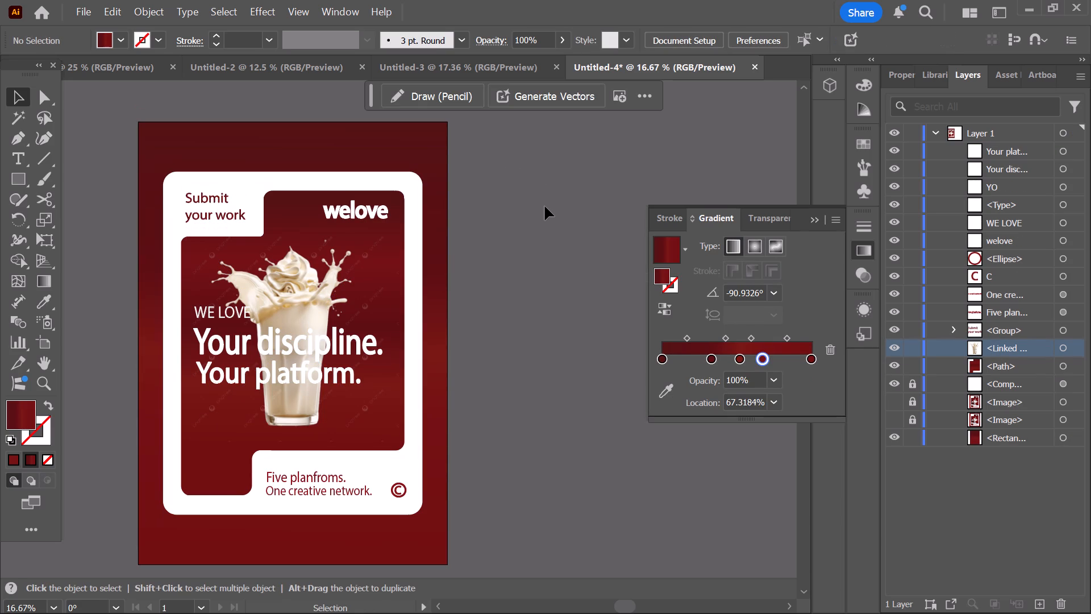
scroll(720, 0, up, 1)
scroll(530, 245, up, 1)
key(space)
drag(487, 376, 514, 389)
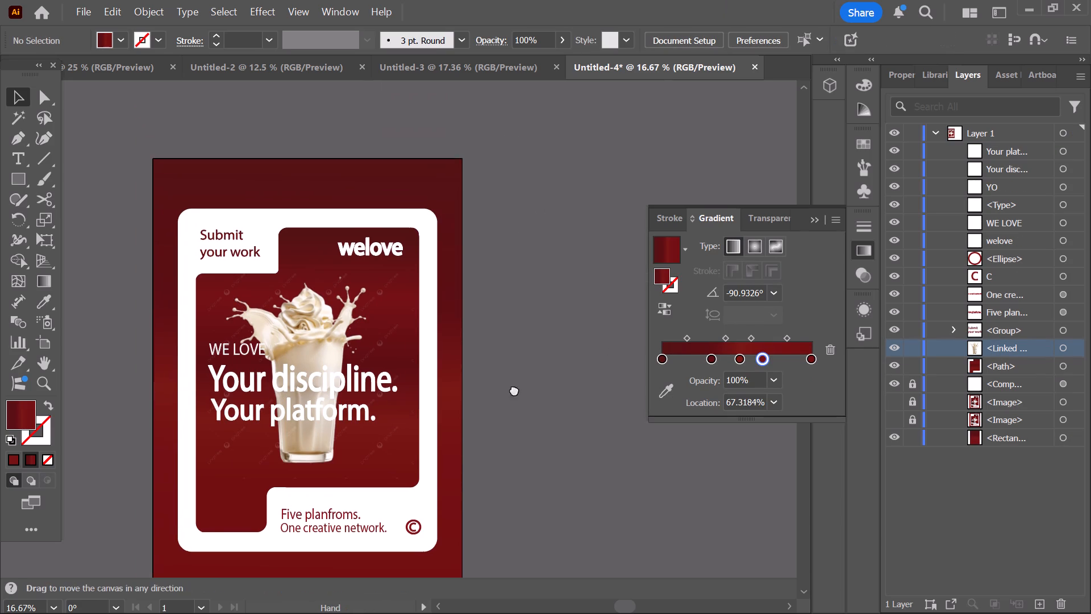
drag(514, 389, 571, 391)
Close Illustrator and save the poster in Downloads as an Adobe Illustrator file named 2, with version Illustrator 2020.
click(1067, 13)
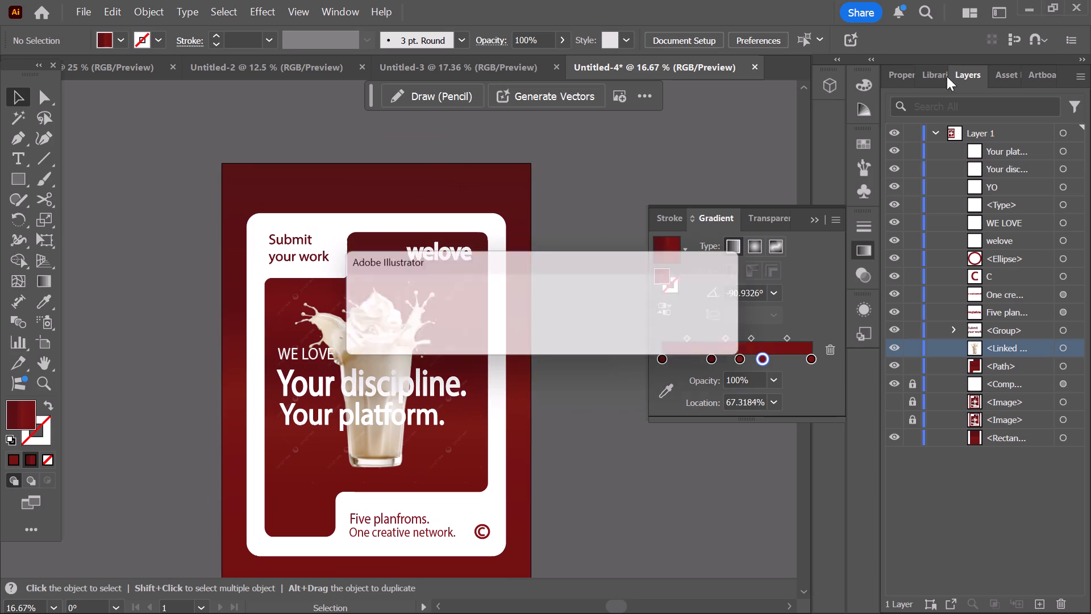
click(560, 340)
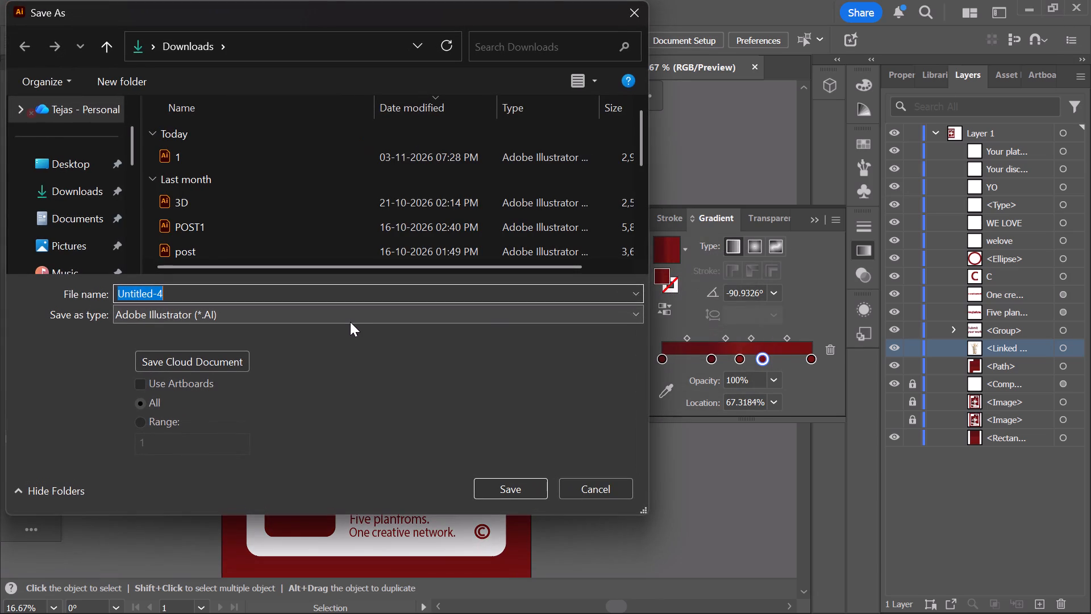
key(BackSpace)
key(BackSpace)
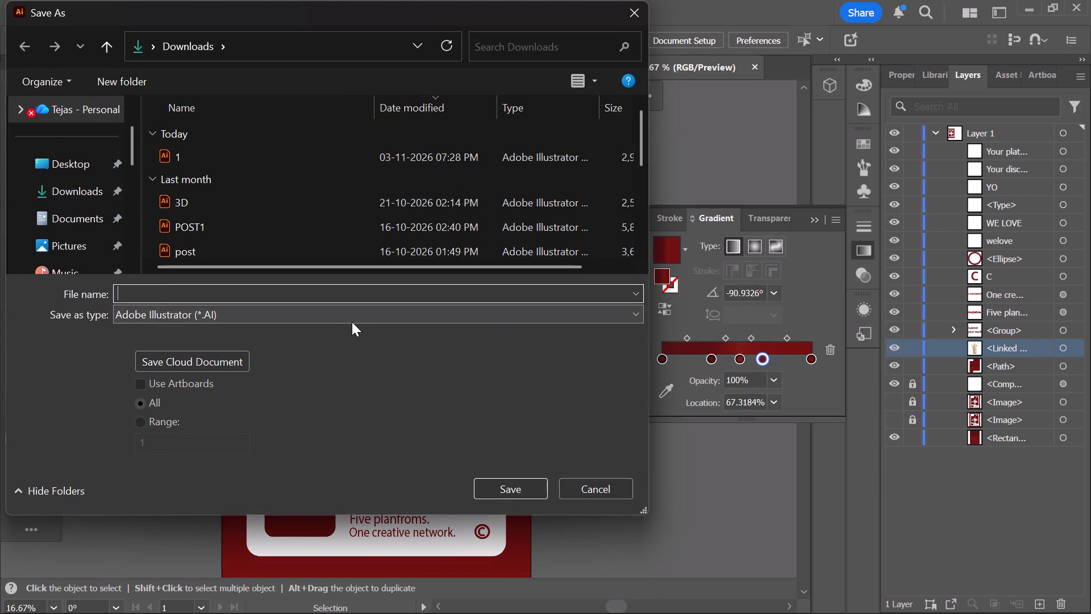
key(2)
click(506, 485)
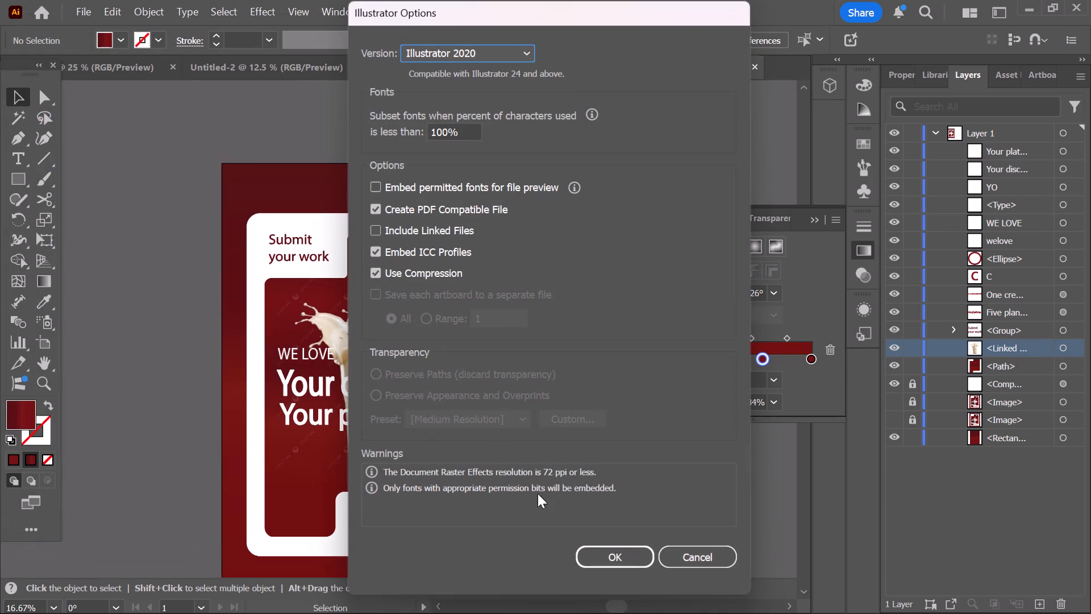
click(605, 558)
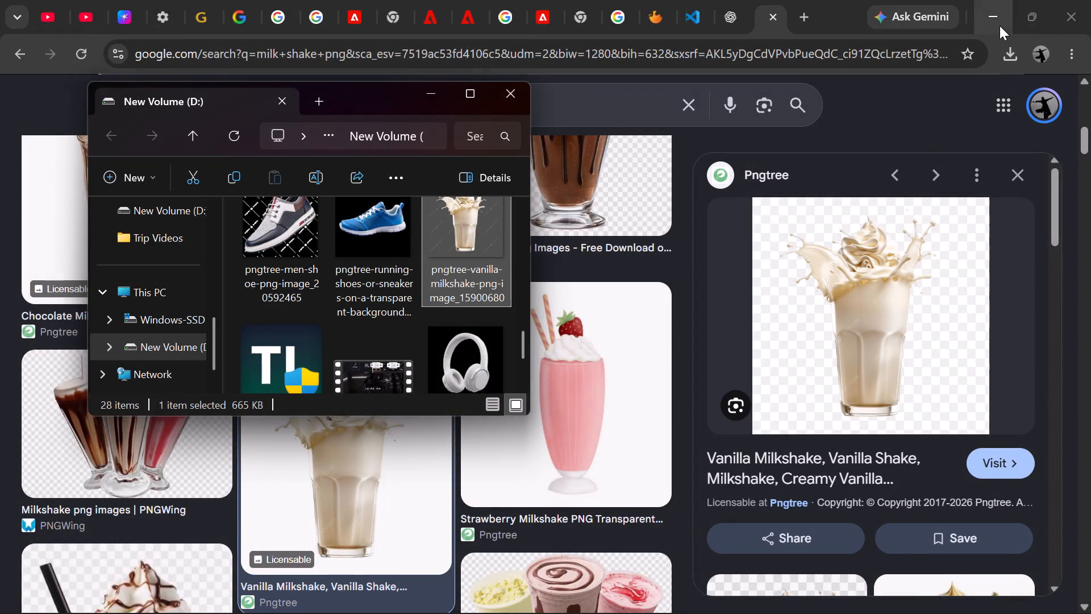
Minimize the browser window showing the milkshake image search.
click(1000, 26)
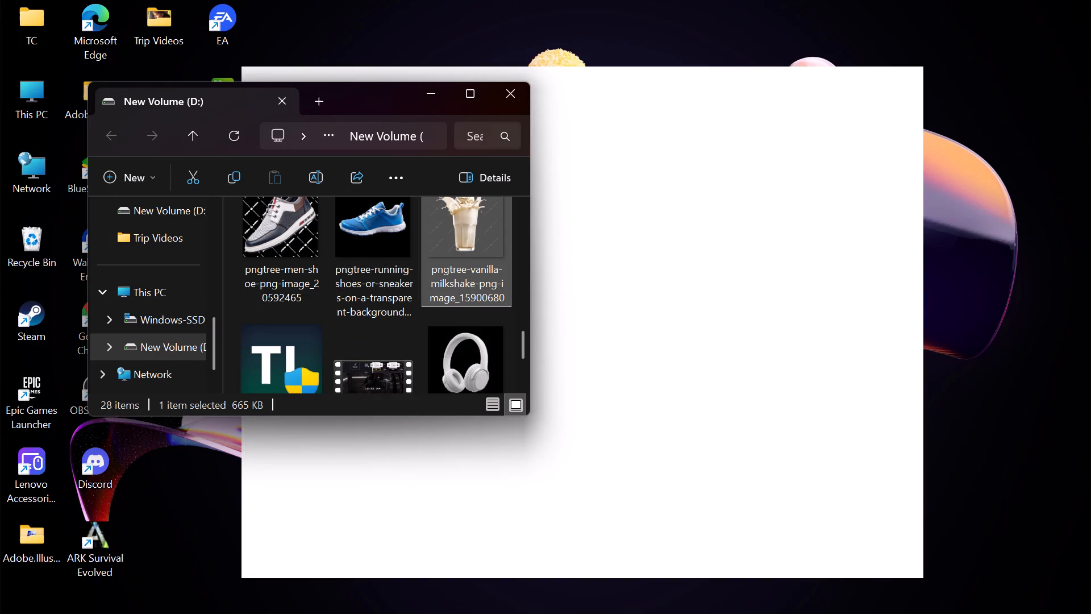